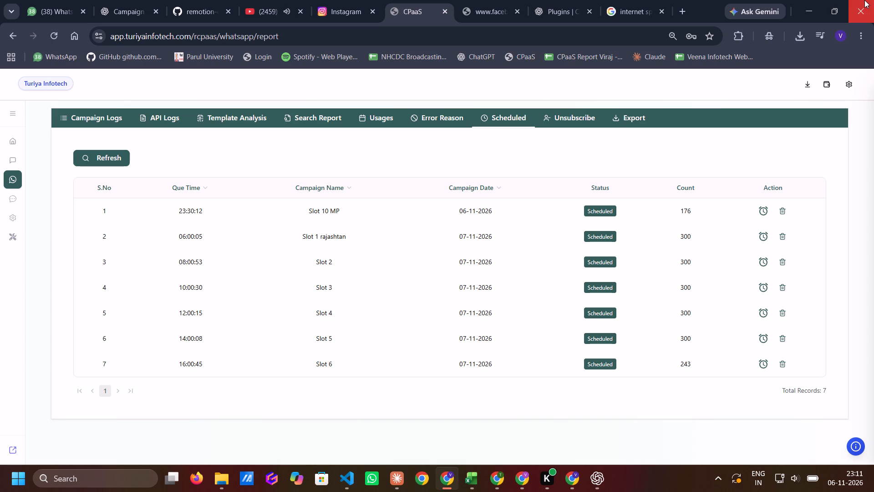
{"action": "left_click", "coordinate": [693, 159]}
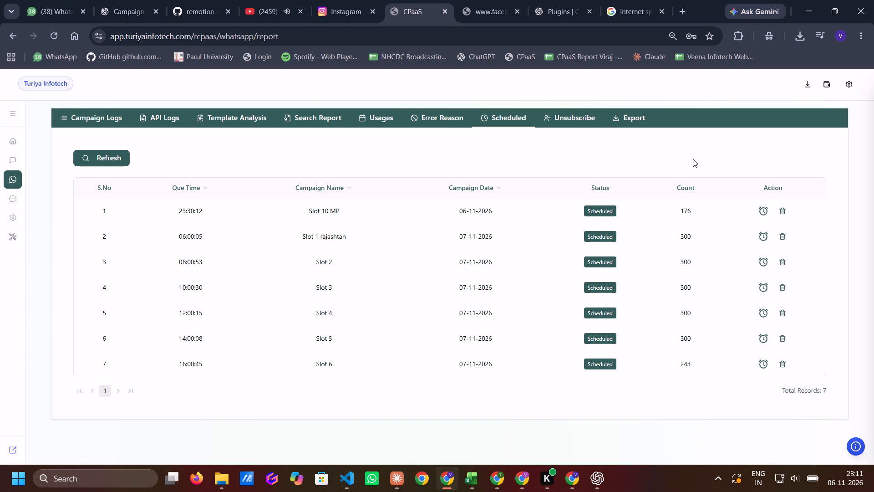
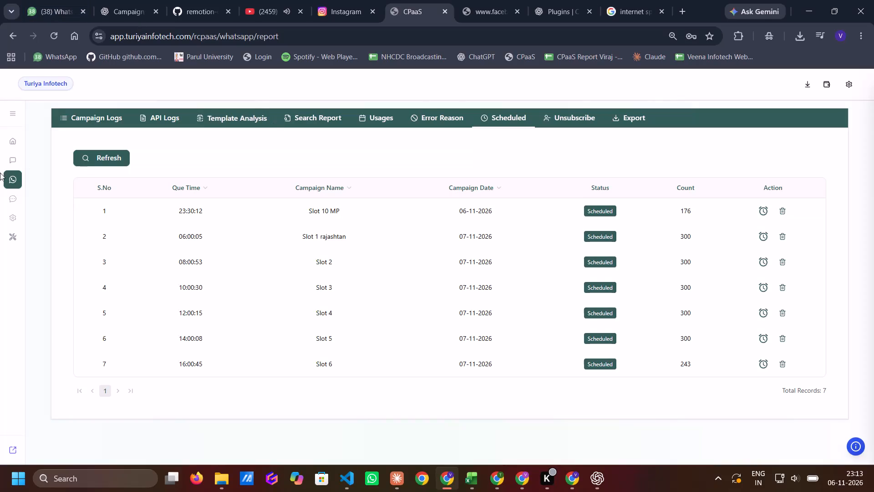
Open the WhatsApp Push Campaign page to start a new campaign.
{"action": "left_click", "coordinate": [6, 183]}
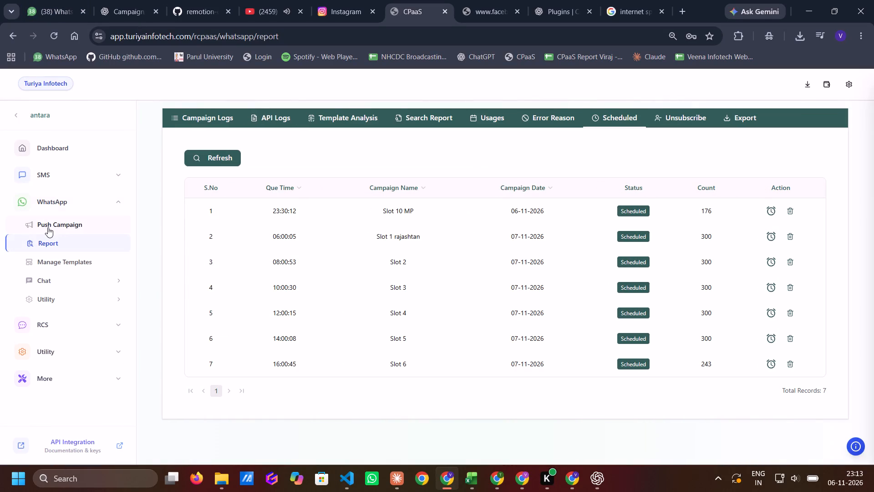
{"action": "left_click", "coordinate": [48, 227]}
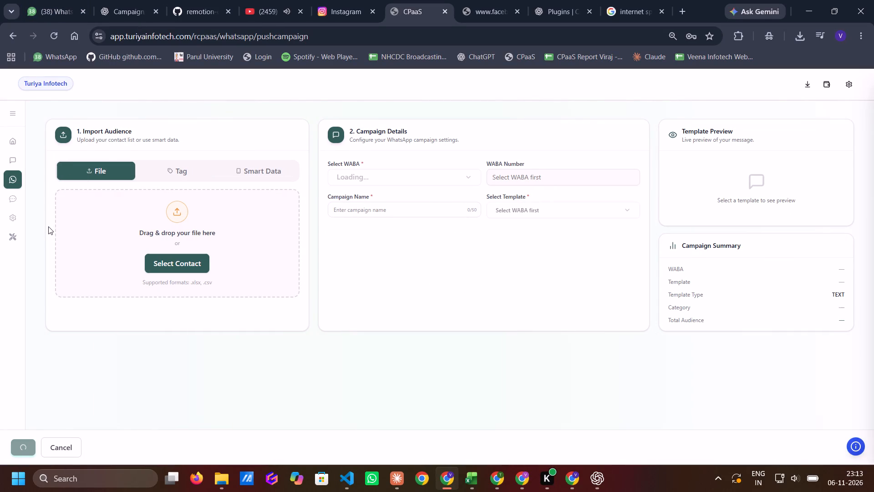
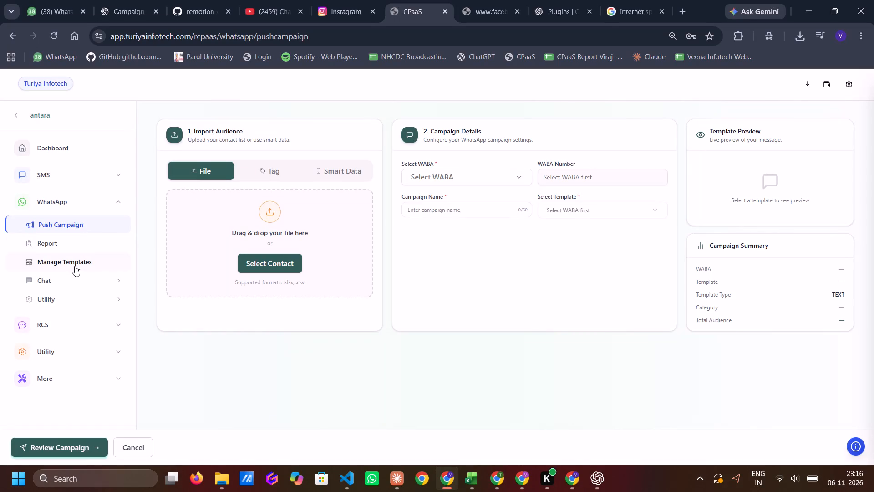
Open the WhatsApp campaign report.
{"action": "left_click", "coordinate": [73, 245]}
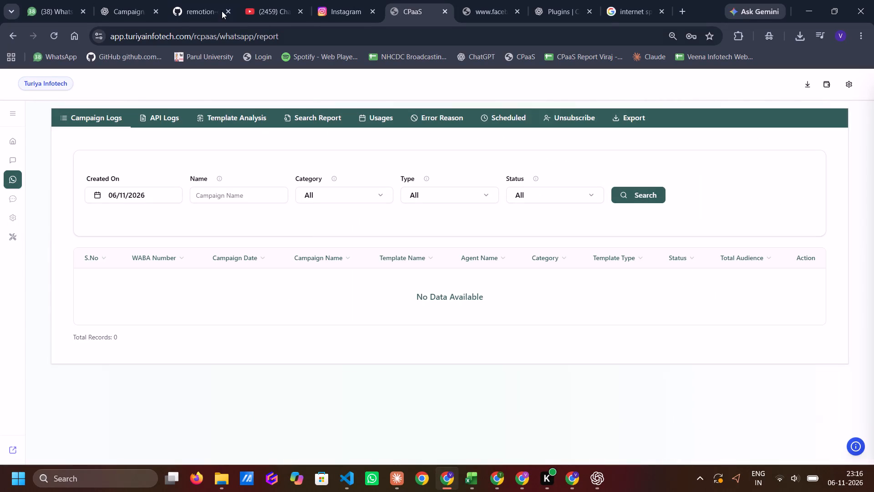
Switch to YouTube, play the open Channa Ve video and look through its recommended videos.
{"action": "left_click", "coordinate": [255, 0]}
{"action": "left_click", "coordinate": [269, 286]}
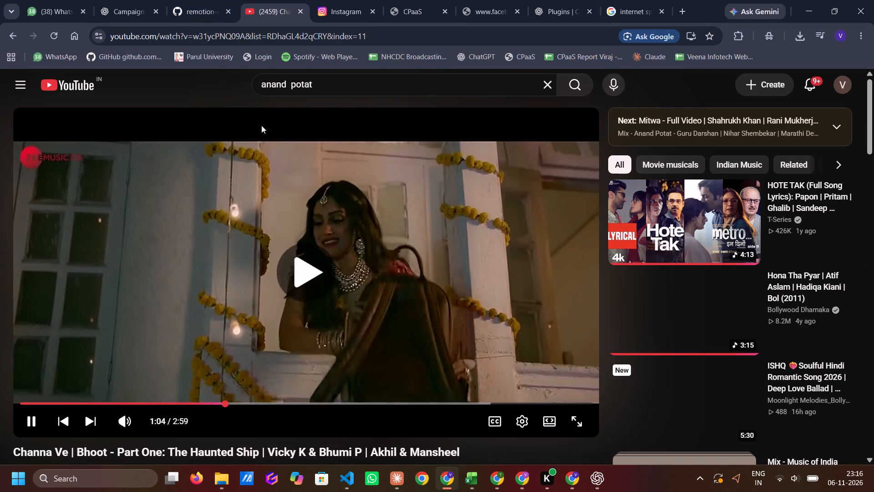
{"action": "scroll", "coordinate": [680, 286], "scroll_direction": "down", "scroll_amount": 5}
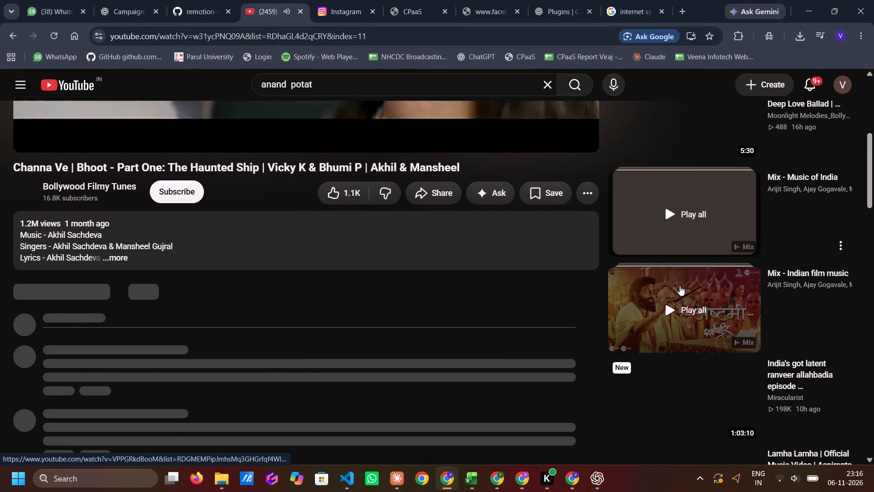
{"action": "scroll", "coordinate": [680, 286], "scroll_direction": "down", "scroll_amount": 4}
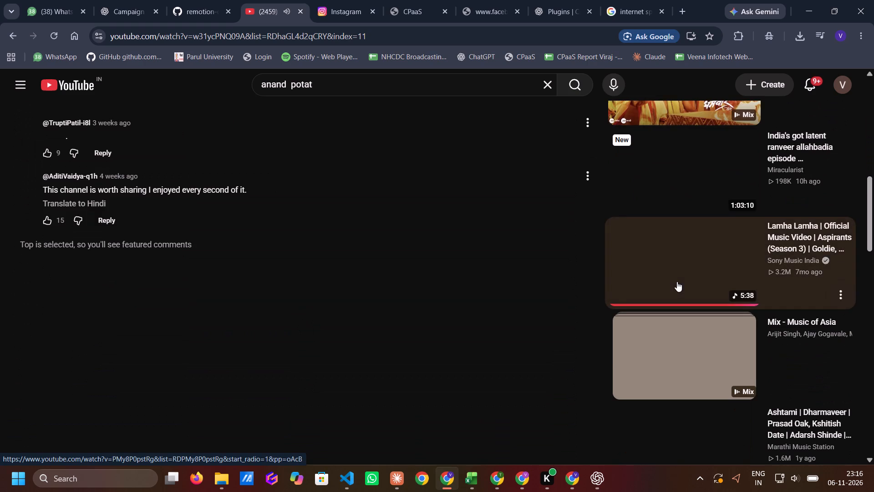
{"action": "scroll", "coordinate": [677, 282], "scroll_direction": "down", "scroll_amount": 6}
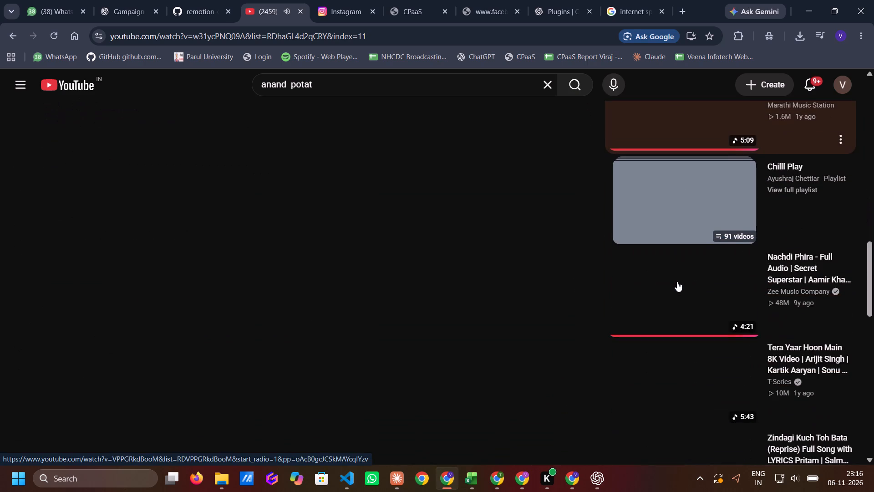
{"action": "scroll", "coordinate": [677, 282], "scroll_direction": "down", "scroll_amount": 2}
Open the bookmarked Spotify web player in place of the YouTube video.
{"action": "left_click", "coordinate": [305, 58]}
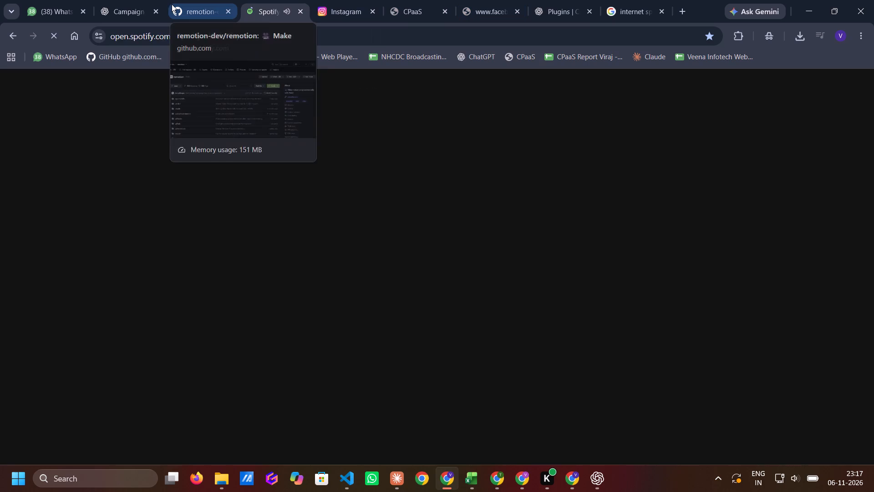
Check the ChatGPT Campaign Design Strategy chat, return to CPaaS and reload the WhatsApp report page.
{"action": "left_click", "coordinate": [126, 4]}
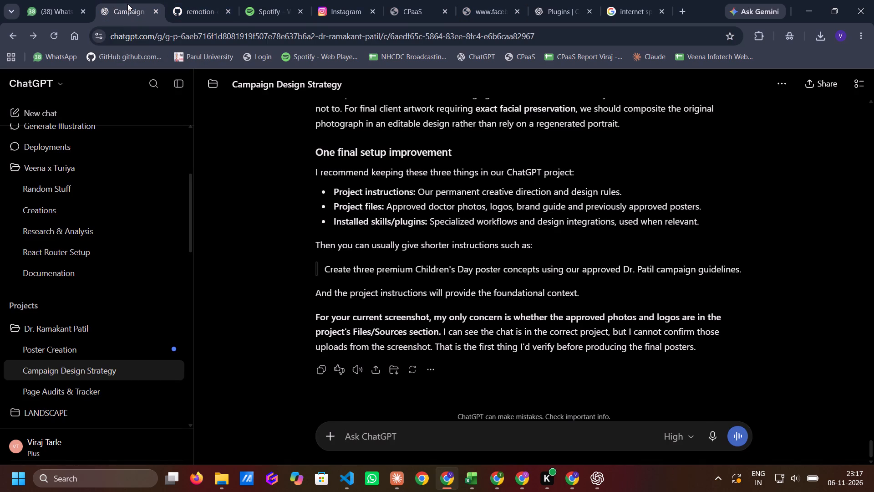
{"action": "left_click", "coordinate": [412, 12]}
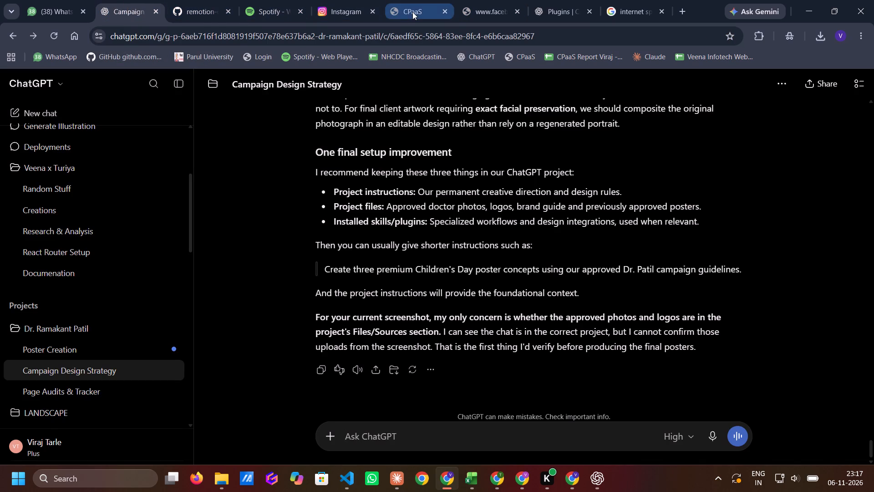
{"action": "left_click", "coordinate": [439, 333]}
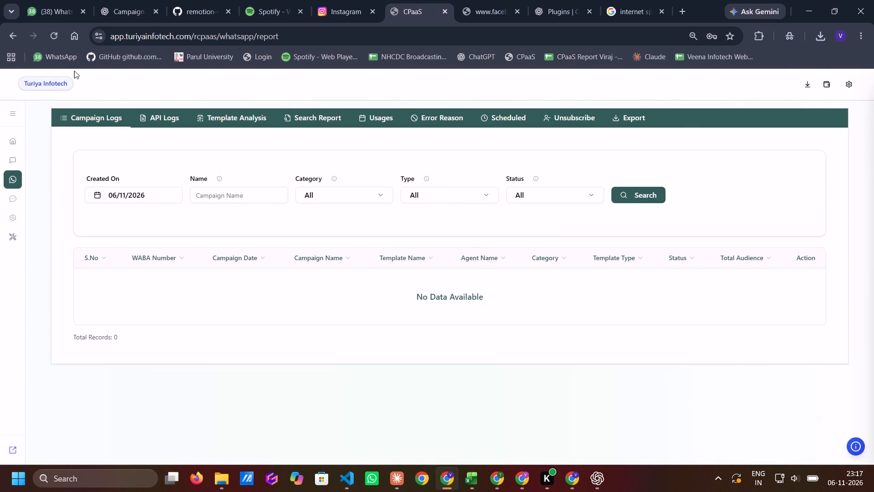
{"action": "left_click", "coordinate": [58, 39]}
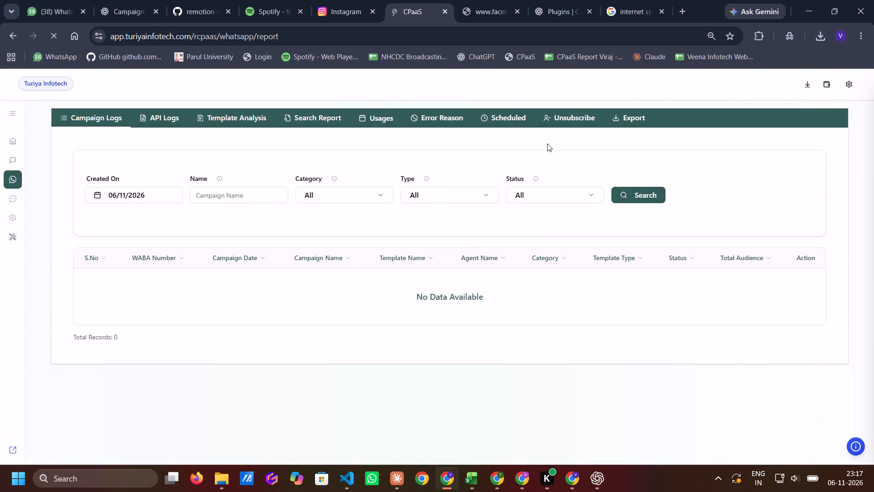
Switch to Spotify, open the Liked Songs playlist and play the track Hona Tha Pyar.
{"action": "left_click", "coordinate": [254, 10]}
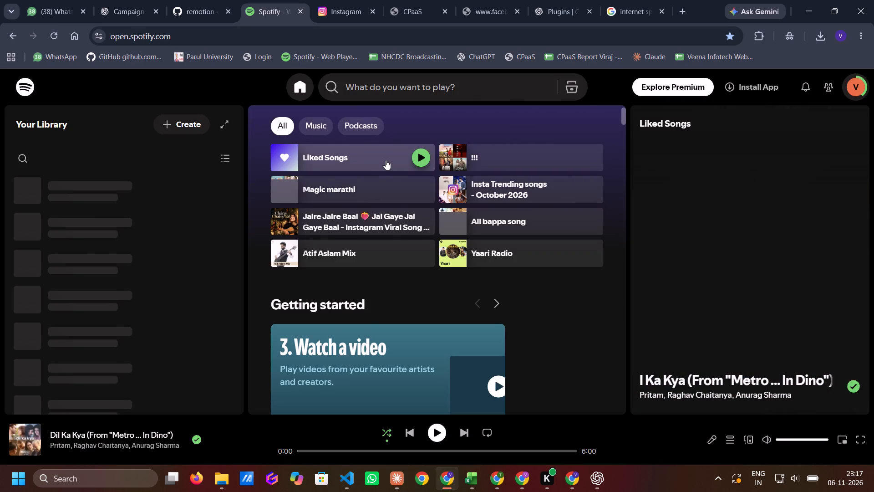
{"action": "left_click", "coordinate": [386, 160]}
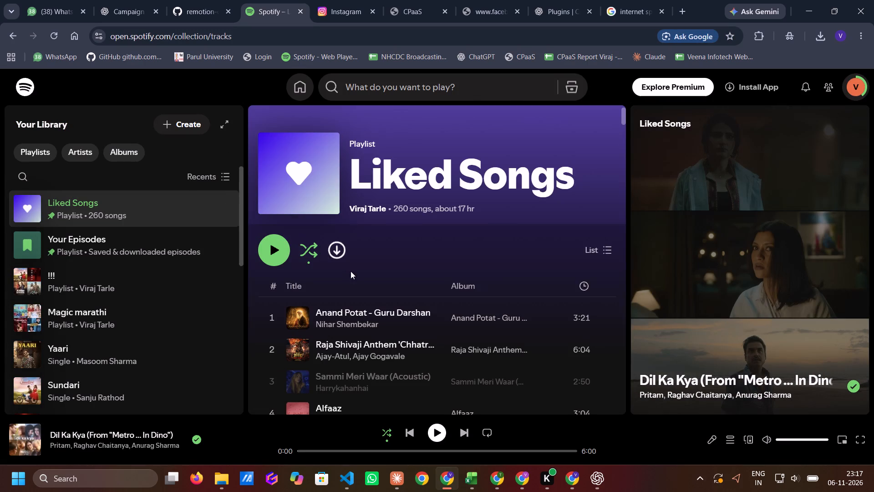
{"action": "scroll", "coordinate": [352, 276], "scroll_direction": "down", "scroll_amount": 3}
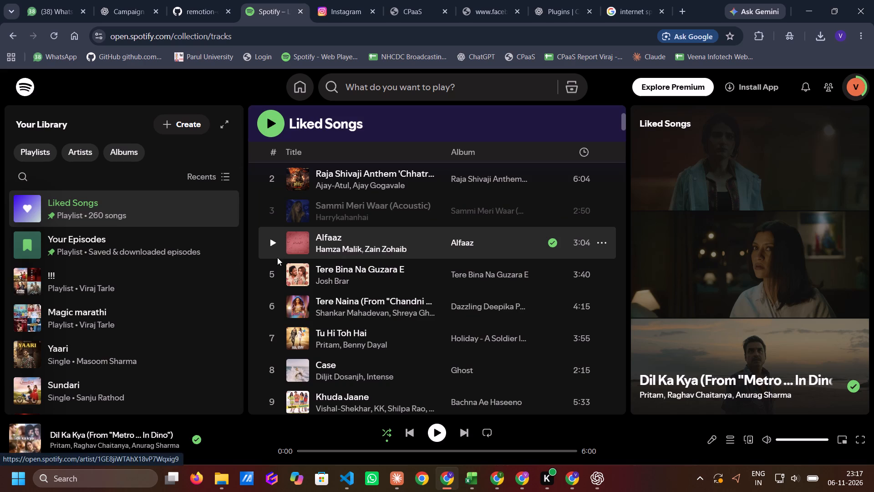
{"action": "scroll", "coordinate": [279, 255], "scroll_direction": "down", "scroll_amount": 2}
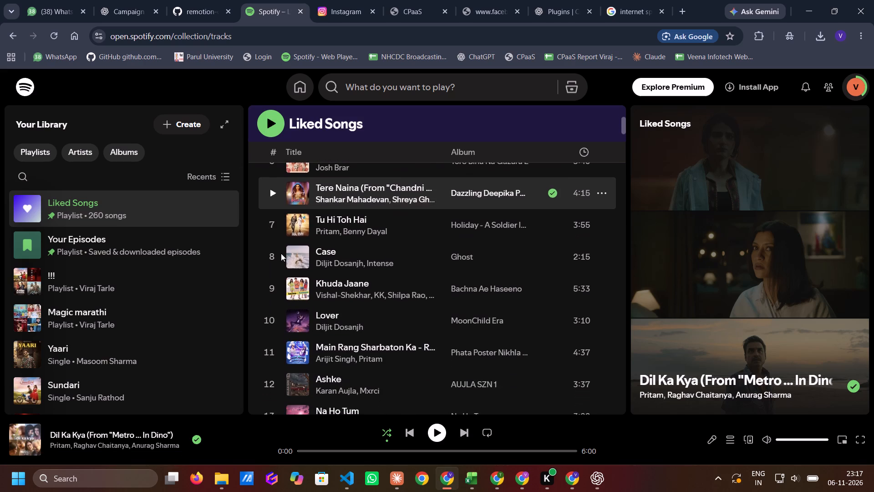
{"action": "scroll", "coordinate": [282, 251], "scroll_direction": "down", "scroll_amount": 2}
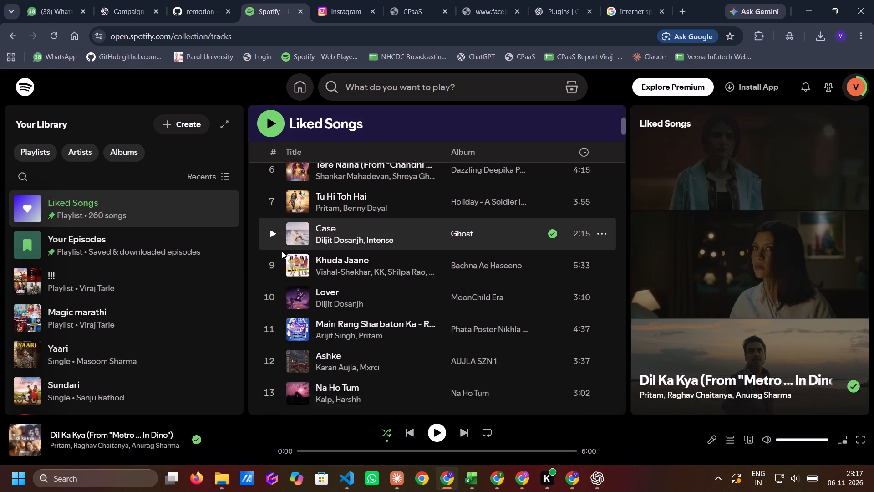
{"action": "scroll", "coordinate": [282, 251], "scroll_direction": "down", "scroll_amount": 4}
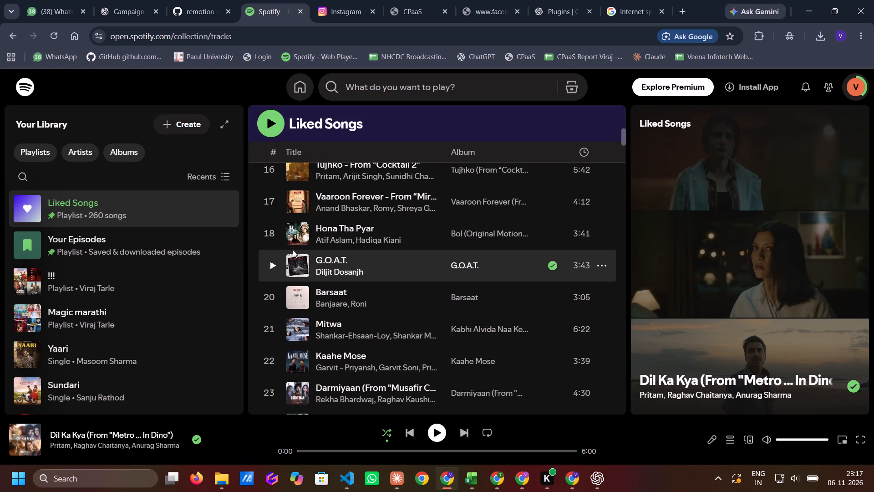
{"action": "scroll", "coordinate": [293, 250], "scroll_direction": "down", "scroll_amount": 1}
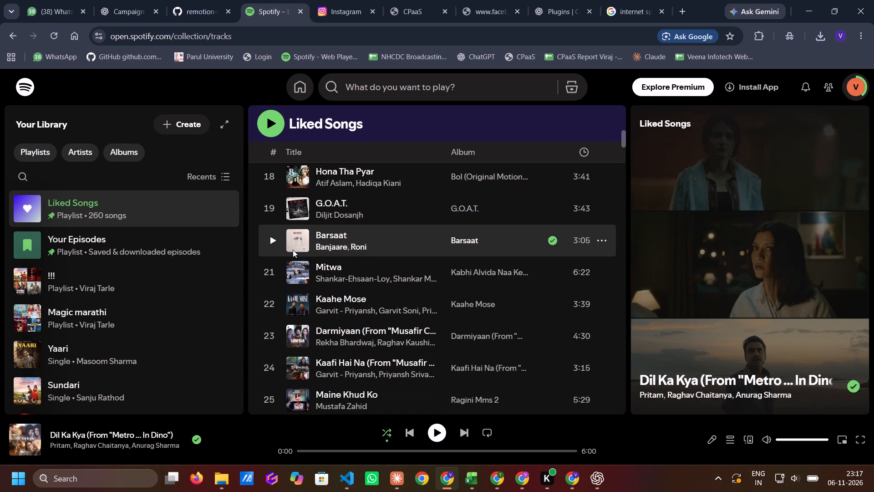
{"action": "scroll", "coordinate": [293, 250], "scroll_direction": "down", "scroll_amount": 2}
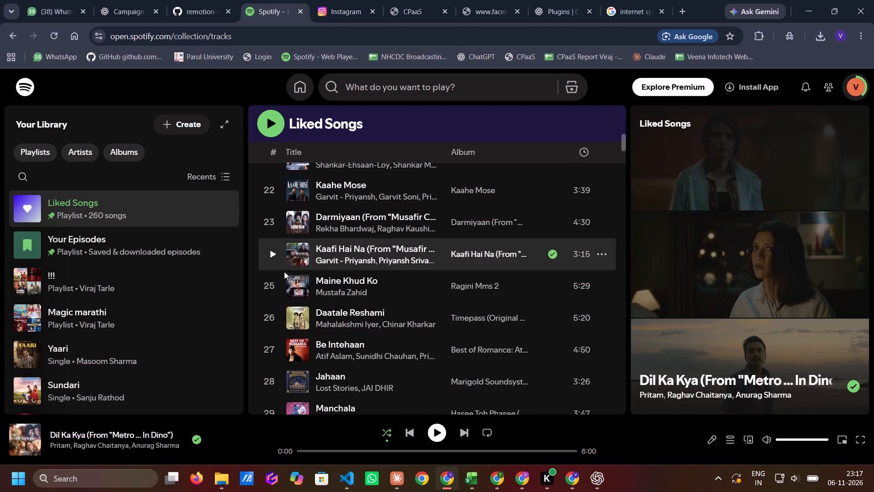
{"action": "scroll", "coordinate": [284, 274], "scroll_direction": "up", "scroll_amount": 3}
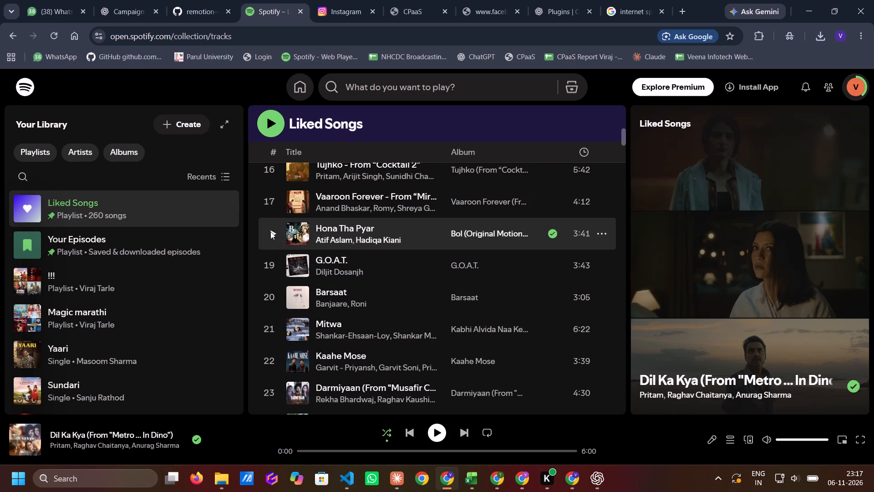
{"action": "left_click", "coordinate": [270, 232]}
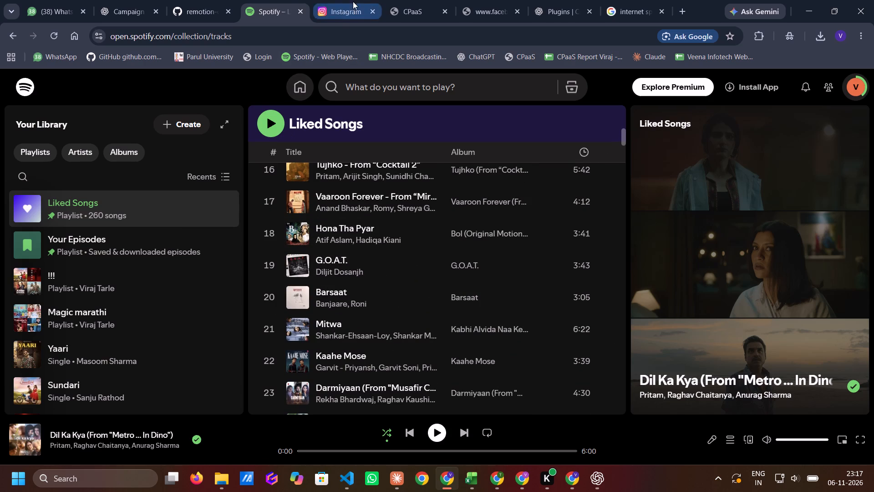
Switch to CPaaS, open the scheduled campaigns report and check the list of scheduled slots.
{"action": "left_click", "coordinate": [397, 0]}
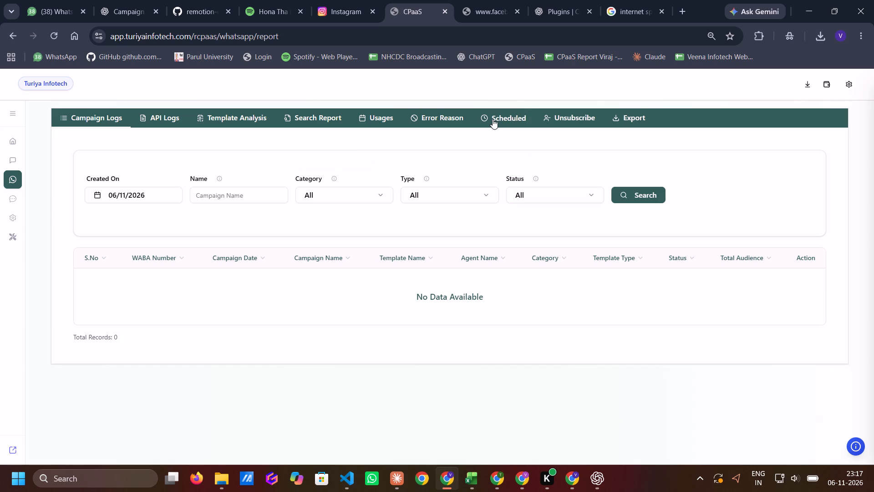
{"action": "left_click", "coordinate": [493, 118]}
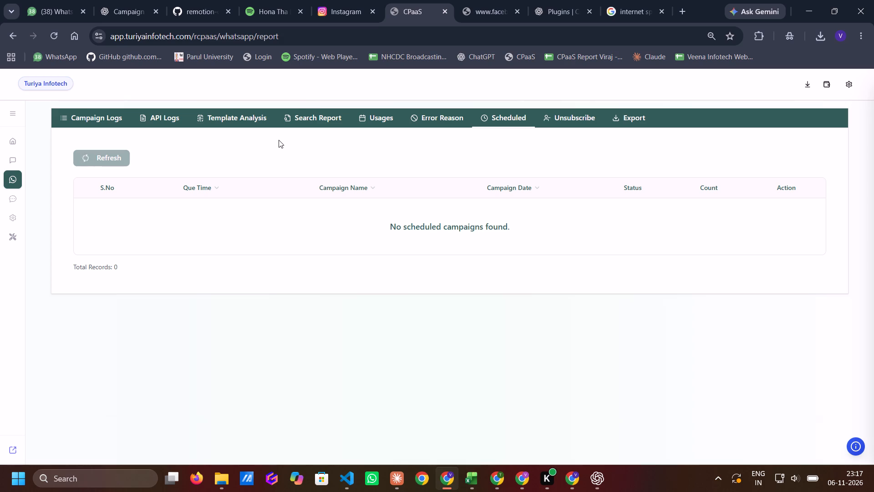
{"action": "left_click", "coordinate": [265, 0]}
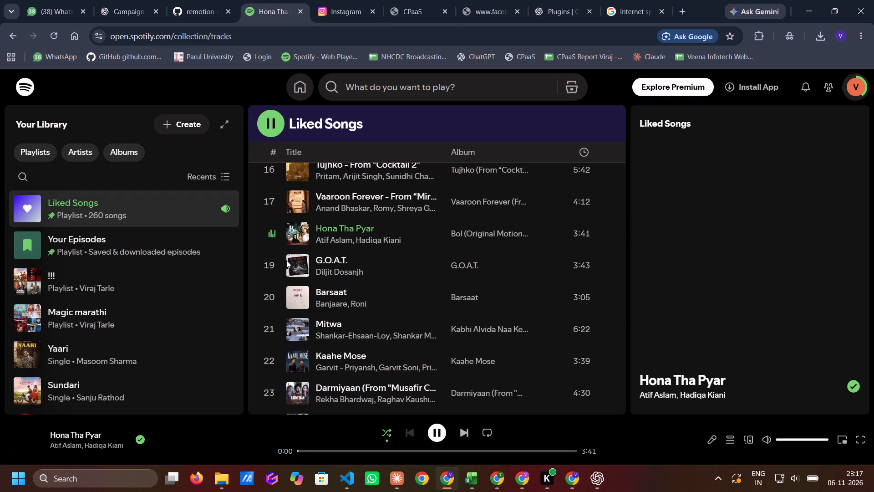
{"action": "left_click", "coordinate": [411, 0]}
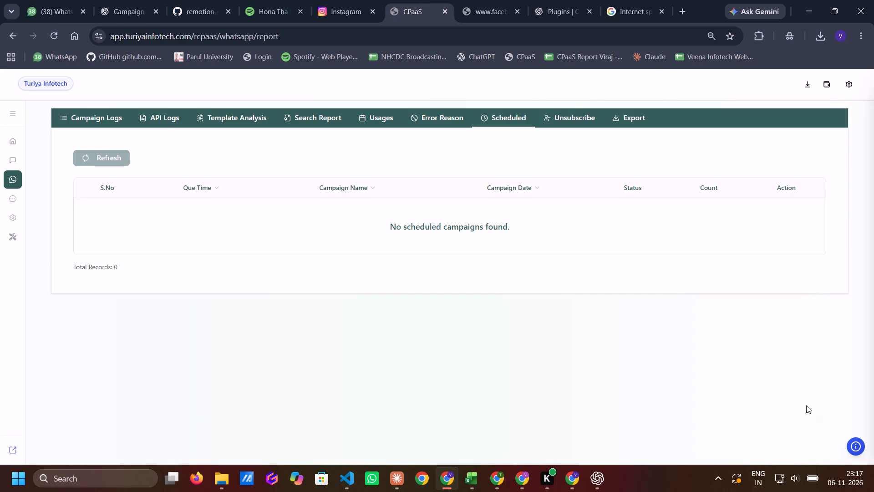
{"action": "left_click", "coordinate": [789, 478]}
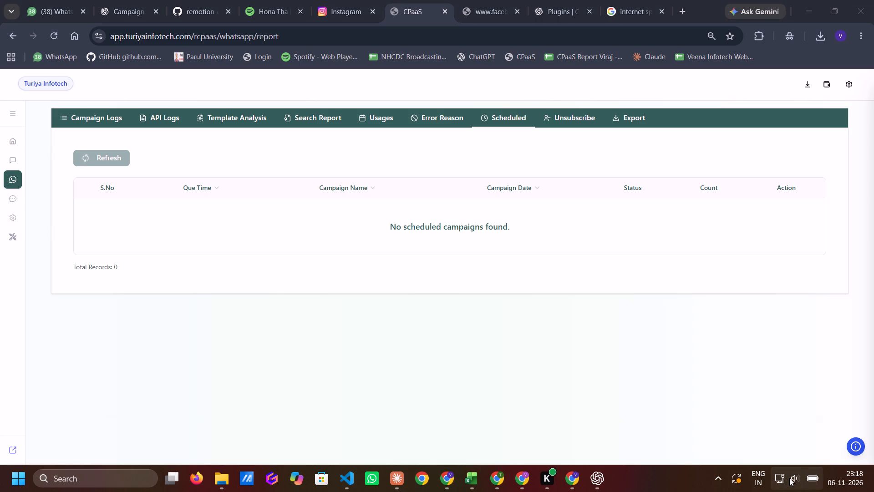
{"action": "left_click", "coordinate": [789, 478]}
{"action": "left_click", "coordinate": [789, 478]}
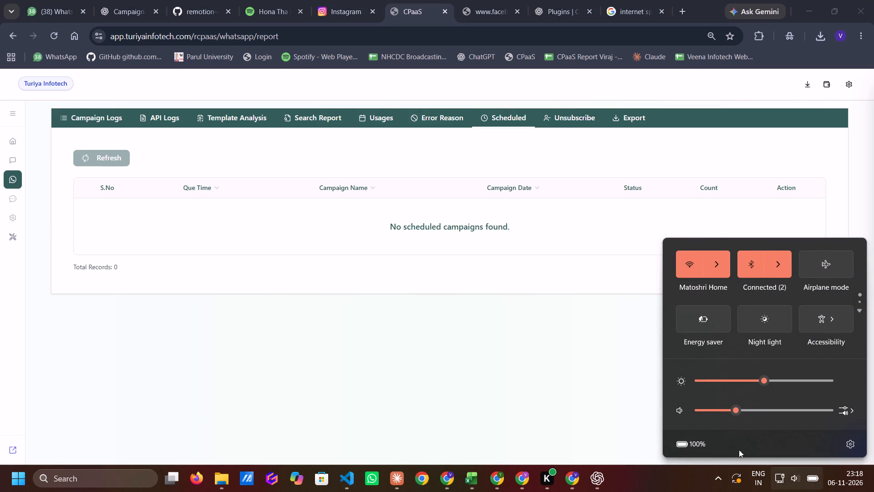
{"action": "left_click", "coordinate": [498, 377]}
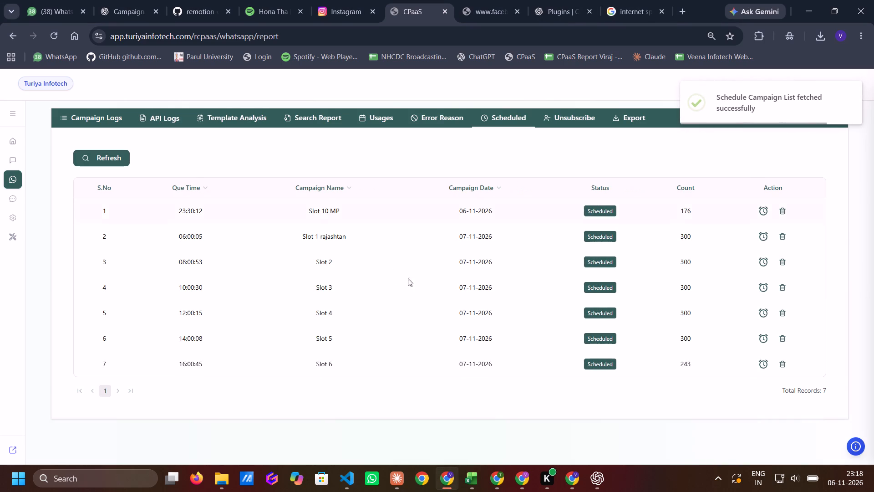
{"action": "scroll", "coordinate": [418, 277], "scroll_direction": "down", "scroll_amount": 2}
{"action": "scroll", "coordinate": [422, 271], "scroll_direction": "up", "scroll_amount": 2}
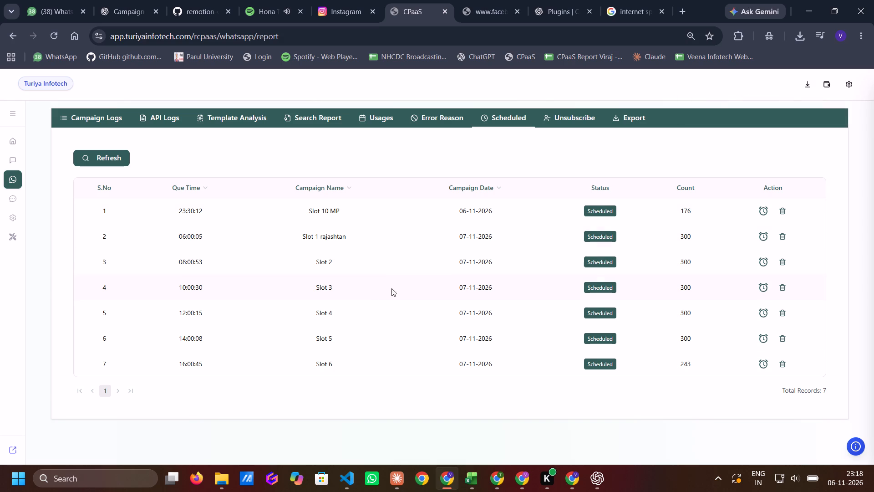
{"action": "scroll", "coordinate": [413, 343], "scroll_direction": "down", "scroll_amount": 2}
Switch to the CPaaS Report Viraj spreadsheet, review the State - Gujrat slots and select the Status cell of Slot 7.
{"action": "left_click", "coordinate": [519, 477]}
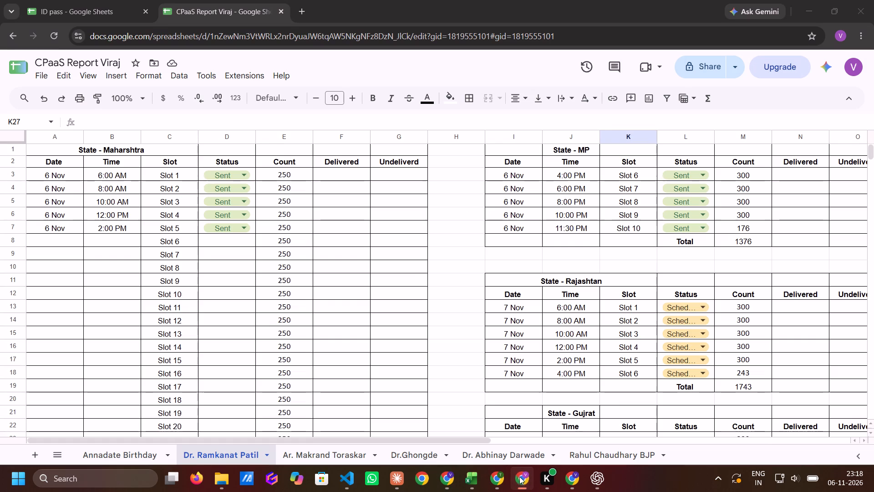
{"action": "scroll", "coordinate": [561, 301], "scroll_direction": "down", "scroll_amount": 1}
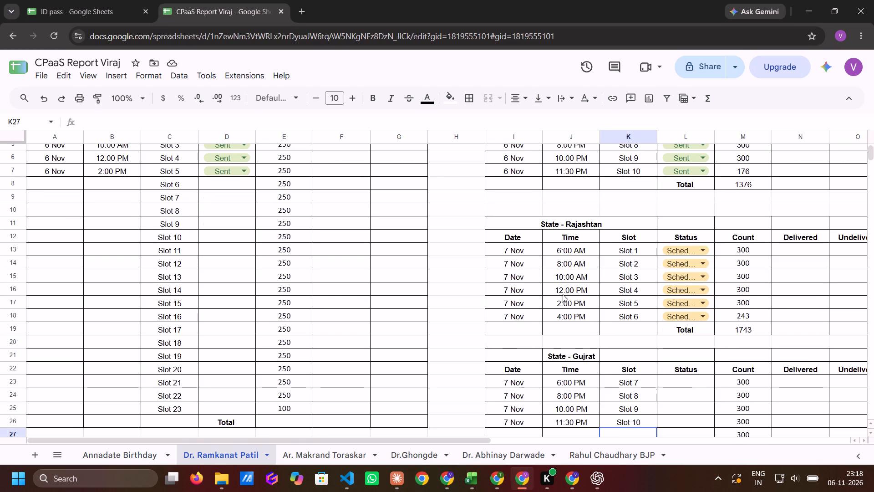
{"action": "scroll", "coordinate": [554, 334], "scroll_direction": "down", "scroll_amount": 1}
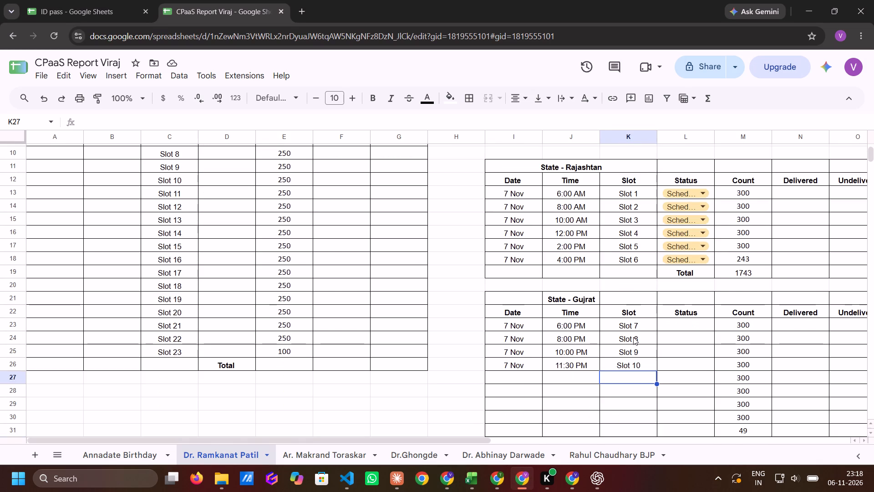
{"action": "left_click", "coordinate": [676, 320]}
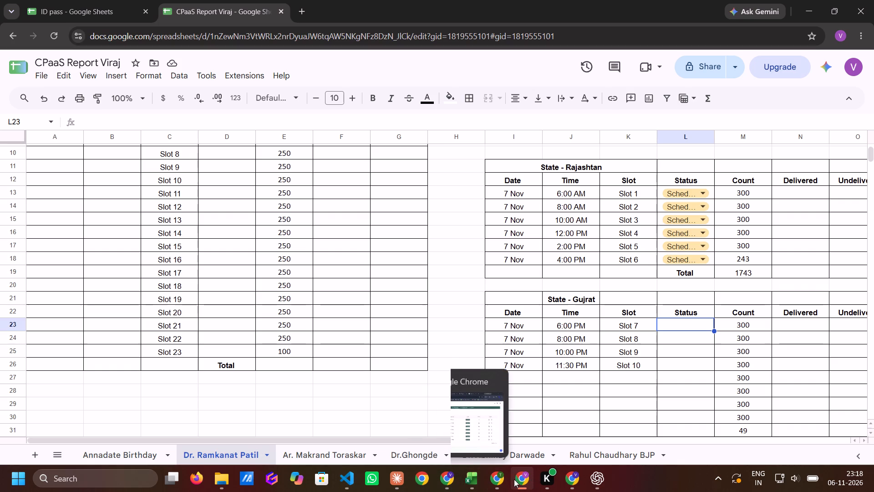
In CPaaS, start a WhatsApp push campaign, import Slot 1 Send Sheet.xlsx from Gujrat Send File, and try processing it and choosing a WABA.
{"action": "left_click", "coordinate": [447, 482]}
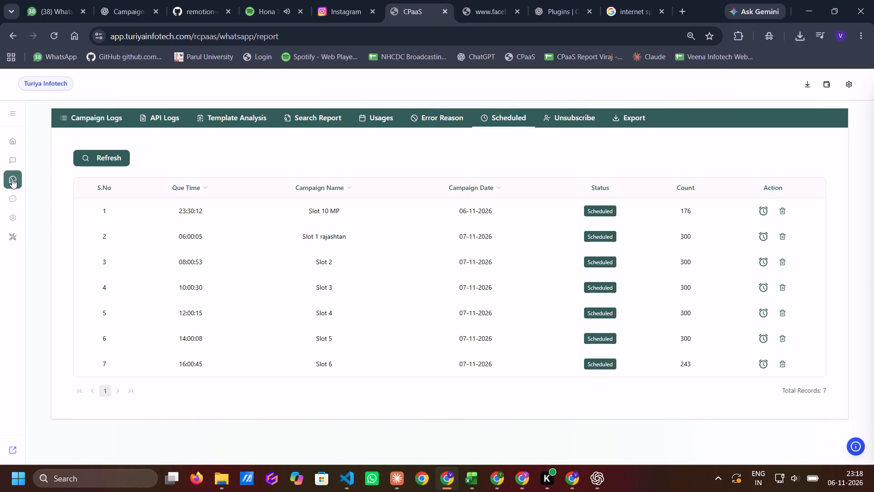
{"action": "left_click", "coordinate": [12, 178]}
{"action": "left_click", "coordinate": [37, 226]}
{"action": "left_click", "coordinate": [148, 263]}
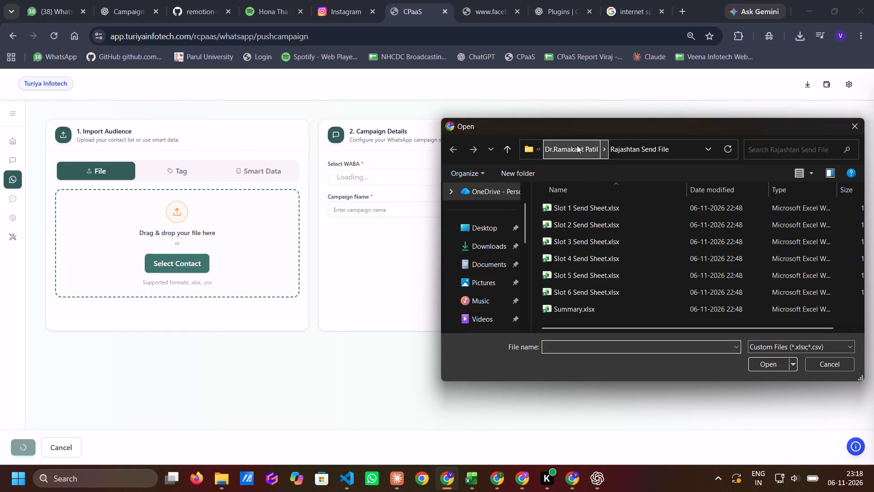
{"action": "left_click", "coordinate": [577, 144]}
{"action": "double_click", "coordinate": [599, 207]}
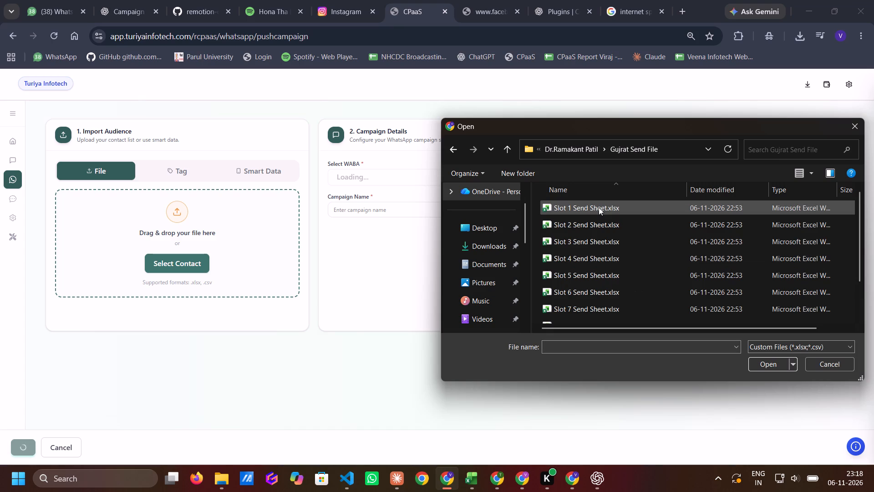
{"action": "double_click", "coordinate": [599, 207]}
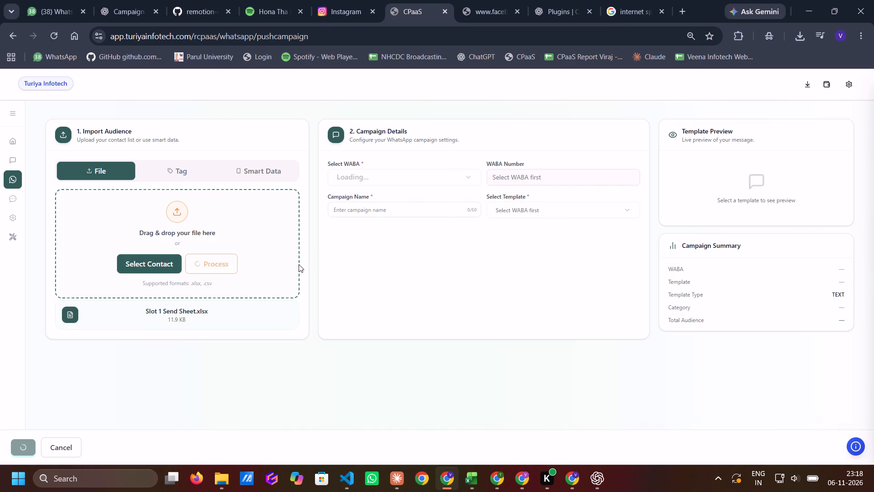
{"action": "left_click", "coordinate": [224, 266]}
{"action": "left_click", "coordinate": [363, 175]}
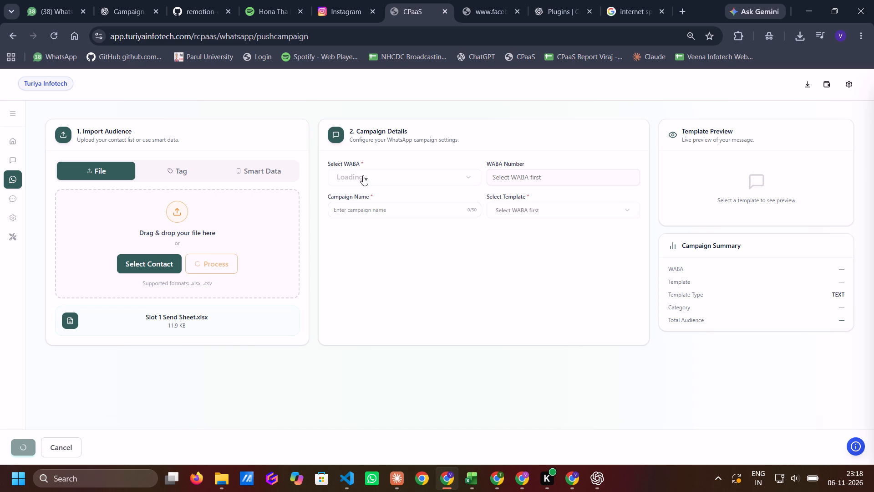
{"action": "left_click", "coordinate": [363, 175]}
Switch to Spotify, pause Hona Tha Pyar and return to the CPaaS push campaign page.
{"action": "left_click", "coordinate": [281, 10]}
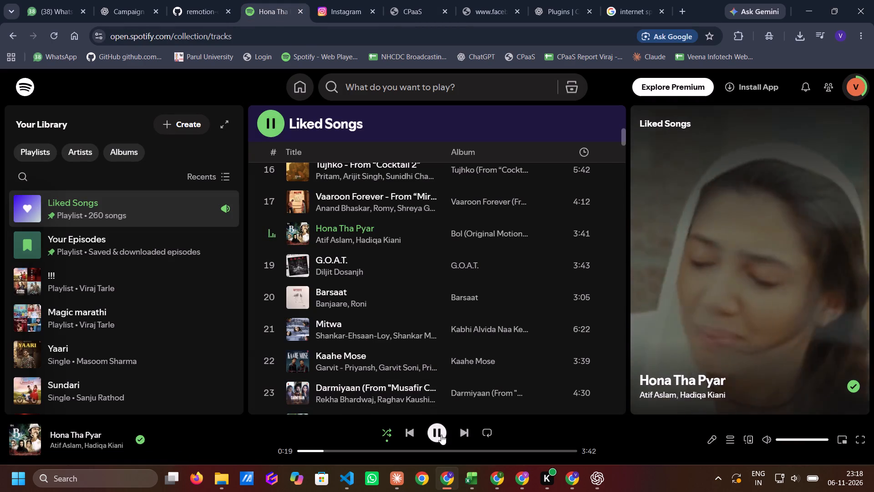
{"action": "double_click", "coordinate": [435, 432]}
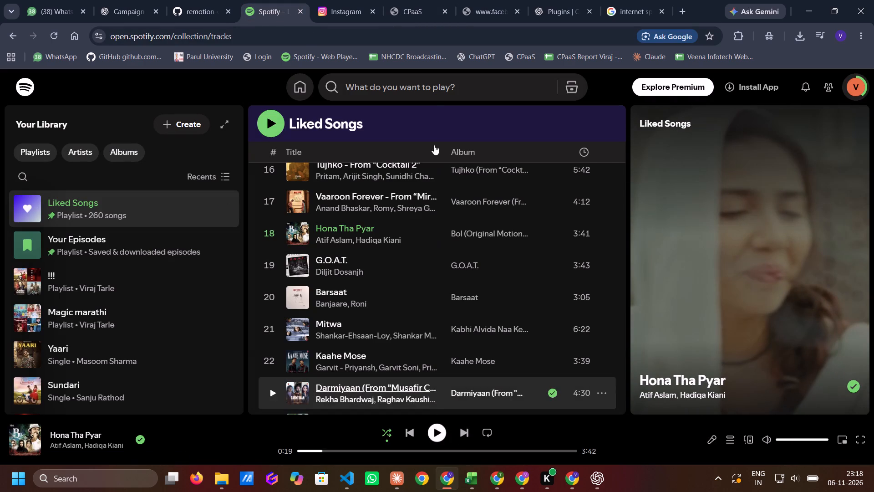
{"action": "left_click", "coordinate": [410, 10]}
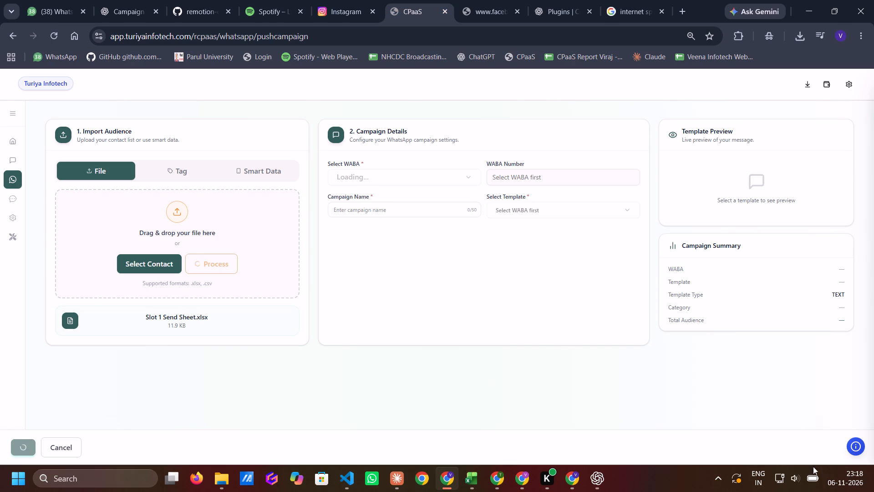
Check the computer's Wi-Fi connection and dismiss the CPaaS network error.
{"action": "left_click", "coordinate": [779, 484]}
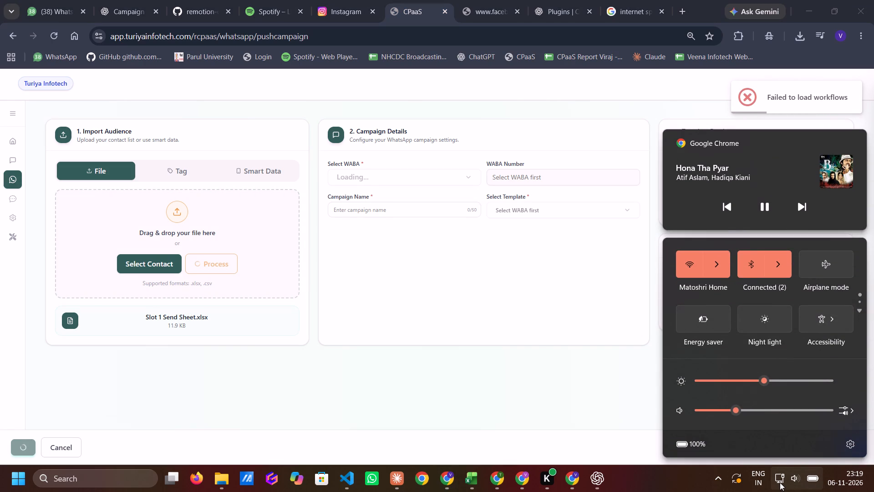
{"action": "left_click", "coordinate": [780, 482]}
{"action": "left_click", "coordinate": [780, 482]}
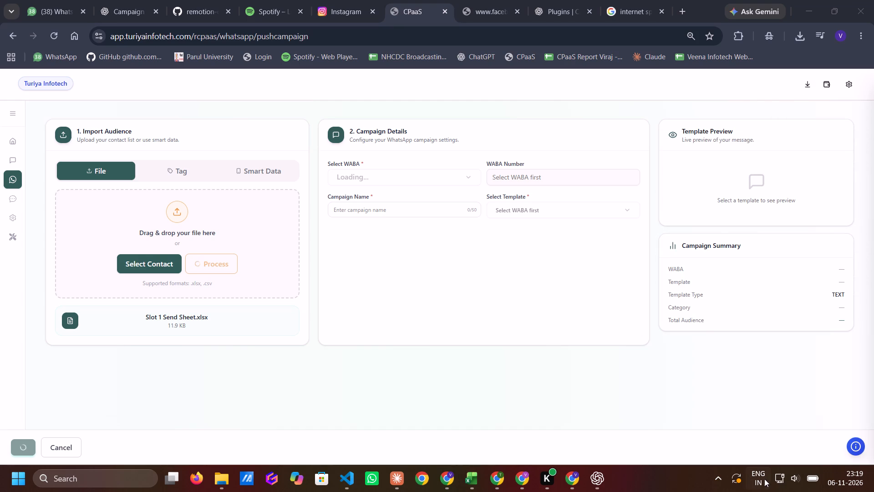
{"action": "left_click", "coordinate": [778, 477]}
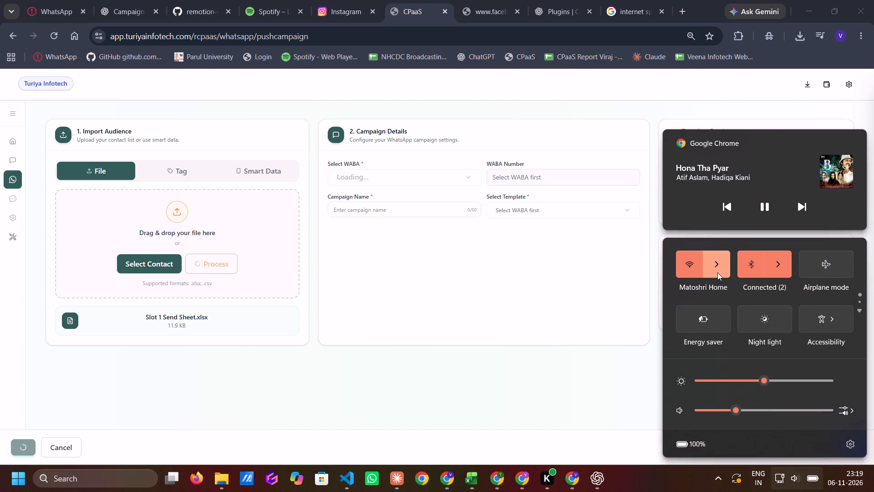
{"action": "left_click", "coordinate": [717, 272]}
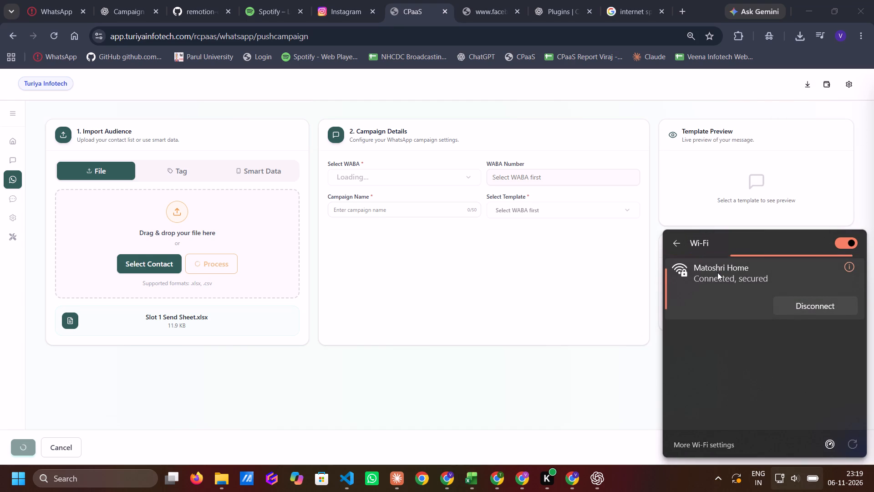
{"action": "left_click", "coordinate": [717, 272]}
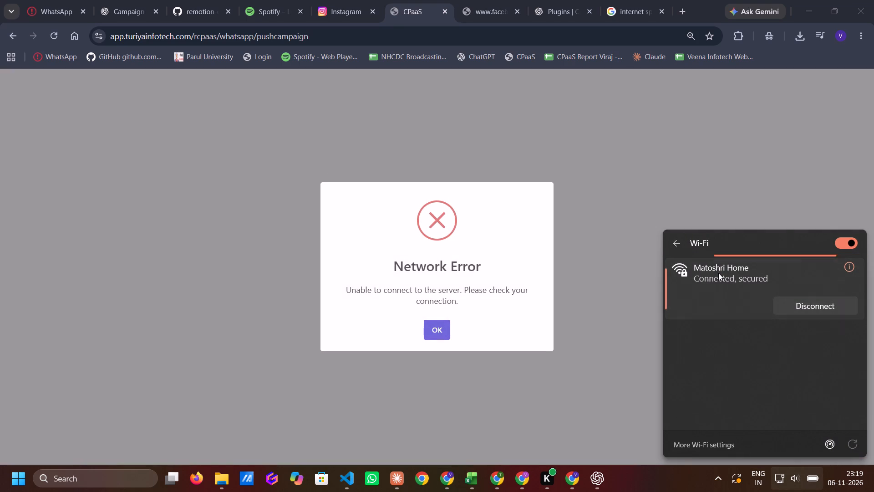
{"action": "left_click", "coordinate": [440, 330]}
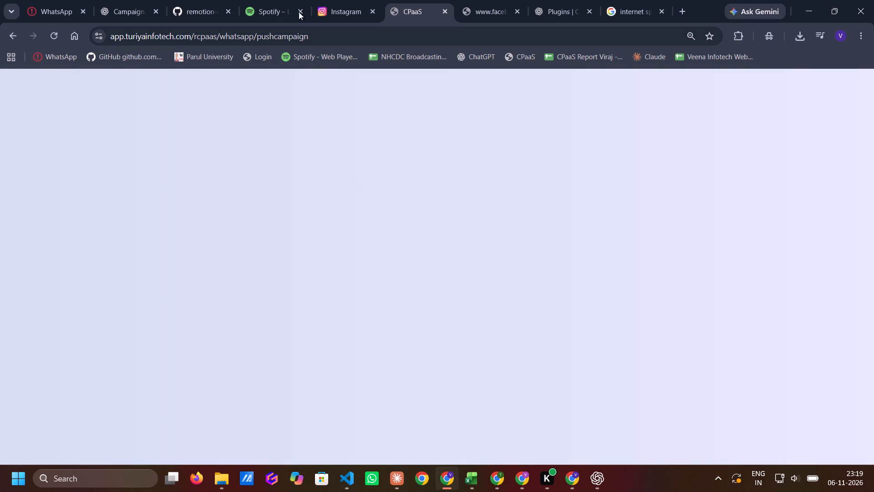
Switch to Spotify, try to resume Hona Tha Pyar and recheck the Wi-Fi connection between attempts.
{"action": "left_click", "coordinate": [278, 3]}
{"action": "left_click", "coordinate": [437, 434]}
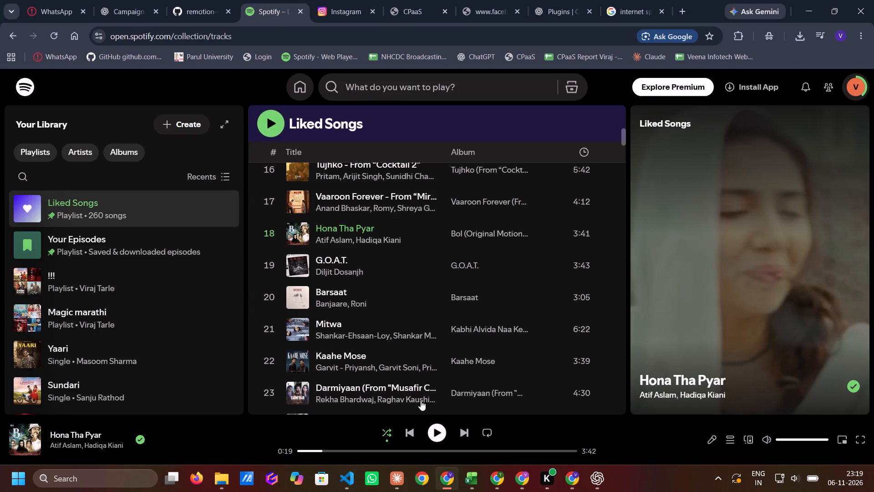
{"action": "left_click", "coordinate": [436, 431]}
{"action": "left_click", "coordinate": [791, 476]}
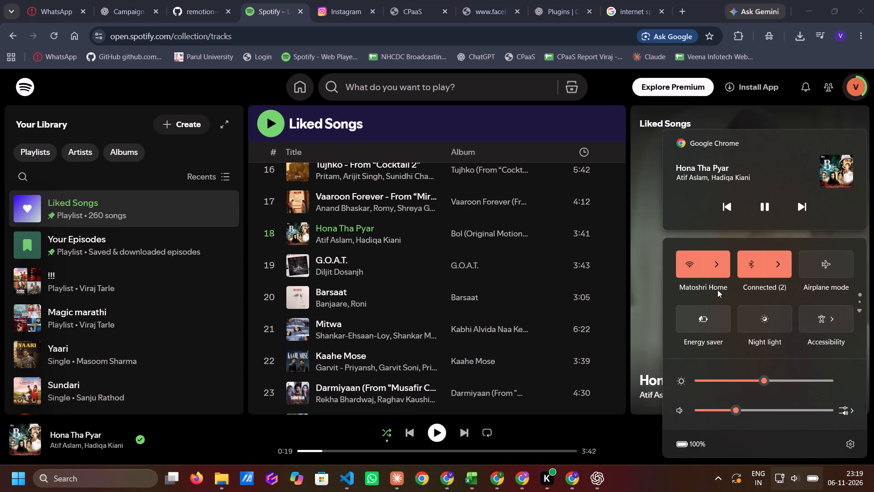
{"action": "left_click", "coordinate": [712, 273]}
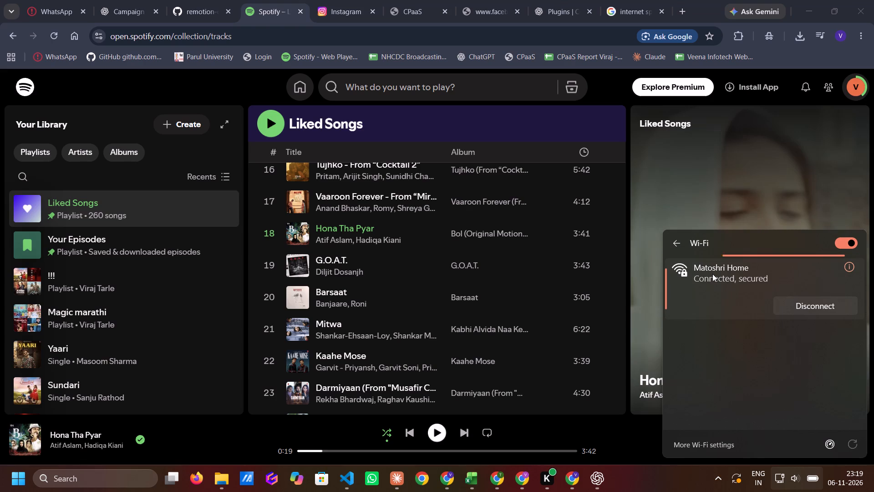
{"action": "left_click", "coordinate": [712, 274]}
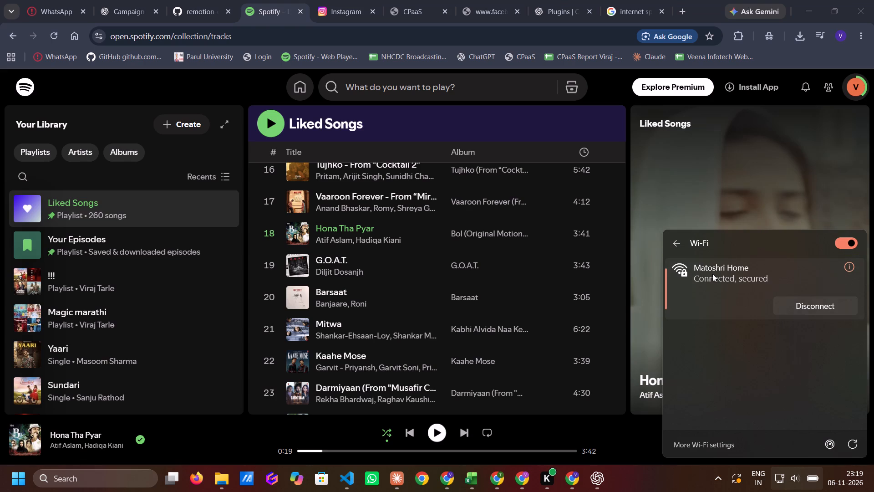
{"action": "left_click", "coordinate": [712, 274]}
{"action": "left_click", "coordinate": [437, 435]}
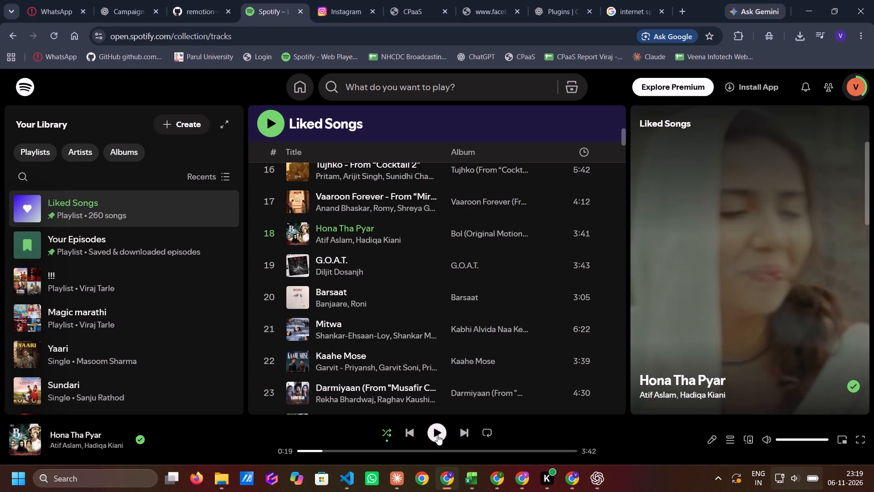
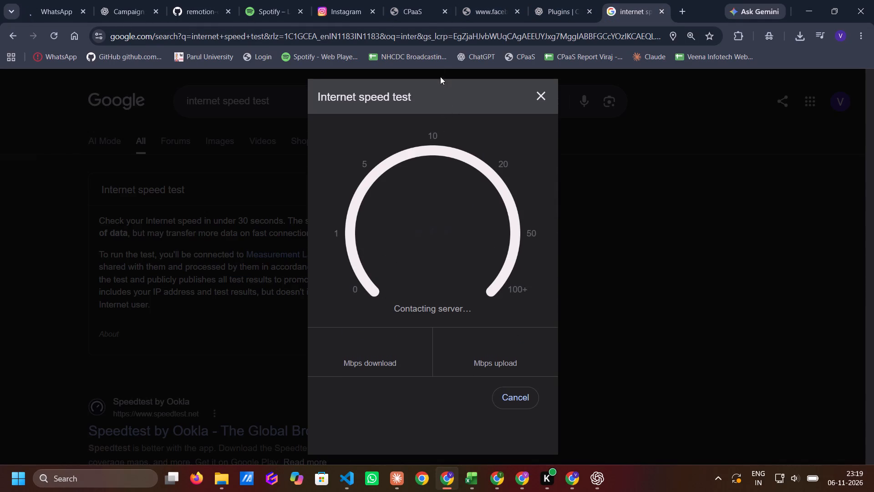
Open the list of Wi-Fi networks in the Windows quick settings to check the current connection.
{"action": "scroll", "coordinate": [426, 8], "scroll_direction": "up", "scroll_amount": 1}
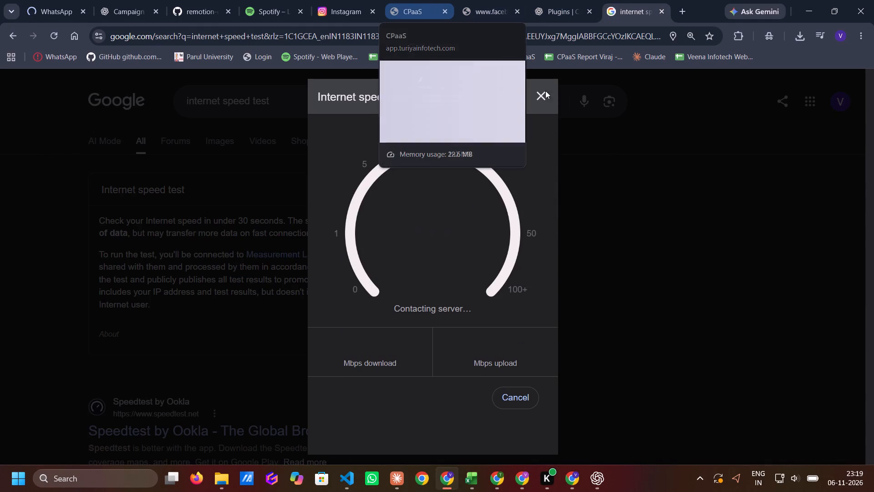
{"action": "left_click", "coordinate": [783, 480]}
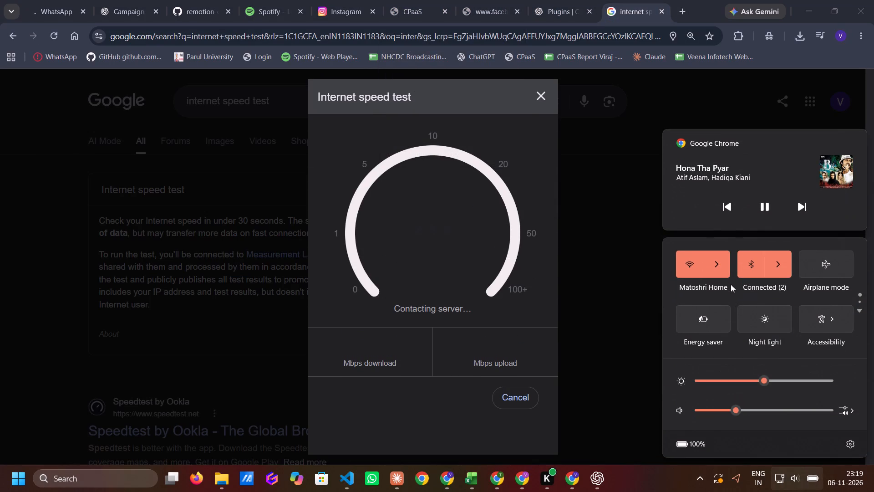
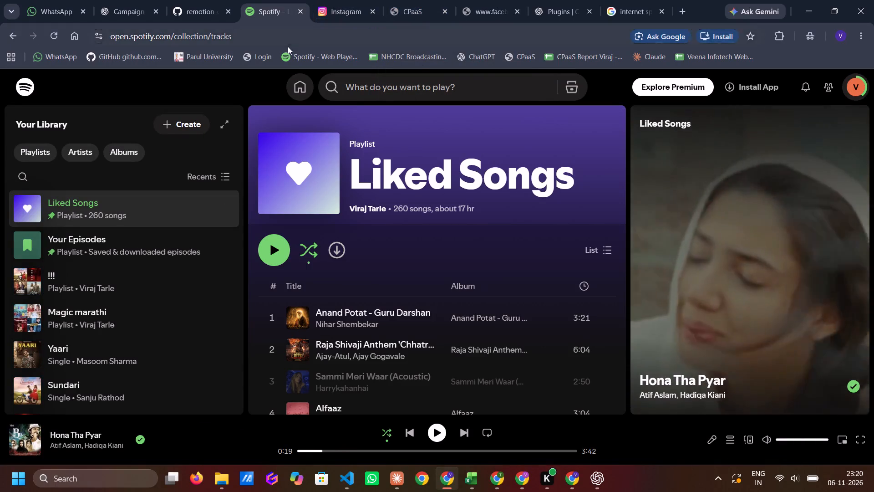
Resume playback of Hona Tha Pyar.
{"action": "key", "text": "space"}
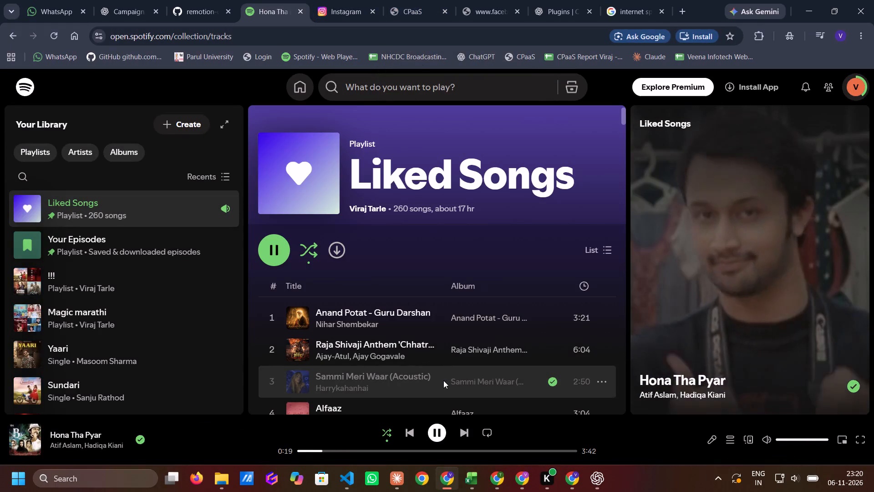
Switch to CPaaS and open the WhatsApp Push Campaign page with its navigation expanded.
{"action": "left_click", "coordinate": [423, 0]}
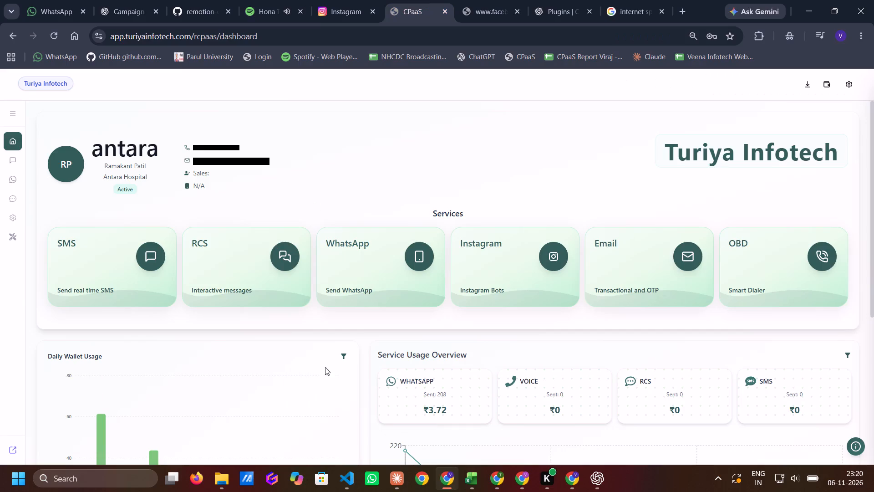
{"action": "left_click", "coordinate": [358, 273]}
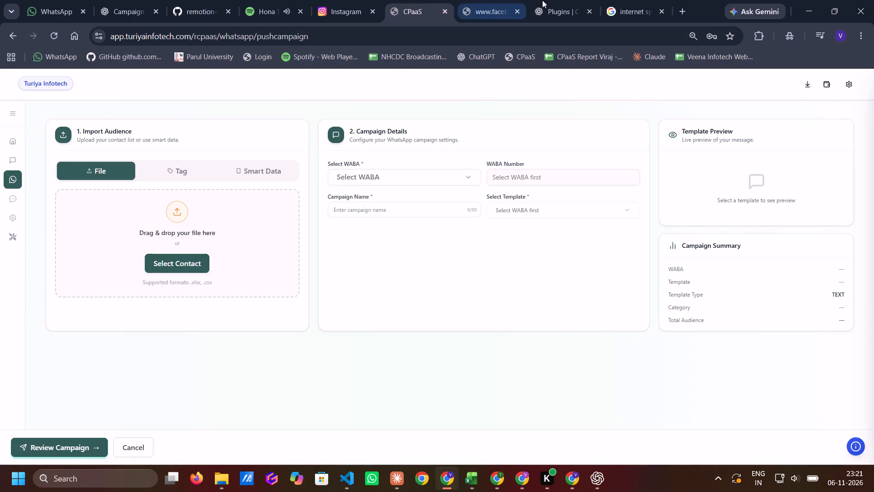
{"action": "left_click", "coordinate": [9, 180]}
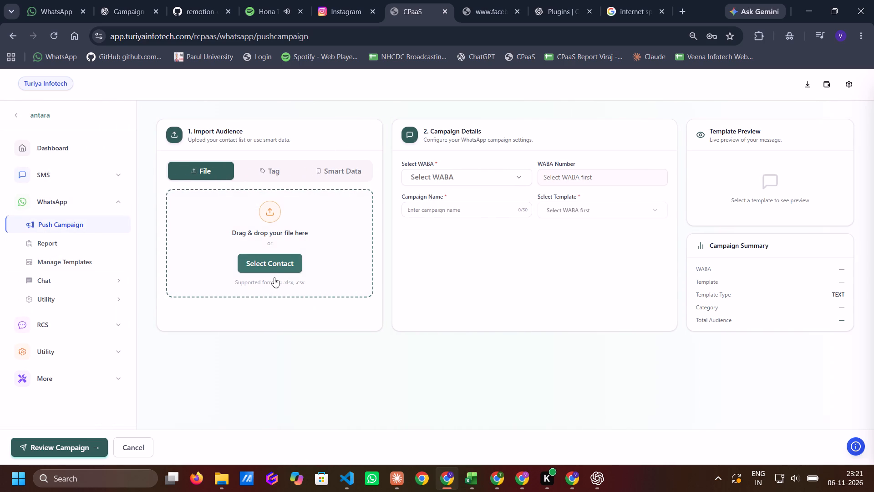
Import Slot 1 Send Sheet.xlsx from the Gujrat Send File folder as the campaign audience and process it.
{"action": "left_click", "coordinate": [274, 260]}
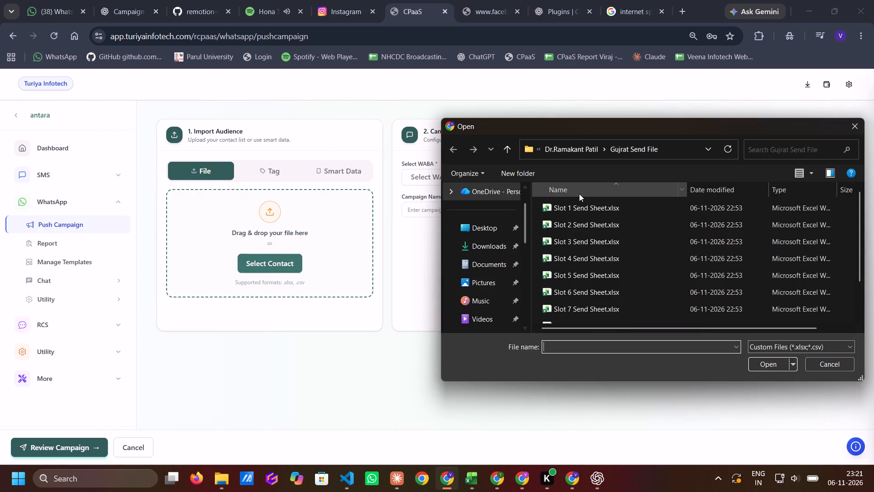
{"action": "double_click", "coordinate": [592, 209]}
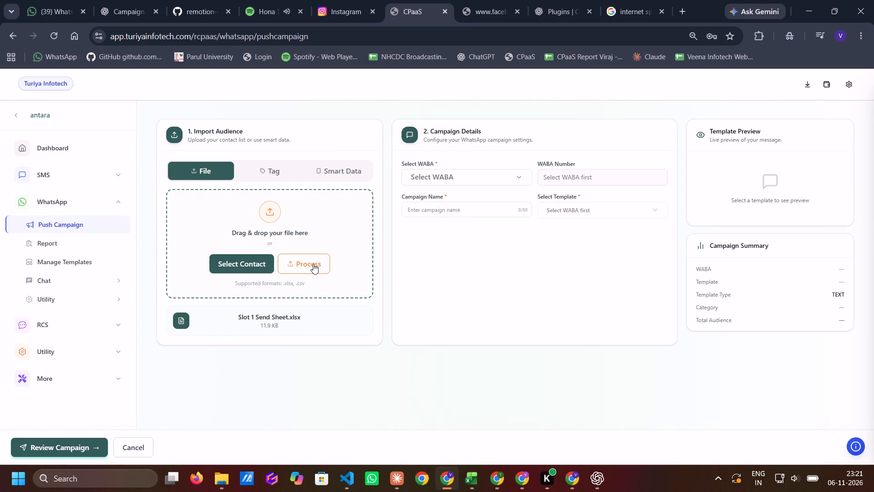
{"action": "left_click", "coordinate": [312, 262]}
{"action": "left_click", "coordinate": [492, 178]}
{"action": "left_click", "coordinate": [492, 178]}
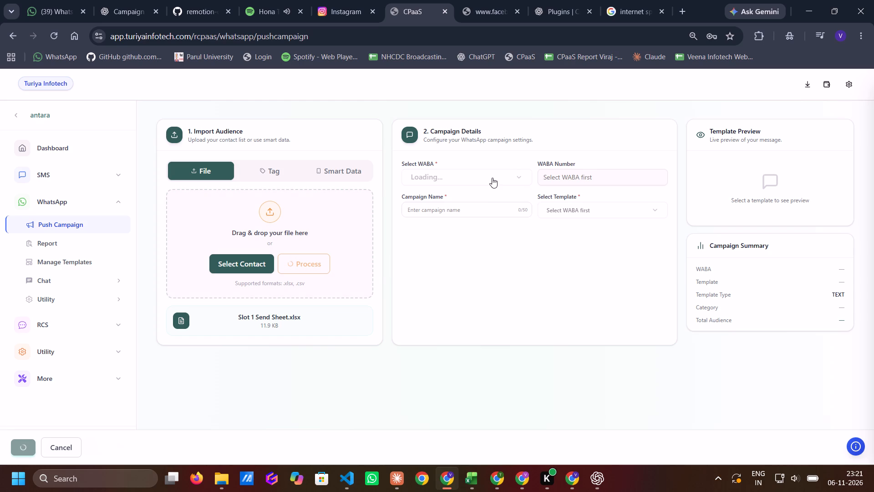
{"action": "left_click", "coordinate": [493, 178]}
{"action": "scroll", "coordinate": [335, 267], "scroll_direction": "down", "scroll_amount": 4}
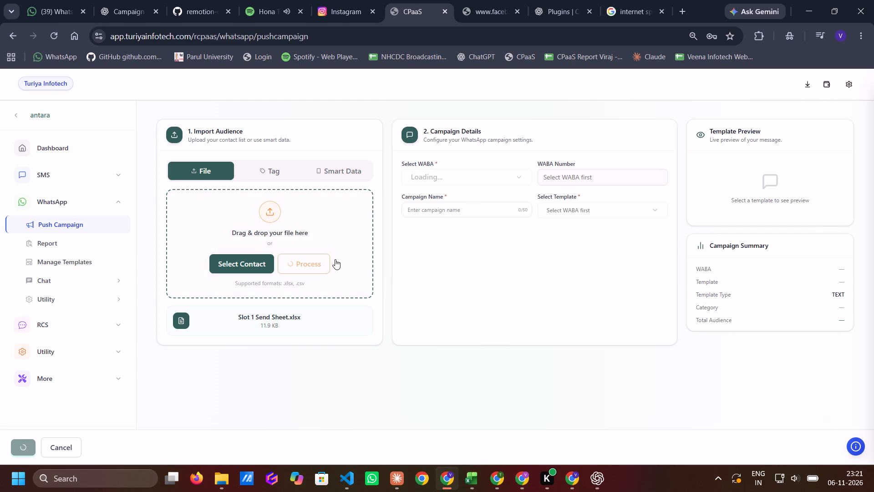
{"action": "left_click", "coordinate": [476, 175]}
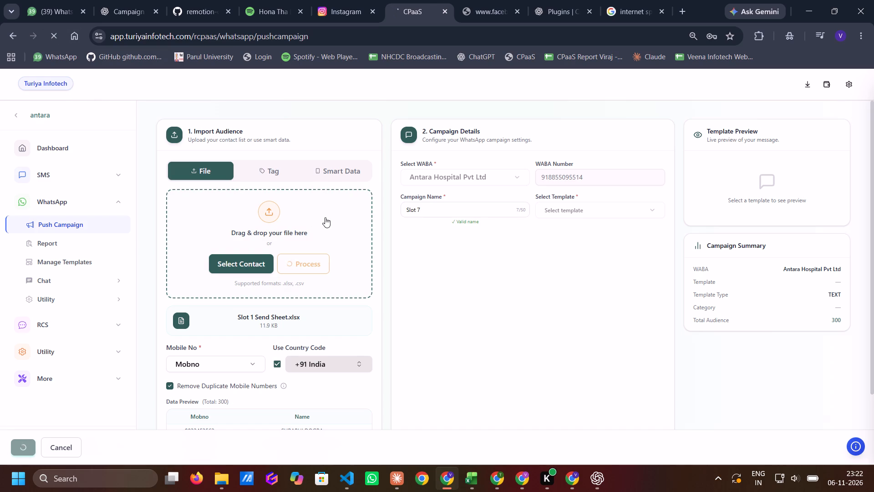
Check Spotify's playback and rerun the Google internet speed test.
{"action": "left_click", "coordinate": [236, 0]}
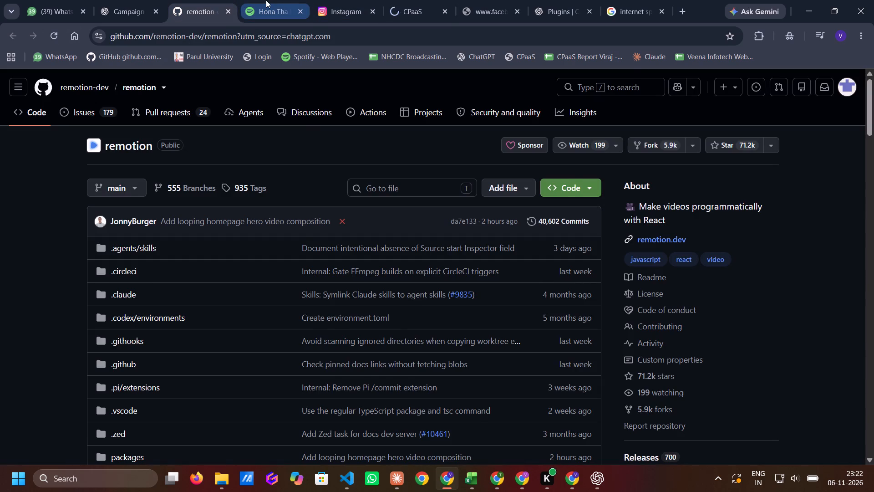
{"action": "left_click", "coordinate": [266, 0]}
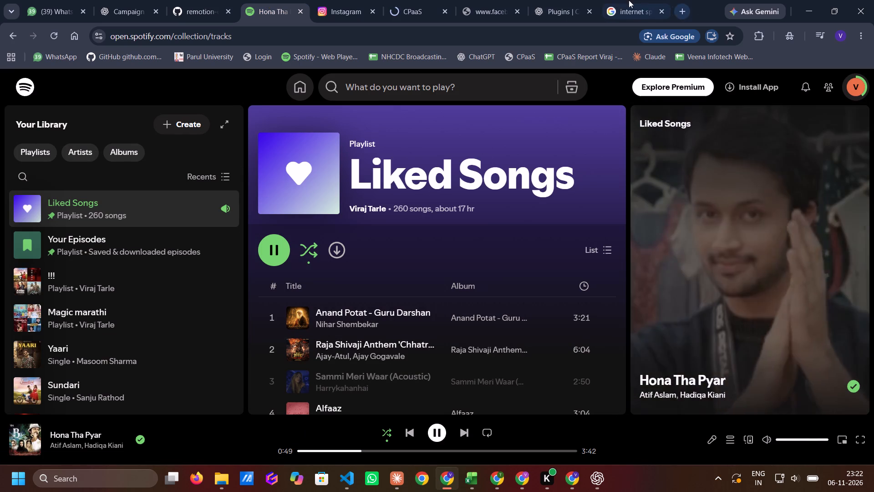
{"action": "left_click", "coordinate": [616, 0]}
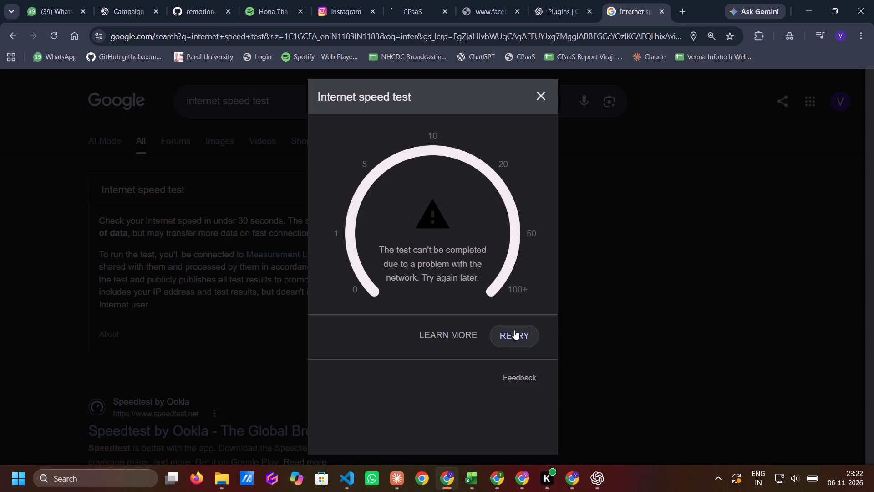
{"action": "triple_click", "coordinate": [514, 330]}
{"action": "left_click", "coordinate": [514, 330]}
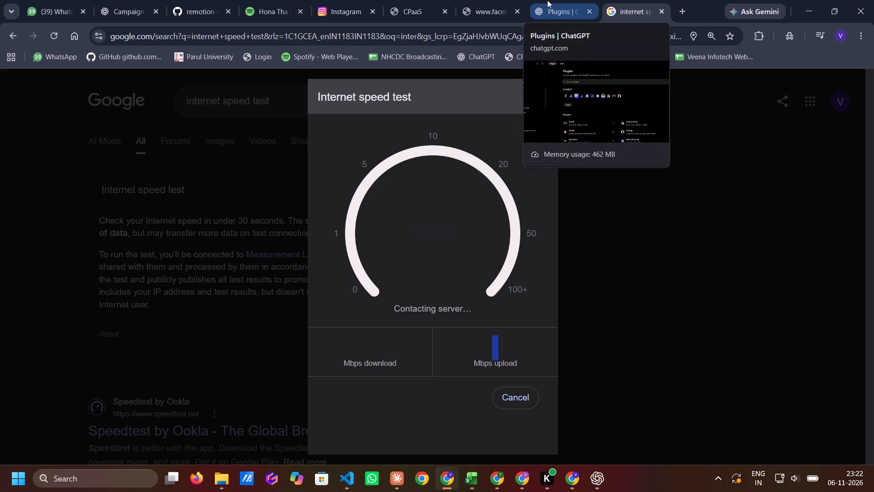
Return to the CPaaS push campaign, import Slot 1 Send Sheet.xlsx as the audience and process it.
{"action": "left_click", "coordinate": [417, 8]}
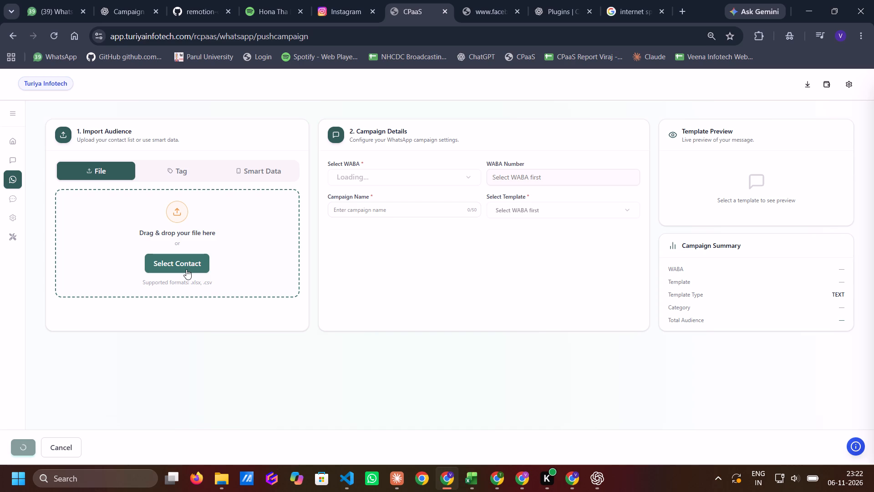
{"action": "scroll", "coordinate": [186, 269], "scroll_direction": "left", "scroll_amount": 1}
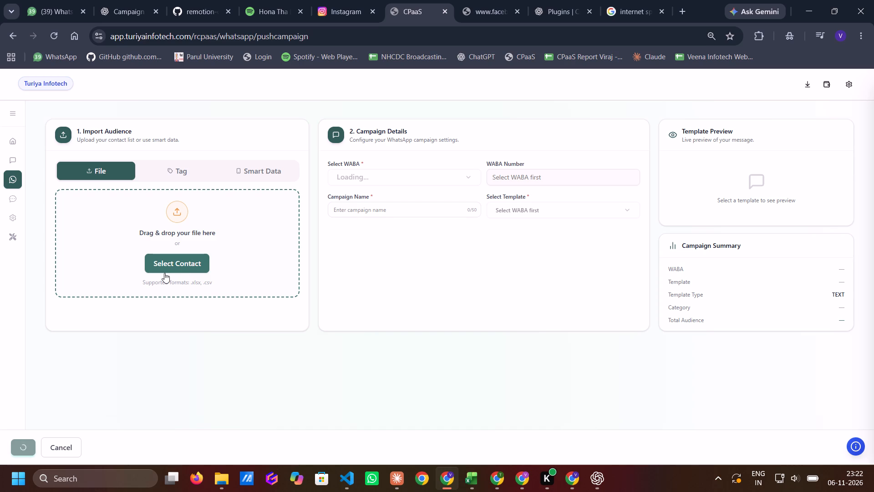
{"action": "left_click", "coordinate": [163, 262]}
{"action": "left_click", "coordinate": [127, 267]}
{"action": "double_click", "coordinate": [577, 211]}
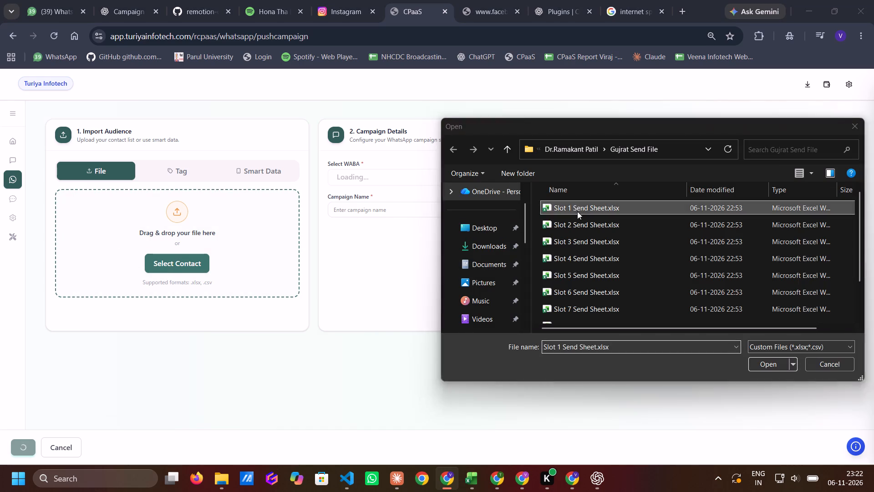
{"action": "left_click", "coordinate": [219, 265]}
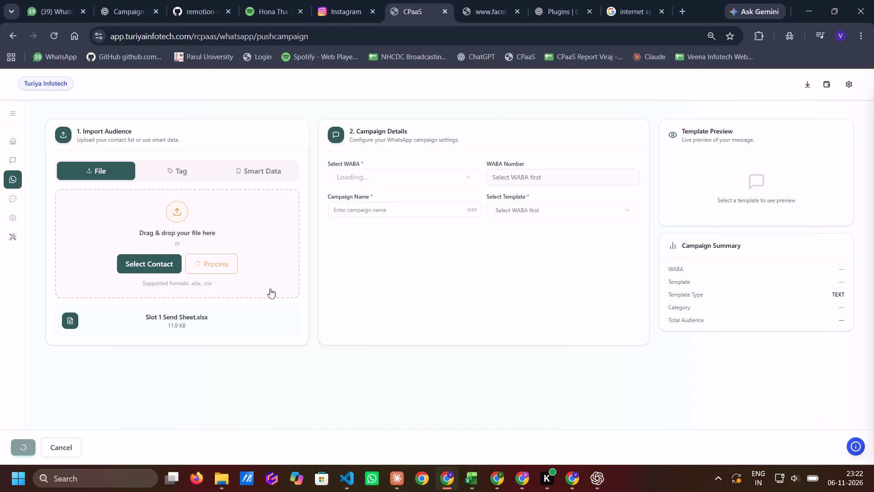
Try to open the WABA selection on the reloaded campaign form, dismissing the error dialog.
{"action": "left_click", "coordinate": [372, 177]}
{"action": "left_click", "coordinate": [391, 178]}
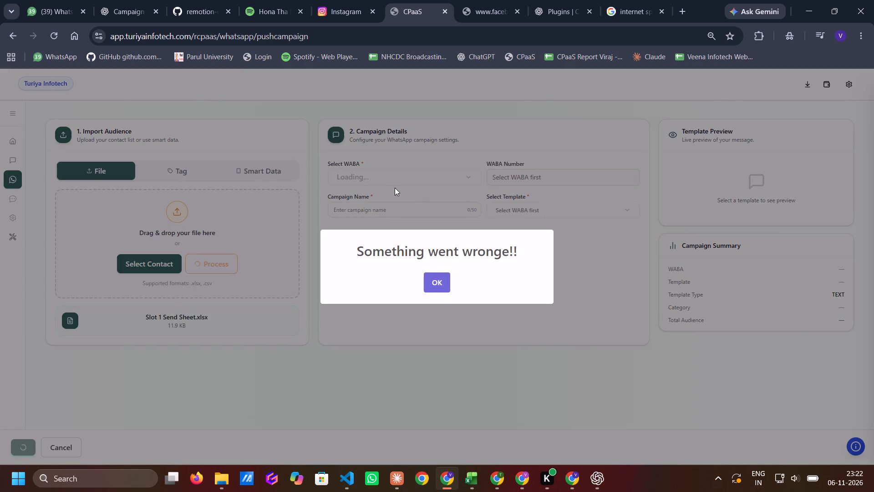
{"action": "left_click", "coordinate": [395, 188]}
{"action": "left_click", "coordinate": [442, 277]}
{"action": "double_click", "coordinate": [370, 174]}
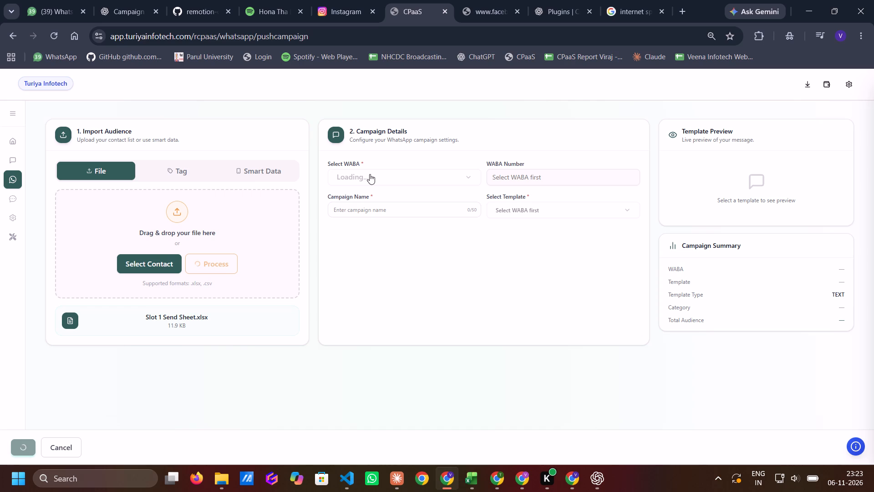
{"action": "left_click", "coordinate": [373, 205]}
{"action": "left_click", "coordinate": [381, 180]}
Open the bookmarked Turiya Infotech Login page in place of the push campaign and dismiss the error dialog.
{"action": "left_click", "coordinate": [260, 56]}
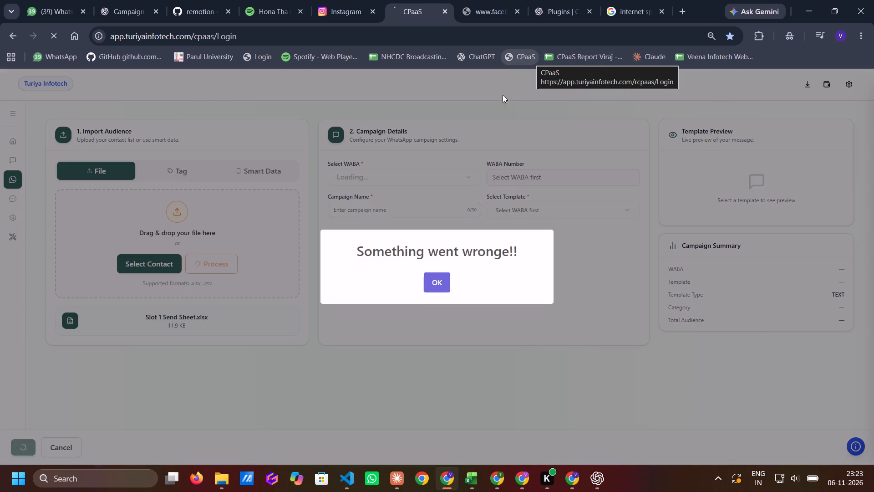
{"action": "left_click", "coordinate": [435, 281]}
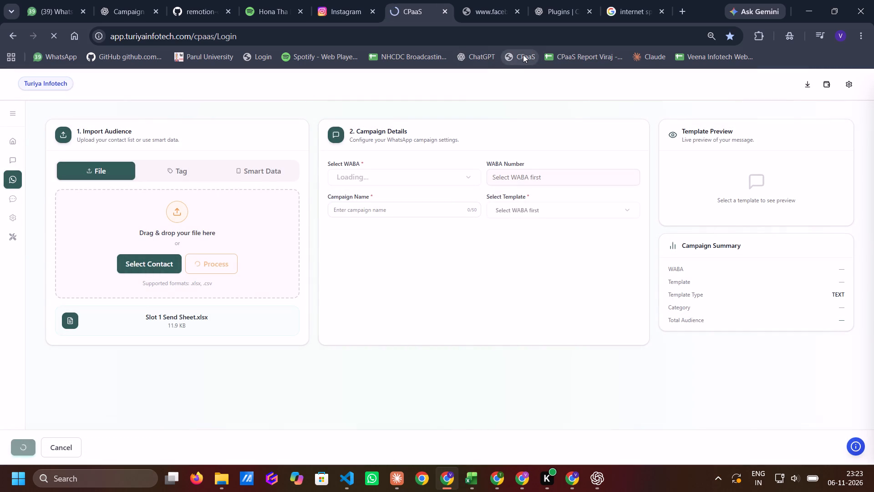
Open the bookmarked CPaaS login page in place of the WhatsApp campaign creation page.
{"action": "triple_click", "coordinate": [523, 55]}
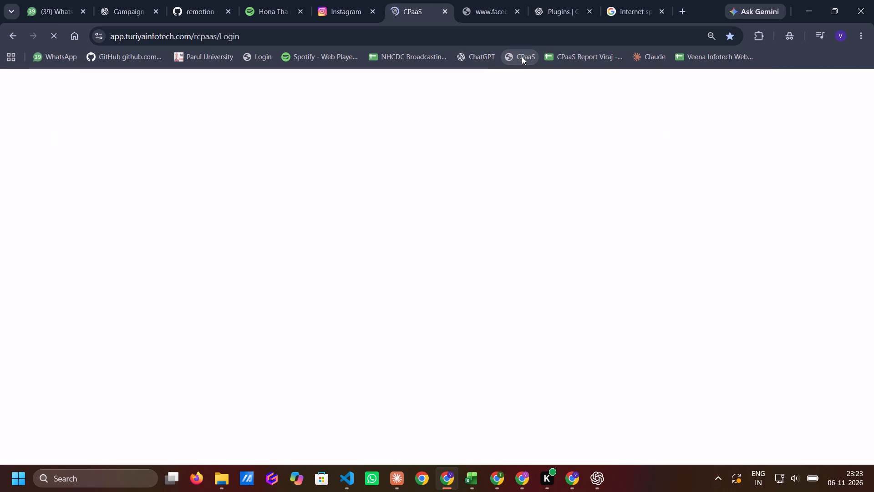
Switch to Spotify, toggle playback of Hona Tha Pyar and reload the Liked Songs page.
{"action": "left_click", "coordinate": [268, 0]}
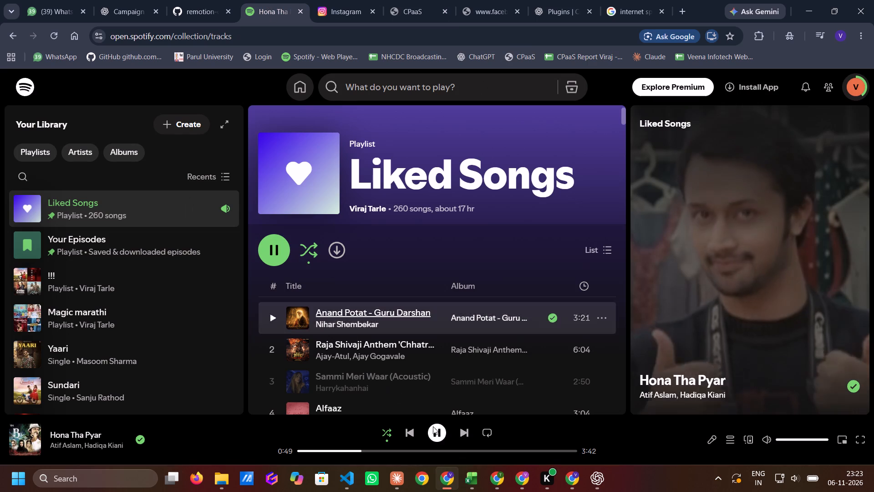
{"action": "double_click", "coordinate": [435, 438]}
{"action": "left_click", "coordinate": [435, 438]}
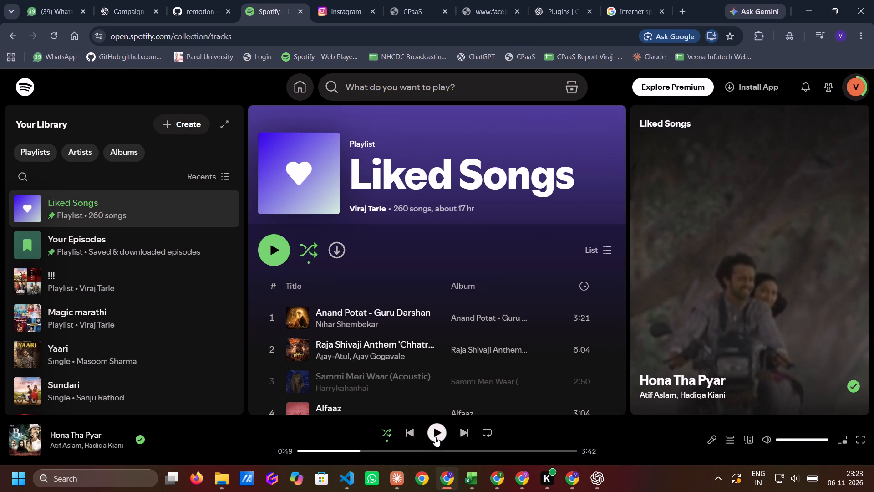
{"action": "double_click", "coordinate": [53, 37]}
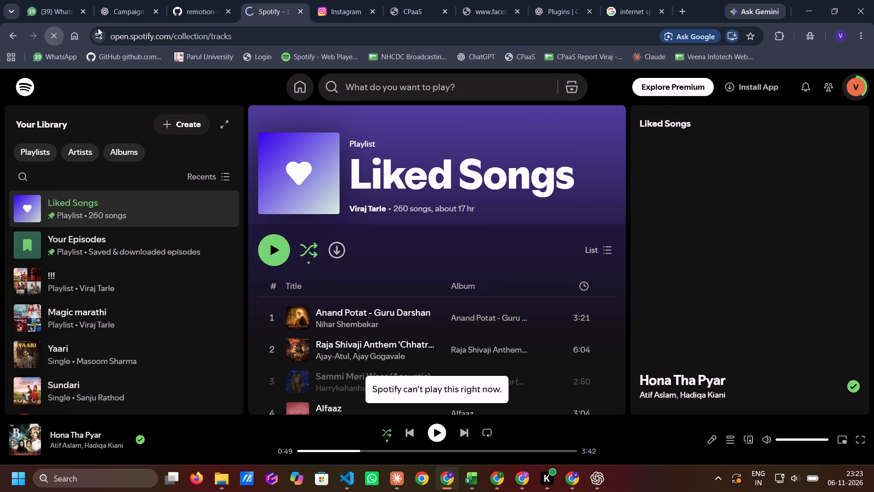
Return to the CPaaS login page, reopen it from its bookmark and activate the User ID field for sign-in.
{"action": "left_click", "coordinate": [422, 0]}
{"action": "left_click", "coordinate": [574, 302]}
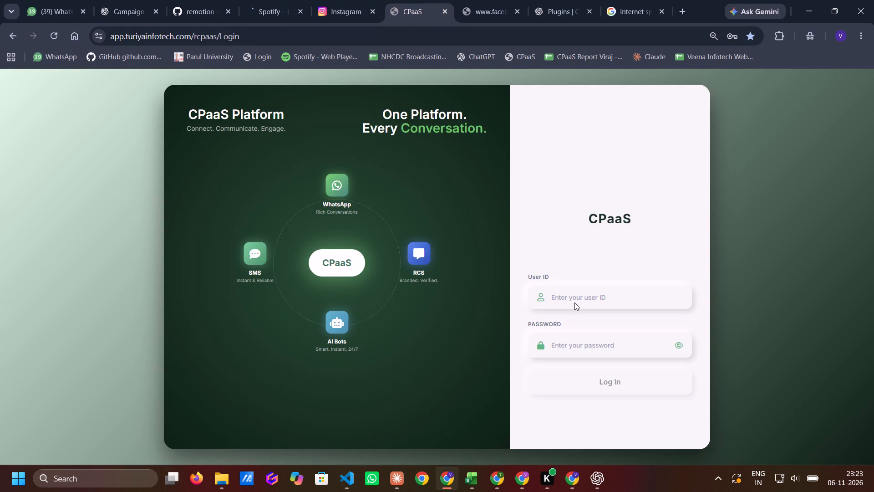
{"action": "left_click", "coordinate": [573, 292]}
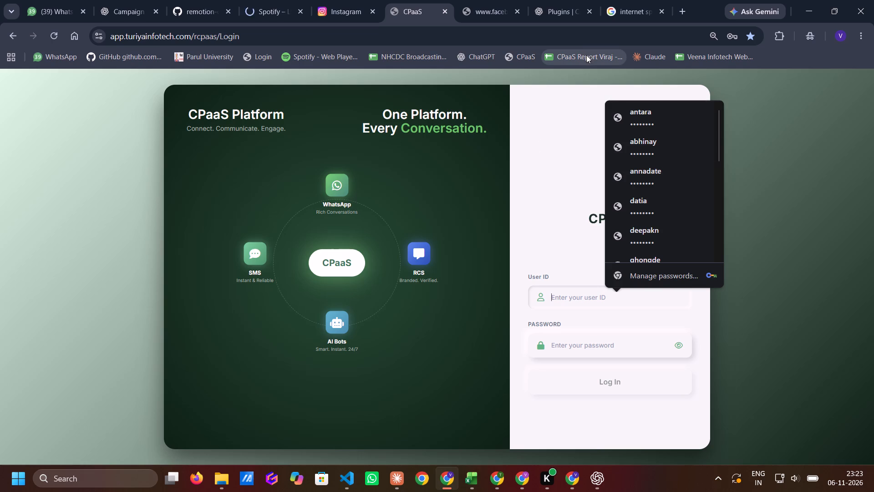
{"action": "left_click", "coordinate": [509, 58]}
{"action": "triple_click", "coordinate": [509, 58]}
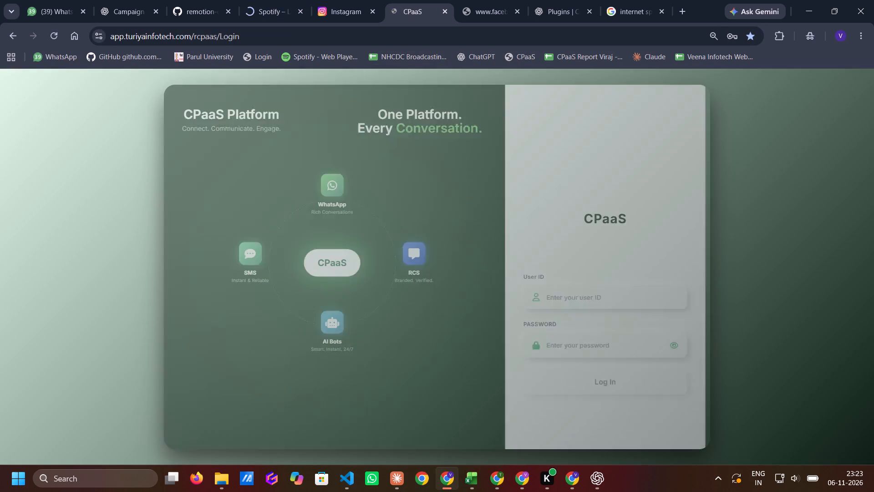
{"action": "left_click", "coordinate": [601, 303]}
{"action": "left_click", "coordinate": [598, 291]}
{"action": "double_click", "coordinate": [597, 296]}
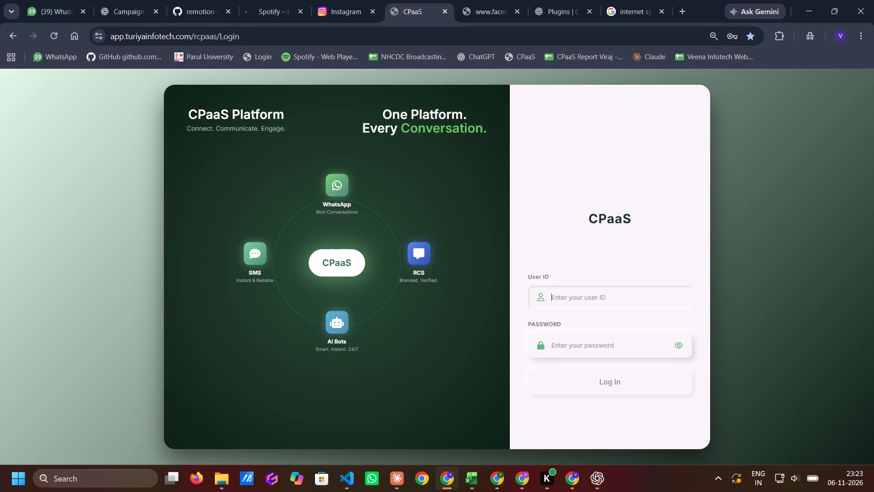
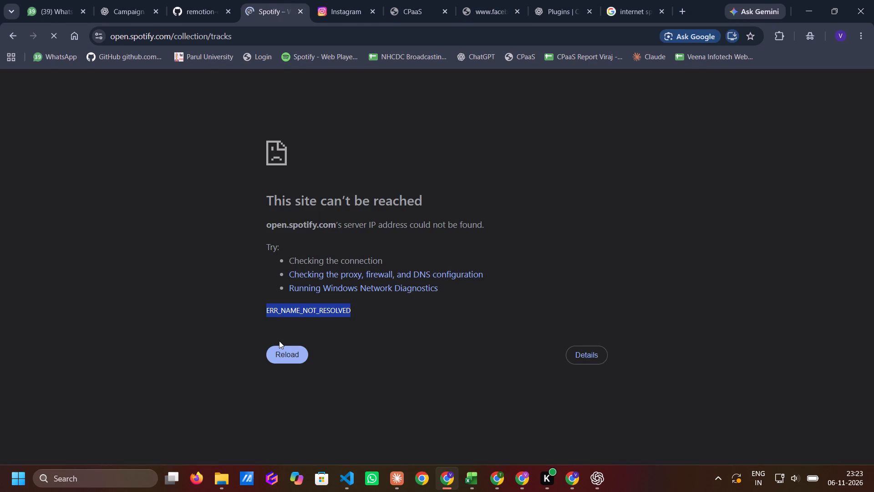
Reload the Spotify Liked Songs page.
{"action": "double_click", "coordinate": [279, 341]}
{"action": "left_click_drag", "start_coordinate": [279, 341], "coordinate": [281, 354]}
{"action": "left_click", "coordinate": [281, 354]}
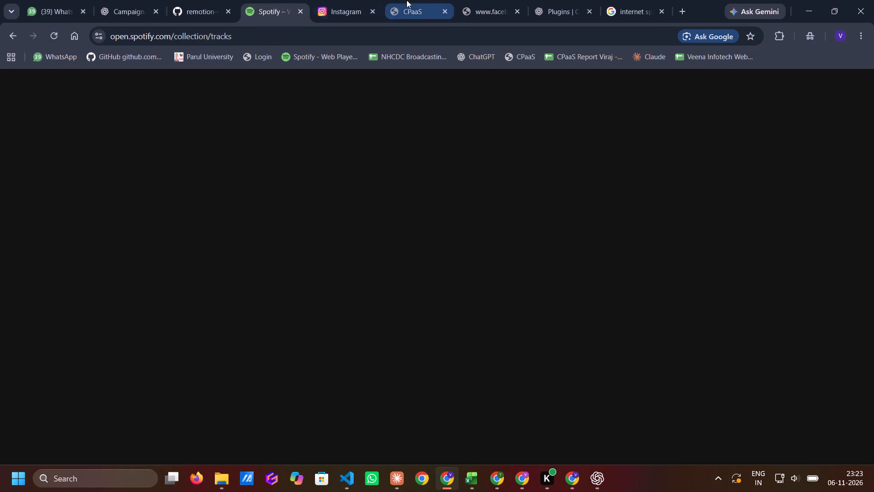
Switch to the CPaaS login page and log in to the Antara account with the filled-in credentials.
{"action": "left_click", "coordinate": [434, 0]}
{"action": "left_click", "coordinate": [424, 317]}
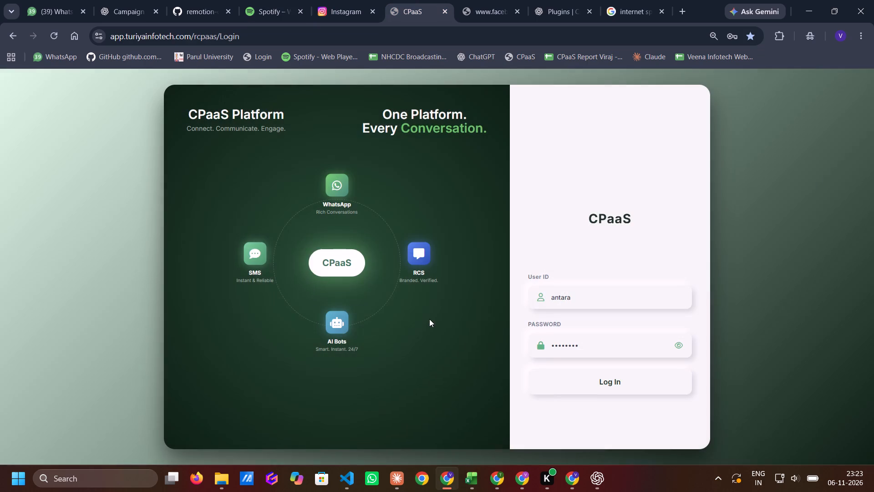
{"action": "triple_click", "coordinate": [557, 391]}
Switch to Spotify and resume playback of Hona Tha Pyar.
{"action": "left_click", "coordinate": [253, 0]}
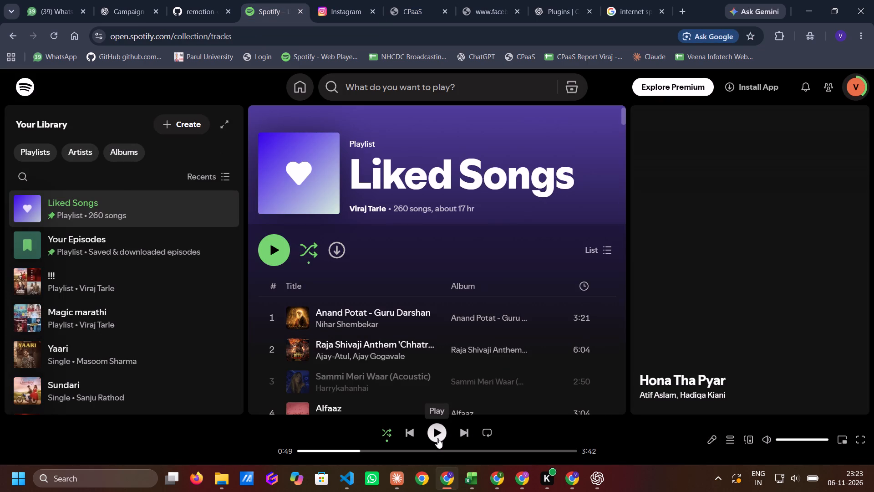
{"action": "left_click", "coordinate": [437, 438]}
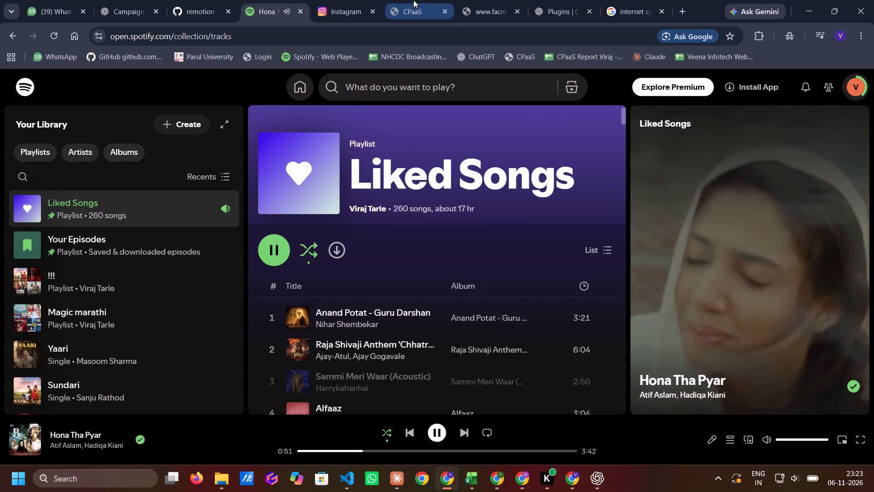
Return to CPaaS, open a WhatsApp push campaign, and import and process Slot 1 Send Sheet.xlsx as its audience file.
{"action": "left_click", "coordinate": [413, 0]}
{"action": "left_click", "coordinate": [369, 260]}
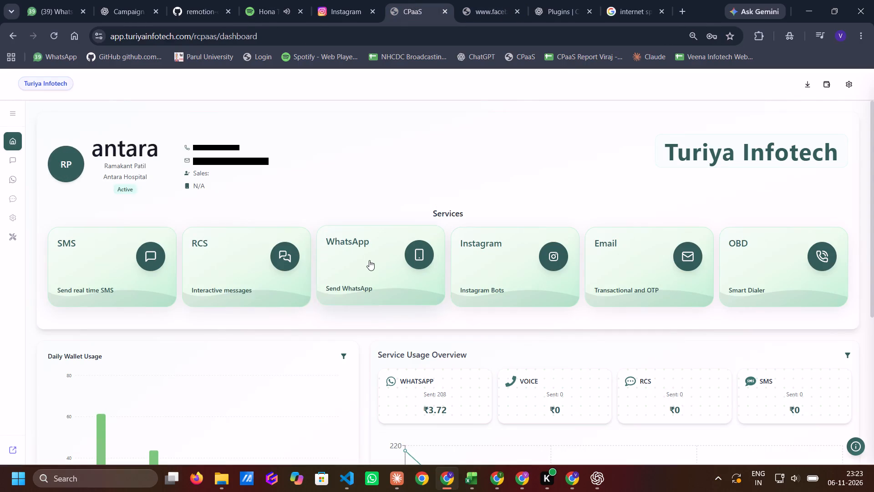
{"action": "left_click", "coordinate": [154, 266]}
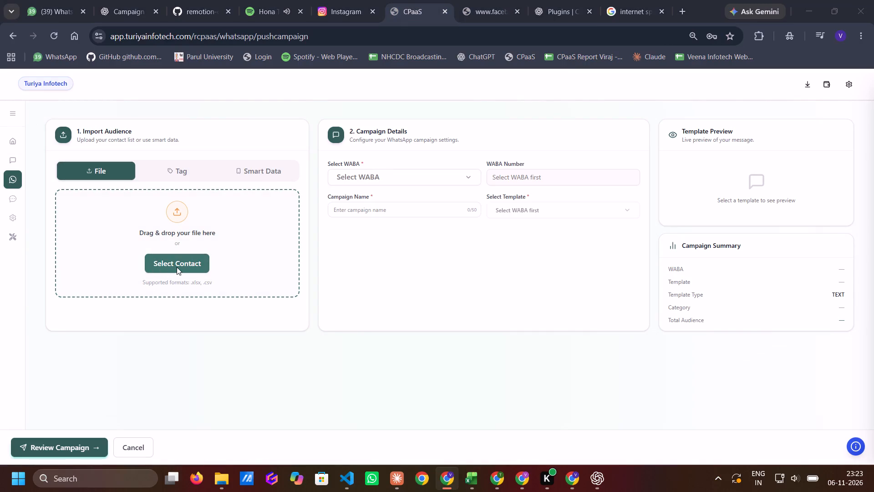
{"action": "double_click", "coordinate": [597, 206]}
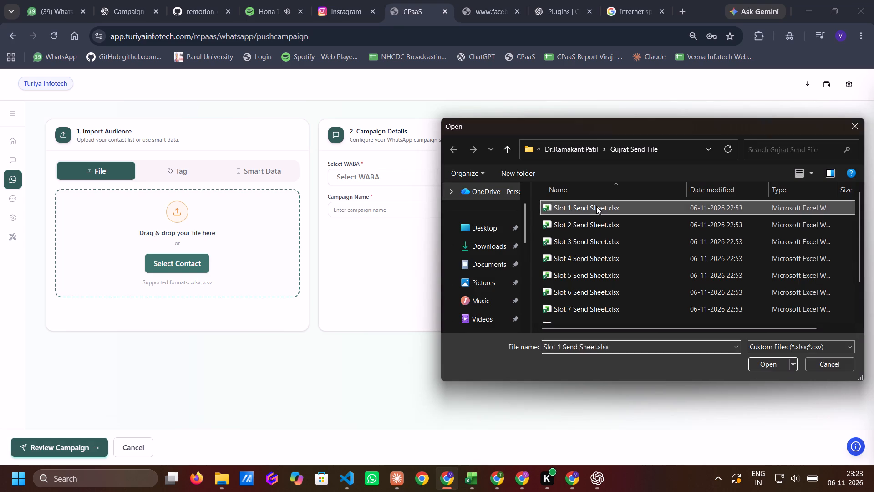
{"action": "left_click", "coordinate": [210, 267]}
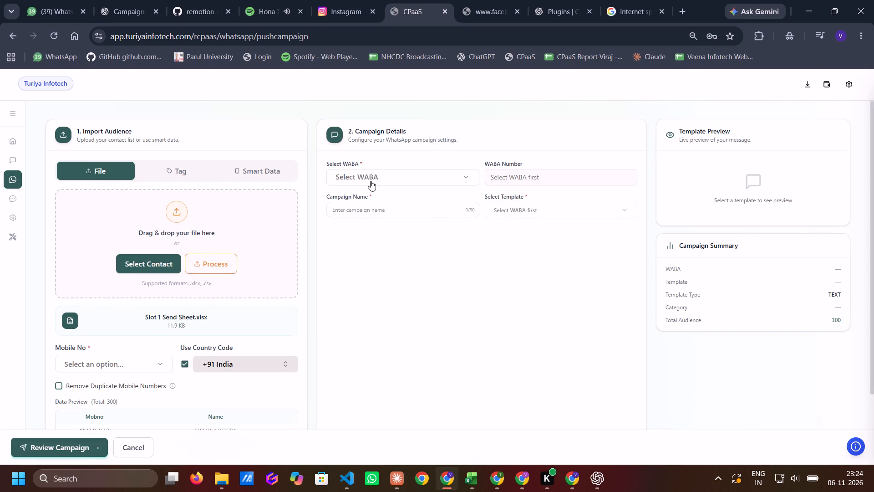
Fill in the campaign details with WABA Antara Hospital Pvt Ltd, campaign name SLot 7 and template diwal_wish.
{"action": "left_click", "coordinate": [371, 181]}
{"action": "left_click", "coordinate": [368, 195]}
{"action": "left_click", "coordinate": [368, 209]}
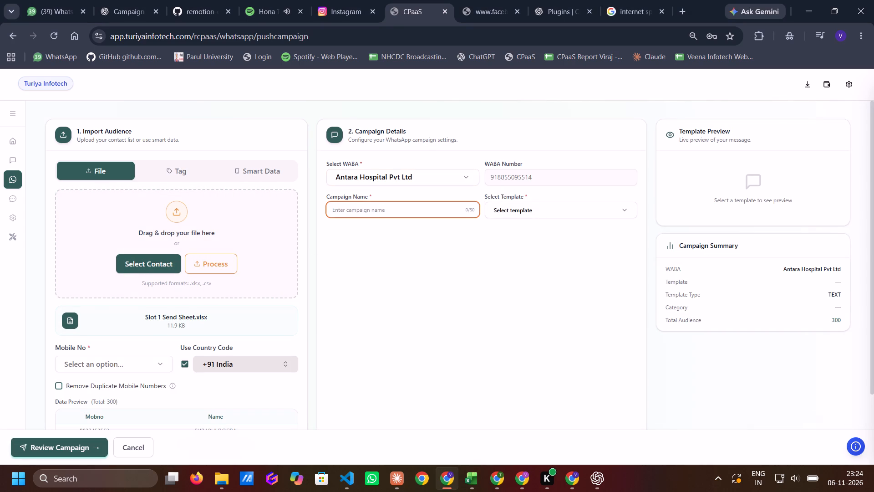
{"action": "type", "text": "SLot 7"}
{"action": "left_click", "coordinate": [561, 215]}
{"action": "left_click", "coordinate": [549, 228]}
Map the audience's mobile number field to the Mobno column and enable removal of duplicate mobile numbers.
{"action": "left_click", "coordinate": [86, 363]}
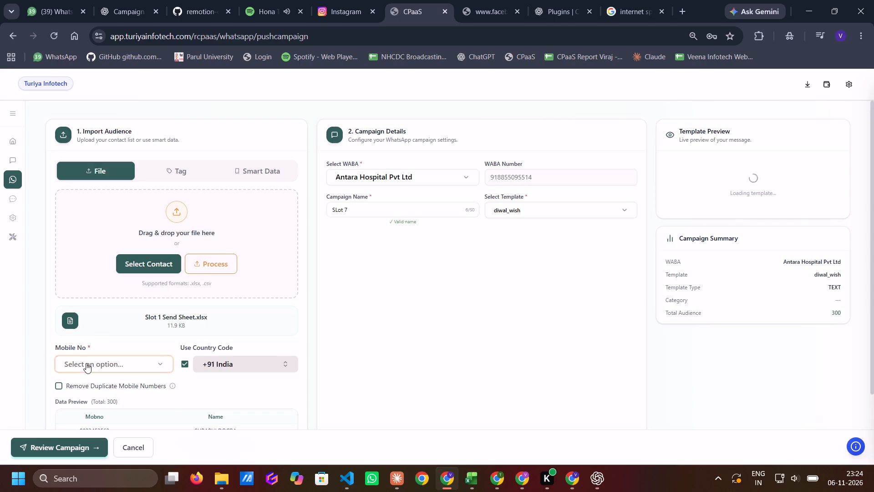
{"action": "left_click", "coordinate": [84, 384]}
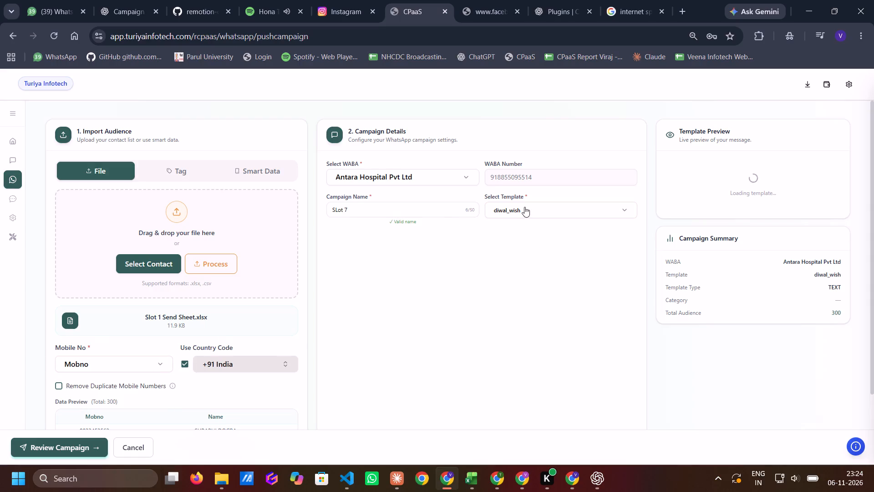
{"action": "scroll", "coordinate": [556, 254], "scroll_direction": "down", "scroll_amount": 3}
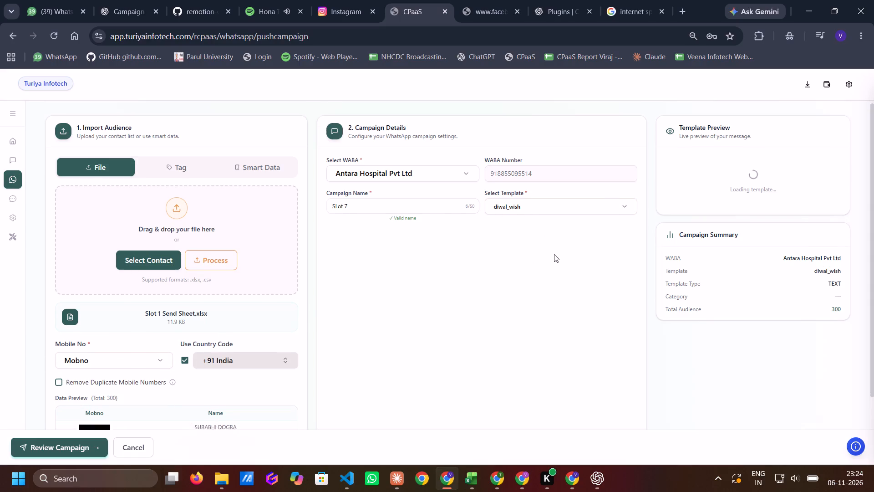
{"action": "scroll", "coordinate": [521, 251], "scroll_direction": "up", "scroll_amount": 2}
{"action": "scroll", "coordinate": [216, 355], "scroll_direction": "down", "scroll_amount": 2}
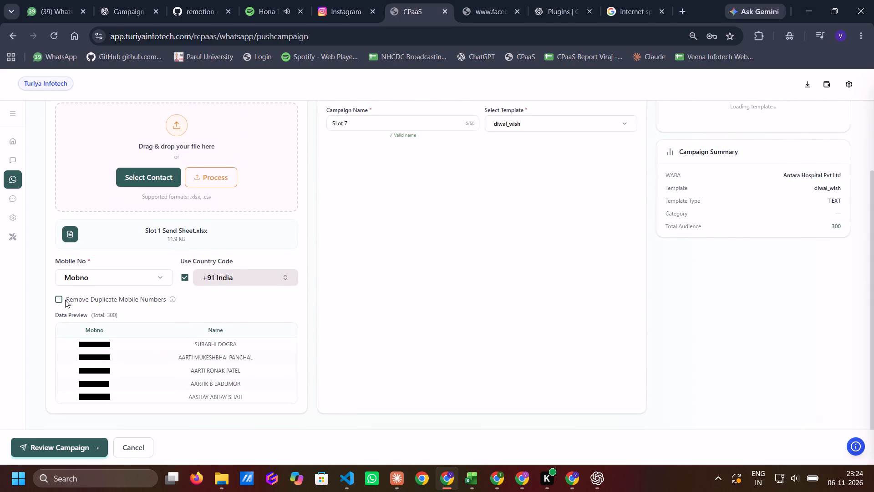
{"action": "left_click", "coordinate": [57, 299]}
Correct the capitalisation of the campaign name so it reads Slot 7.
{"action": "scroll", "coordinate": [587, 280], "scroll_direction": "up", "scroll_amount": 8}
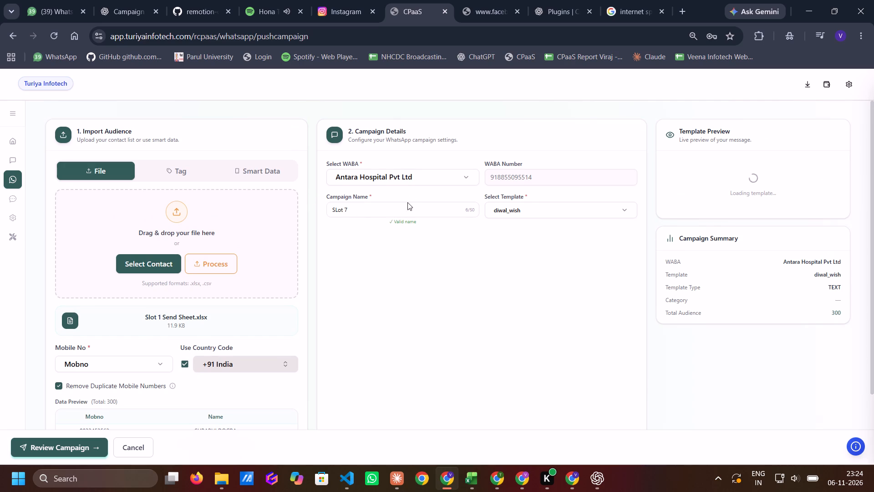
{"action": "left_click", "coordinate": [346, 211]}
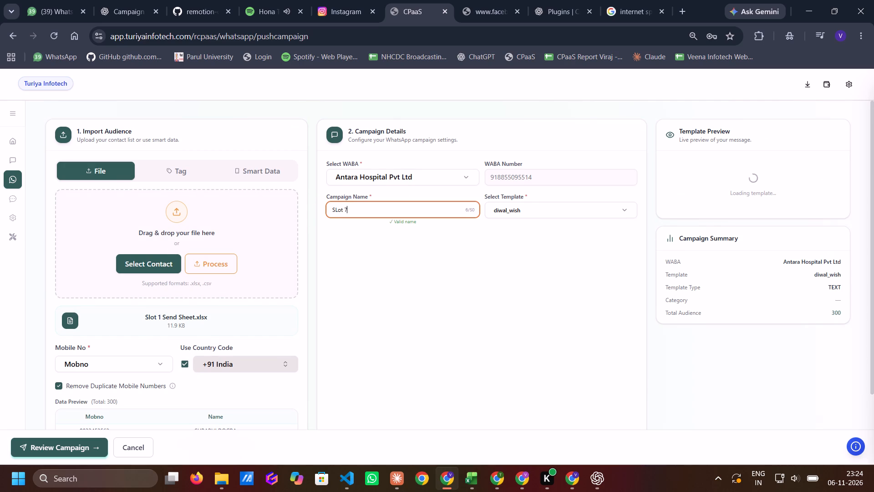
{"action": "key", "text": "Left"}
{"action": "key", "text": "Left"}
{"action": "key", "text": "Left"}
{"action": "key", "text": "Left"}
{"action": "key", "text": "Left"}
{"action": "key", "text": "Left"}
{"action": "key", "text": "Left"}
{"action": "key", "text": "Right"}
{"action": "key", "text": "Right"}
{"action": "key", "text": "BackSpace"}
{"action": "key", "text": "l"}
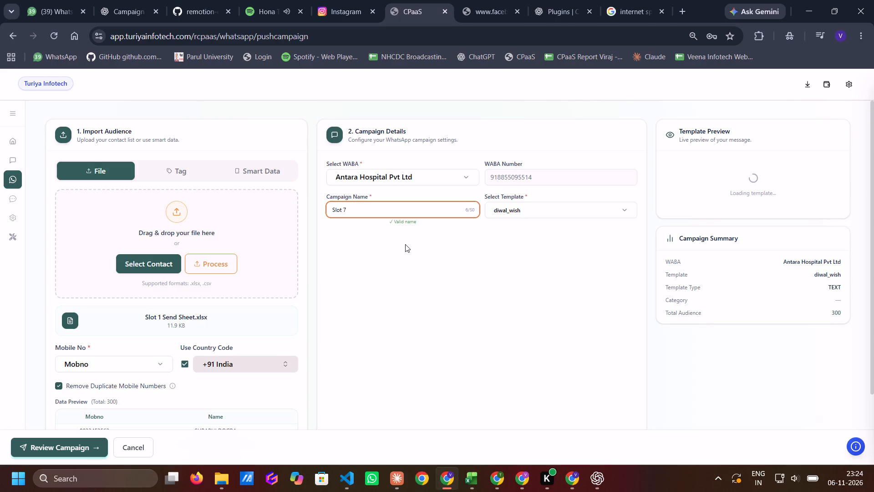
{"action": "left_click", "coordinate": [405, 244]}
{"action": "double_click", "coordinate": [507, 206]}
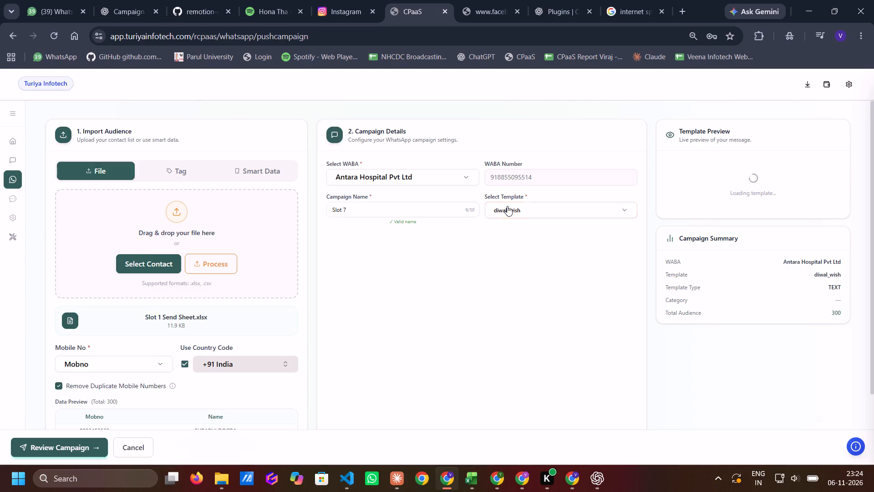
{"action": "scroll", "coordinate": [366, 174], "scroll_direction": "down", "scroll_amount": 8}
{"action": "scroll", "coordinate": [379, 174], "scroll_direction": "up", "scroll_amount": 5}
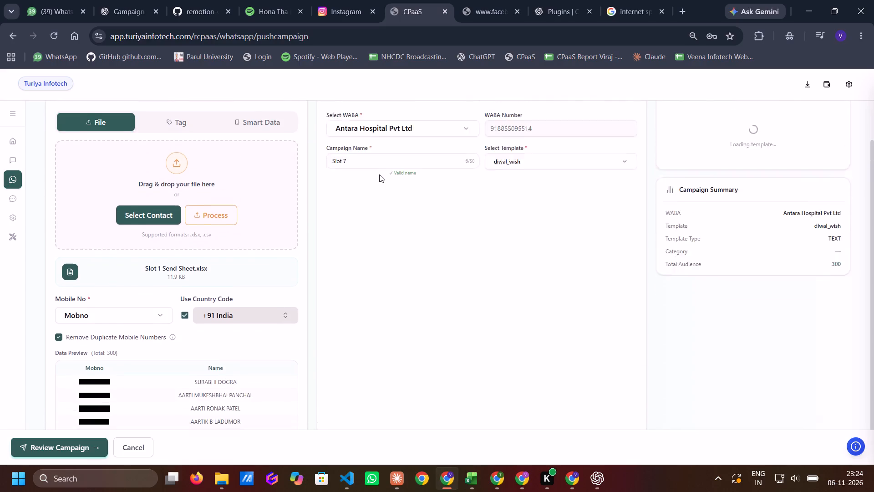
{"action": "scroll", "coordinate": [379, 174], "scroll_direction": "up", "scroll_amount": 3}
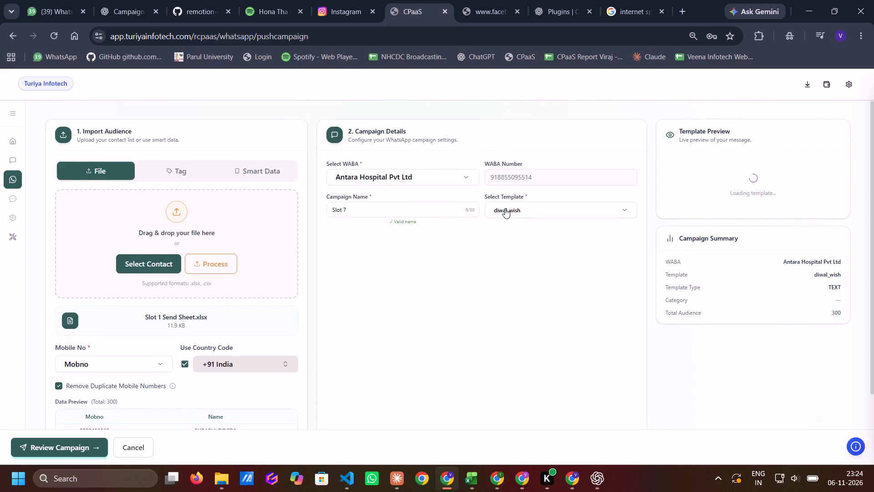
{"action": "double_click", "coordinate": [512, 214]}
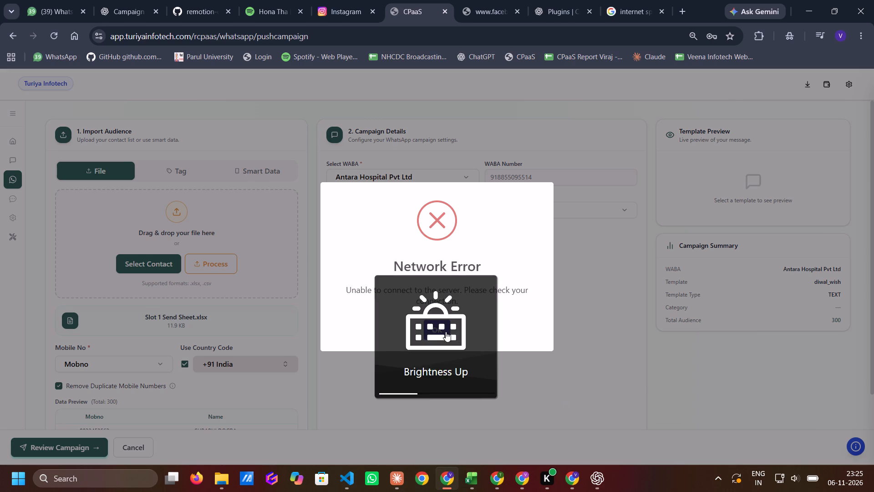
Dismiss the error alert, hard-reload the WhatsApp campaign page and open the bookmarked CPaaS login page in its place.
{"action": "double_click", "coordinate": [432, 321]}
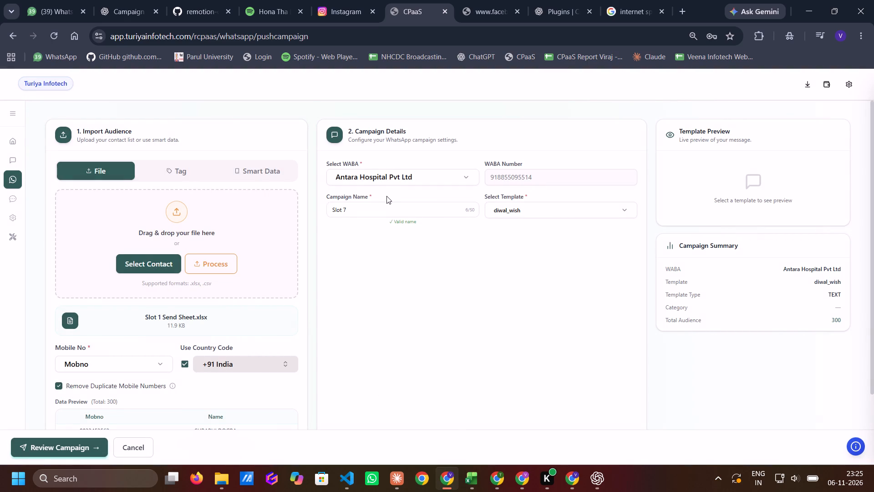
{"action": "left_click", "coordinate": [386, 196]}
{"action": "key", "text": "ctrl+shift+r"}
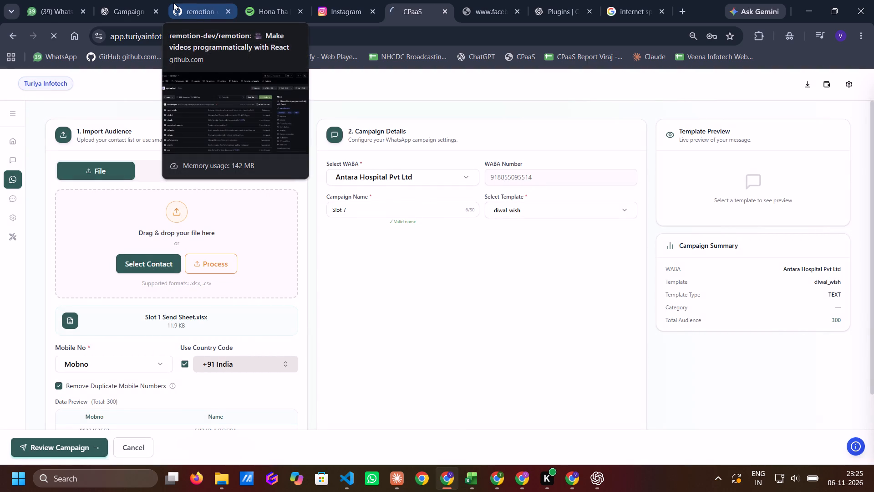
{"action": "triple_click", "coordinate": [516, 57]}
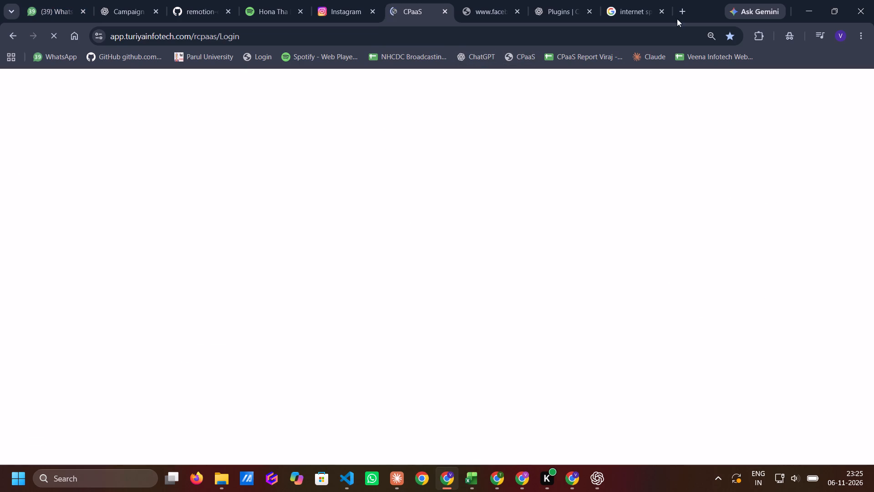
Switch to the Google internet speed test and retry the test.
{"action": "left_click", "coordinate": [643, 0]}
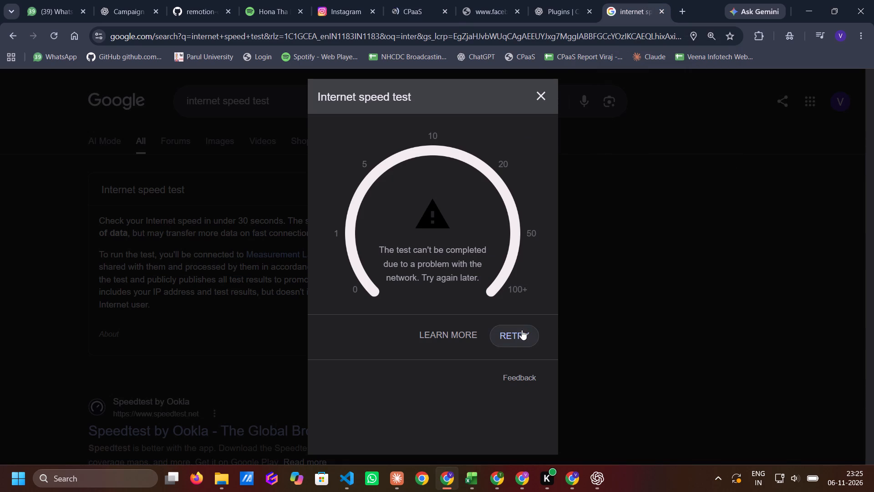
{"action": "triple_click", "coordinate": [522, 330]}
{"action": "left_click", "coordinate": [522, 330]}
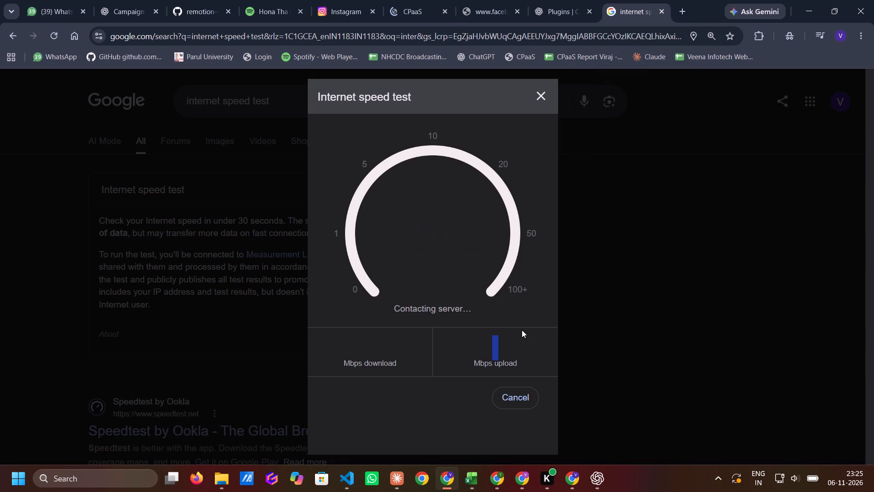
Switch to the Spotify tab with Hona Tha Pyar.
{"action": "left_click", "coordinate": [282, 0]}
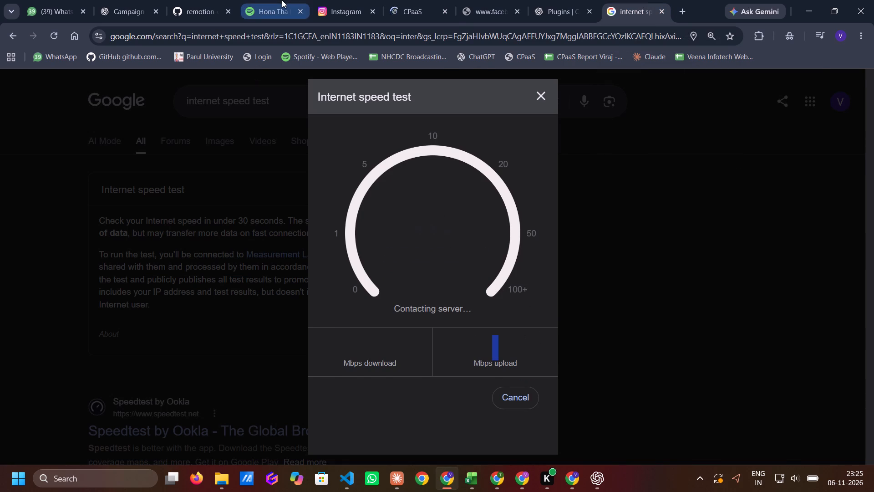
Hard-reload the Spotify Liked Songs page.
{"action": "key", "text": "ctrl+shift+r"}
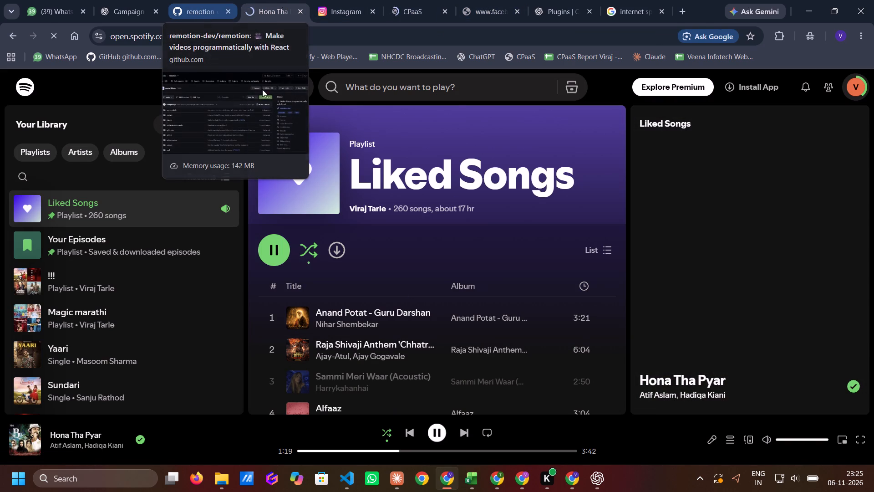
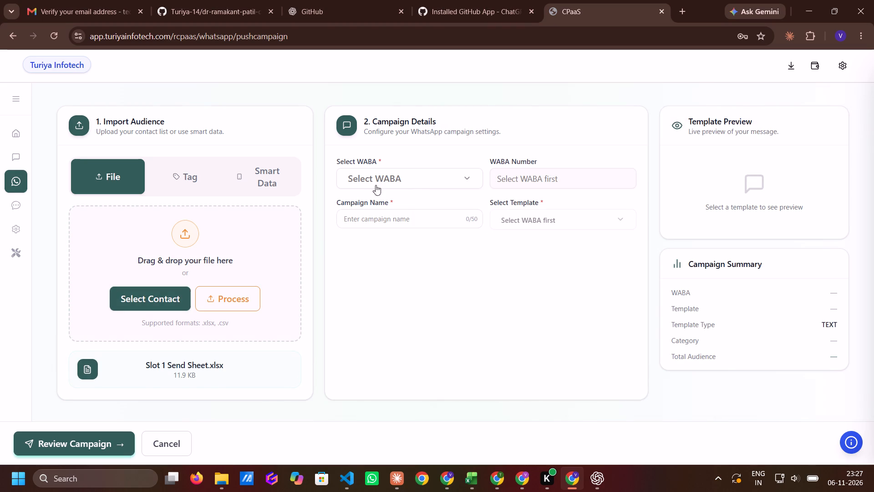
Set the WABA to Antara Hospital Pvt Ltd, name the campaign Slot 7 and choose the diwal_wish template.
{"action": "left_click_drag", "start_coordinate": [376, 185], "coordinate": [380, 178]}
{"action": "left_click", "coordinate": [380, 178]}
{"action": "left_click", "coordinate": [241, 305]}
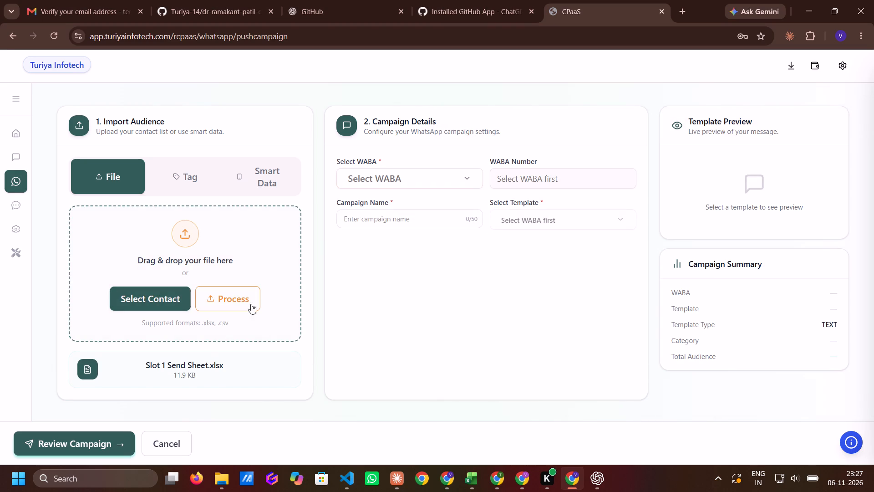
{"action": "left_click", "coordinate": [377, 177]}
{"action": "left_click", "coordinate": [393, 205]}
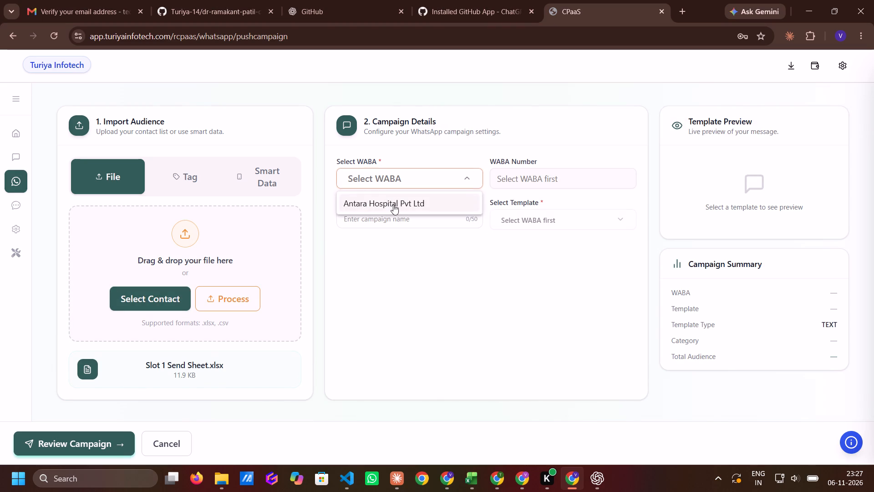
{"action": "left_click", "coordinate": [391, 221]}
{"action": "type", "text": "Sk"}
{"action": "key", "text": "BackSpace"}
{"action": "type", "text": "lot 7"}
{"action": "left_click", "coordinate": [521, 218]}
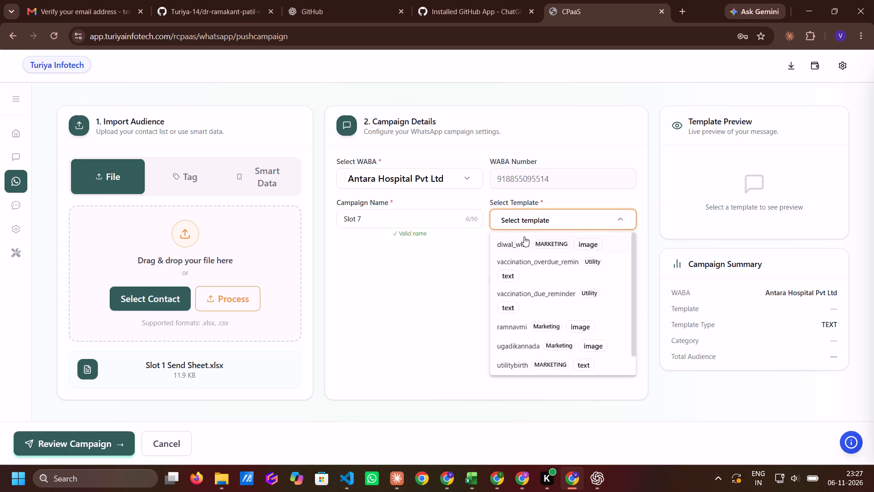
{"action": "left_click", "coordinate": [522, 241]}
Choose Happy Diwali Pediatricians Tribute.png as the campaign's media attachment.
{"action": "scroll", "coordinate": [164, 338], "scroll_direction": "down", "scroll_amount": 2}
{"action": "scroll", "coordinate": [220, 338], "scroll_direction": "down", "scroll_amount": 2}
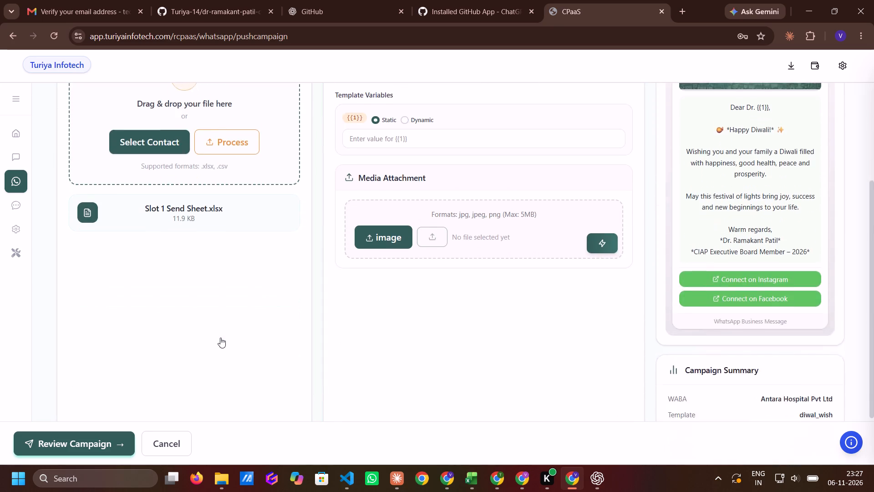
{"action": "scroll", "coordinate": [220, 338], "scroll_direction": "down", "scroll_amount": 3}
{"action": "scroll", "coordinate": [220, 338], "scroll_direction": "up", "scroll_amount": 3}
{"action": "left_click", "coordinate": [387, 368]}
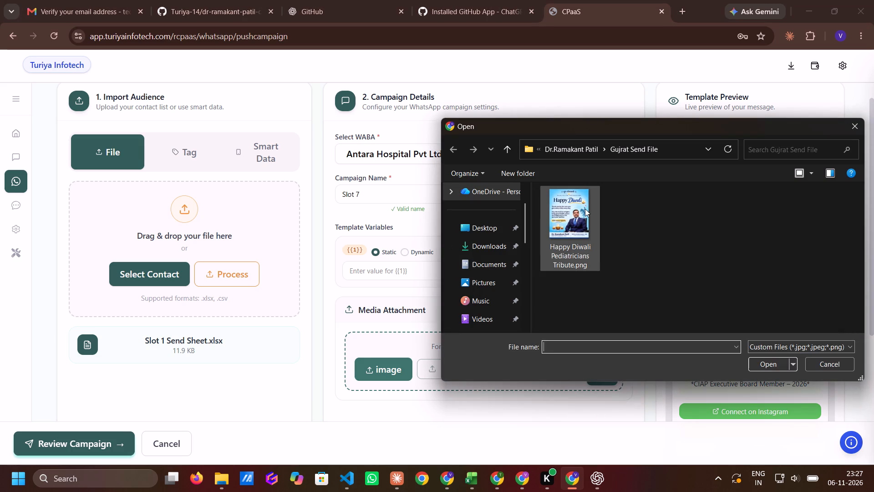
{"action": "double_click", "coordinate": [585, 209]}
Switch template variable {{1}} to dynamic.
{"action": "left_click", "coordinate": [407, 251]}
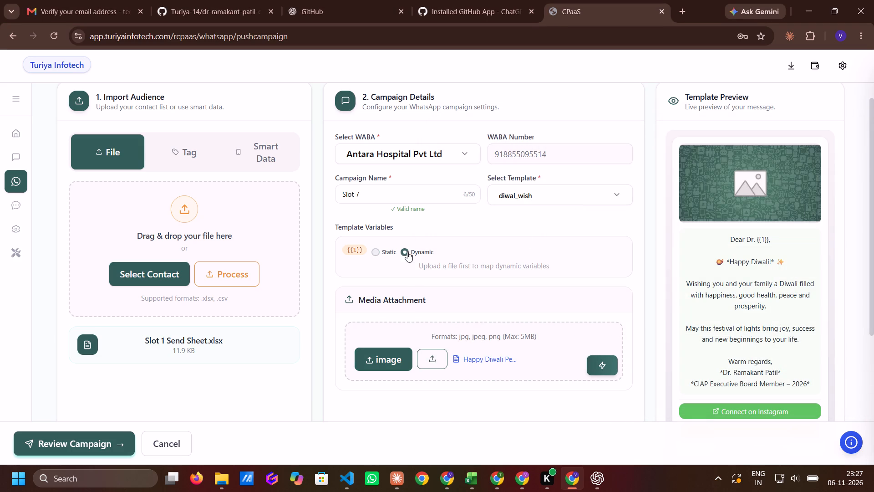
{"action": "left_click", "coordinate": [405, 257]}
Process the Slot 1 Send Sheet.xlsx contact file and set Mobno as its mobile number column.
{"action": "scroll", "coordinate": [449, 271], "scroll_direction": "down", "scroll_amount": 1}
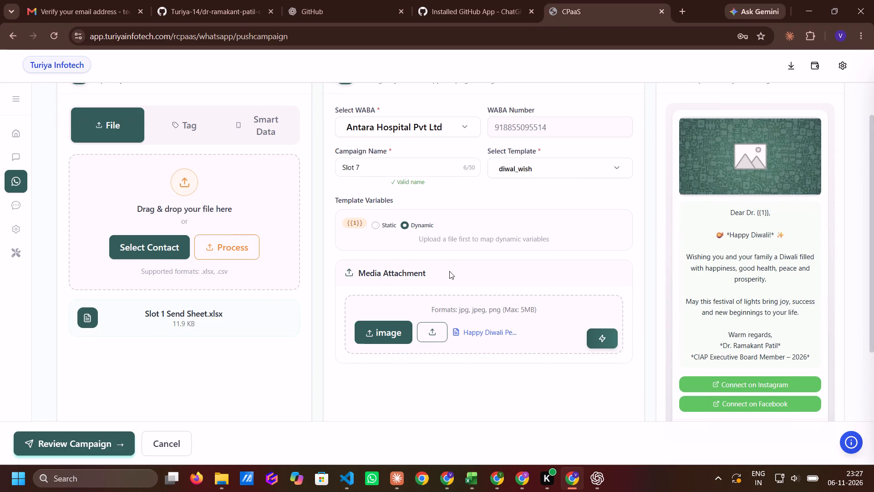
{"action": "triple_click", "coordinate": [208, 239]}
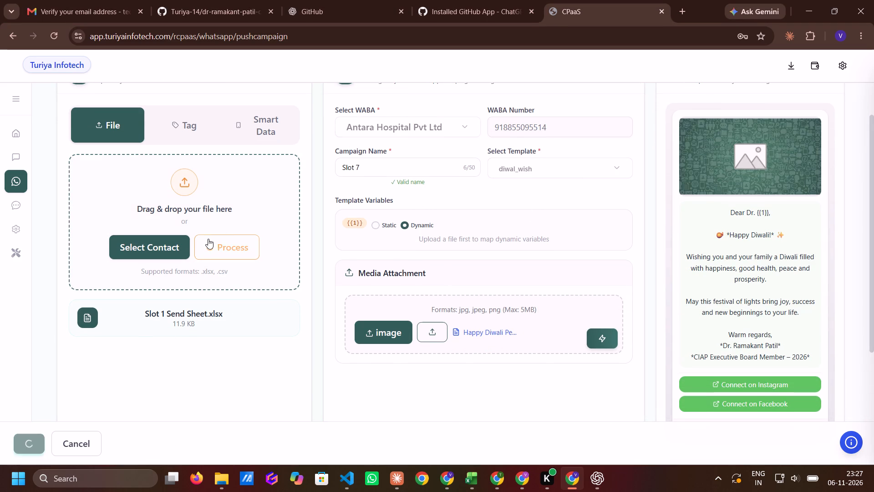
{"action": "left_click", "coordinate": [208, 239]}
{"action": "scroll", "coordinate": [208, 239], "scroll_direction": "down", "scroll_amount": 2}
{"action": "left_click", "coordinate": [161, 244]}
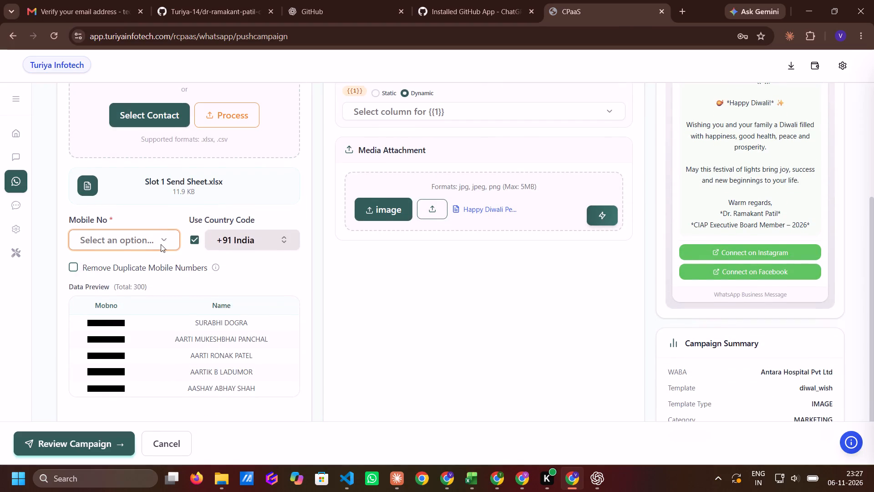
{"action": "left_click", "coordinate": [119, 261]}
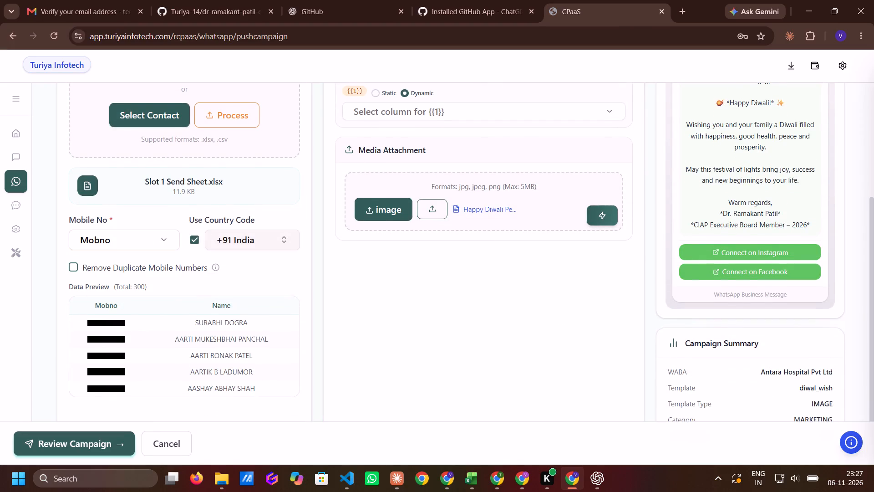
Map template variable {{1}} to the Name column.
{"action": "scroll", "coordinate": [366, 148], "scroll_direction": "up", "scroll_amount": 3}
{"action": "scroll", "coordinate": [414, 285], "scroll_direction": "down", "scroll_amount": 2, "text": "ctrl"}
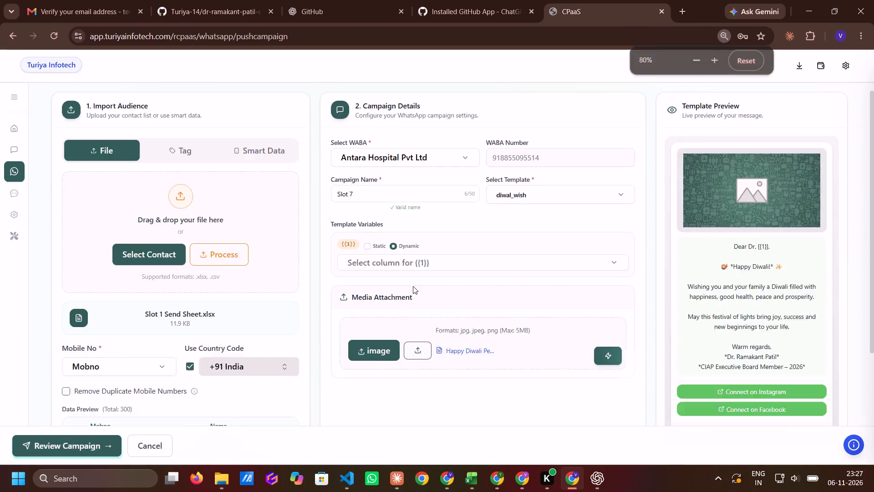
{"action": "left_click", "coordinate": [410, 241]}
{"action": "left_click", "coordinate": [406, 270]}
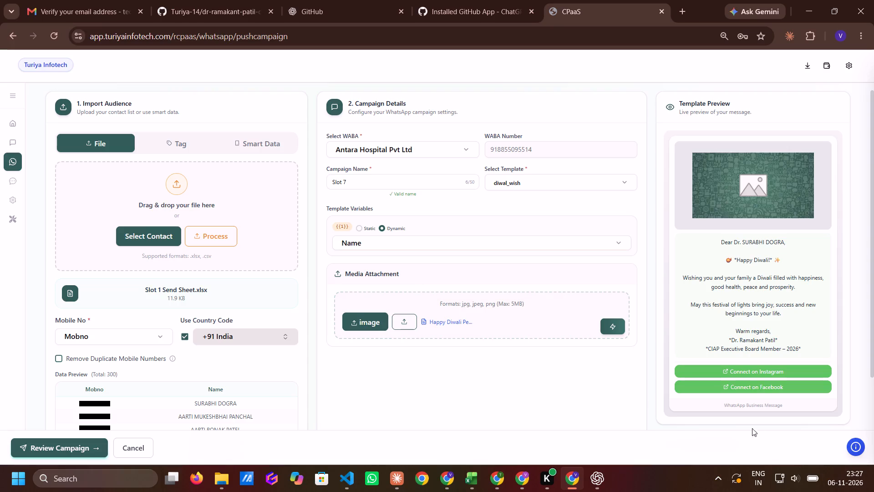
Select Happy Diwali Pediatricians Tribute.png as the media attachment and upload it.
{"action": "left_click", "coordinate": [377, 324]}
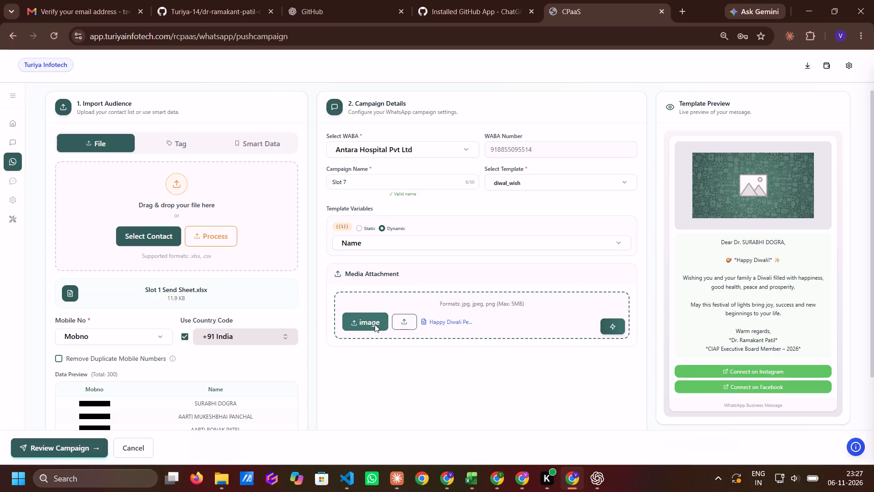
{"action": "double_click", "coordinate": [584, 228]}
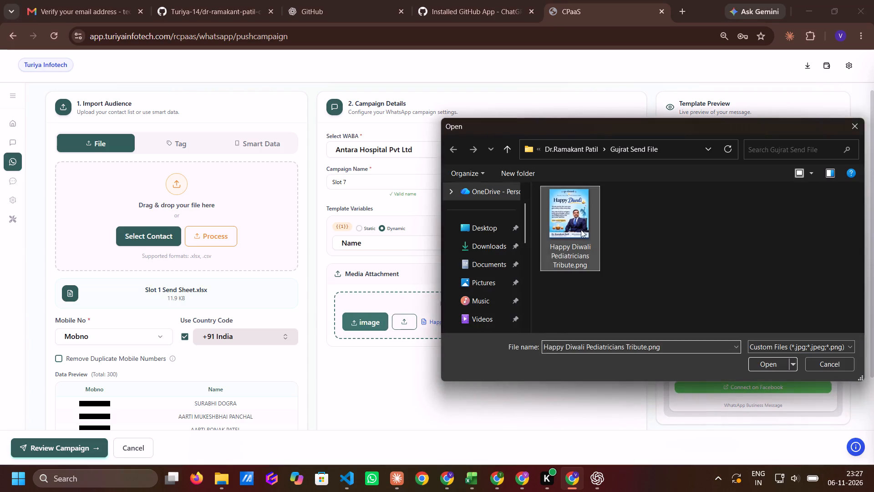
{"action": "left_click", "coordinate": [408, 323]}
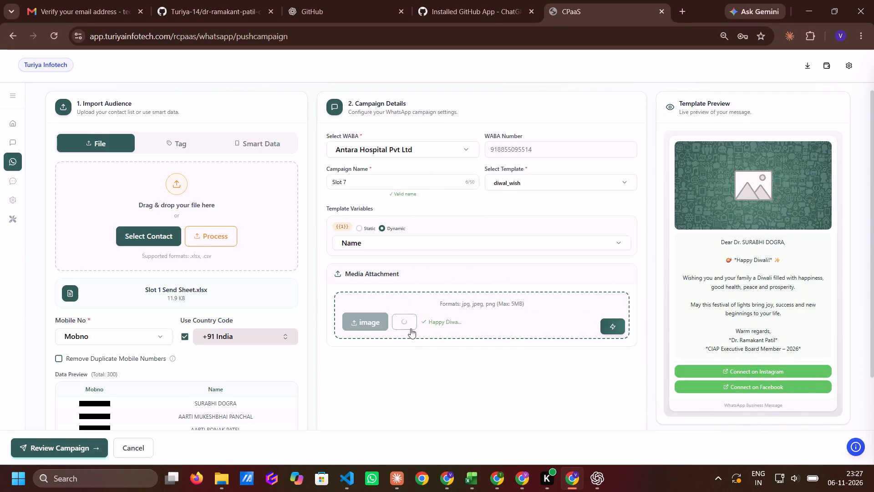
Open the campaign review, turn on scheduling and set the schedule date to 7 November 2026.
{"action": "scroll", "coordinate": [411, 328], "scroll_direction": "down", "scroll_amount": 2}
{"action": "scroll", "coordinate": [368, 330], "scroll_direction": "down", "scroll_amount": 1}
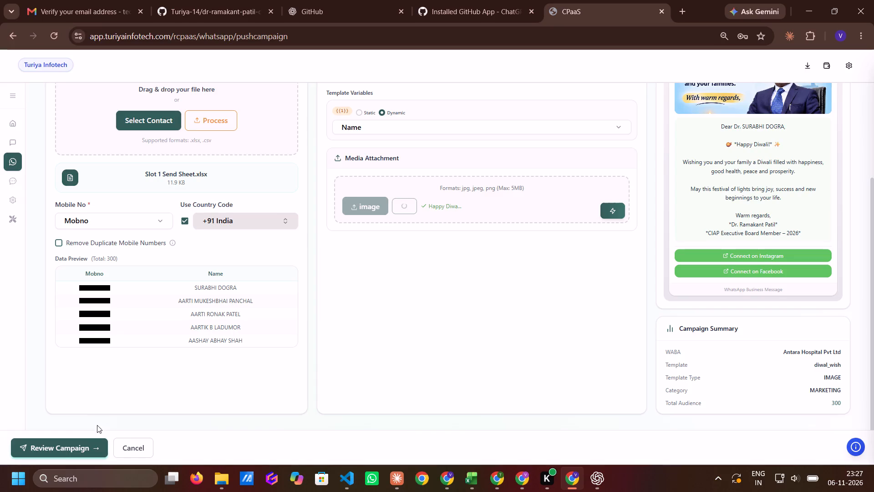
{"action": "left_click", "coordinate": [92, 441]}
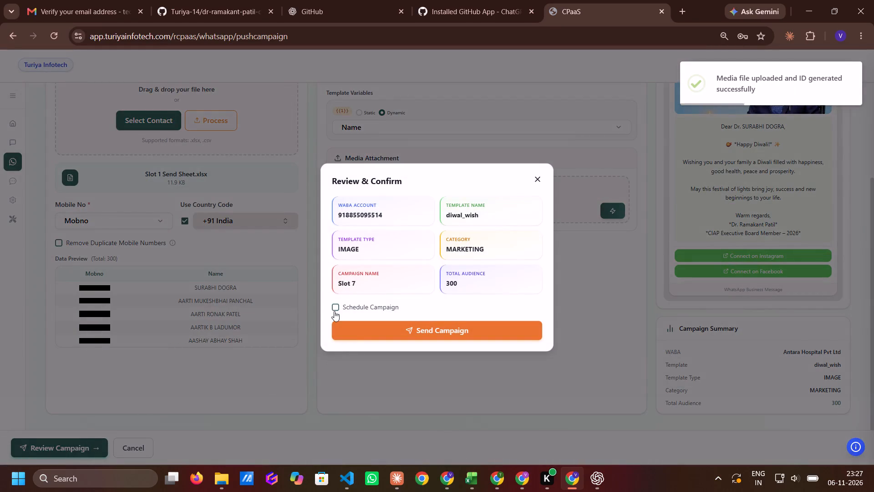
{"action": "left_click", "coordinate": [335, 312]}
{"action": "left_click", "coordinate": [337, 308]}
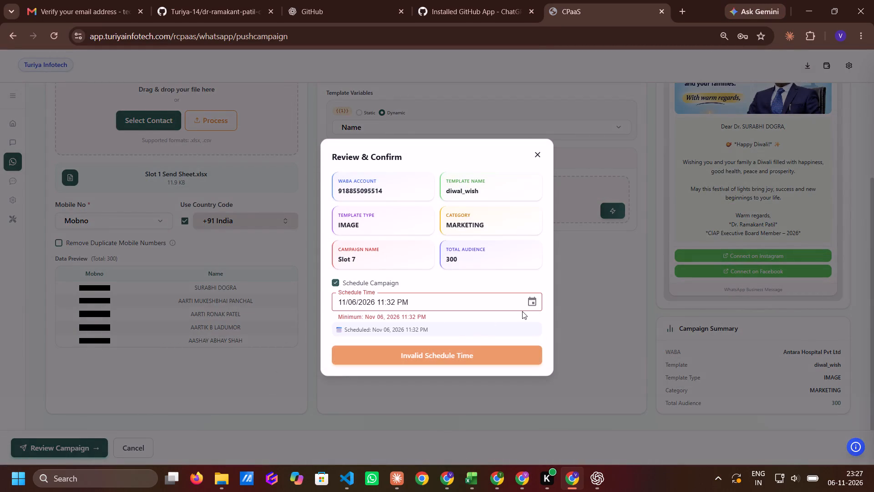
{"action": "left_click", "coordinate": [534, 302]}
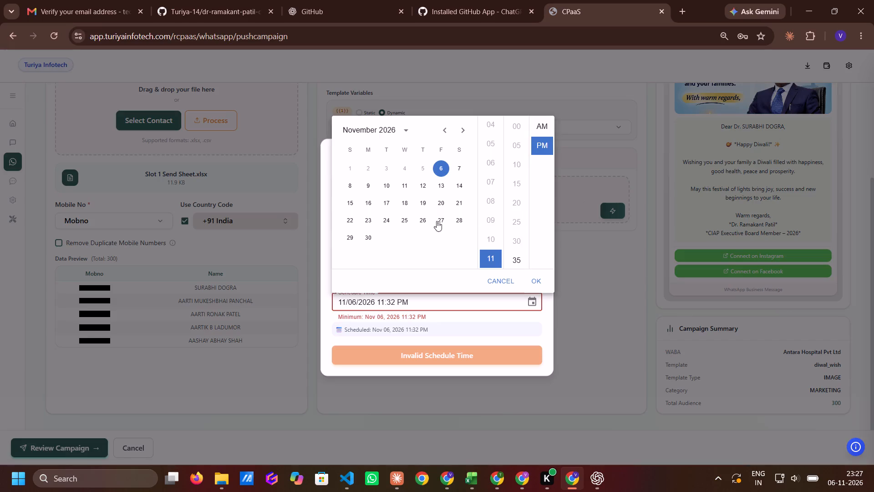
{"action": "left_click", "coordinate": [457, 169]}
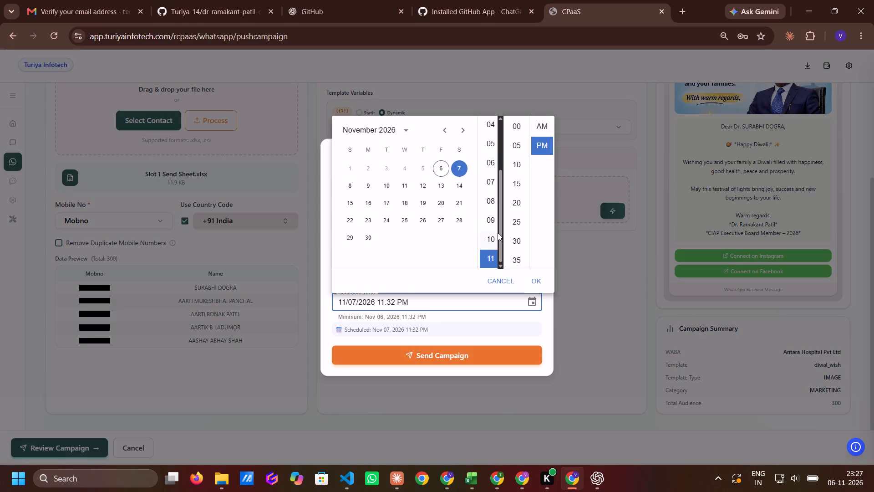
{"action": "scroll", "coordinate": [495, 231], "scroll_direction": "down", "scroll_amount": 3}
Look up Slot 7's Gujrat time in the CPaaS Report Viraj spreadsheet and set the campaign's schedule time to 06:00 PM.
{"action": "left_click", "coordinate": [523, 479]}
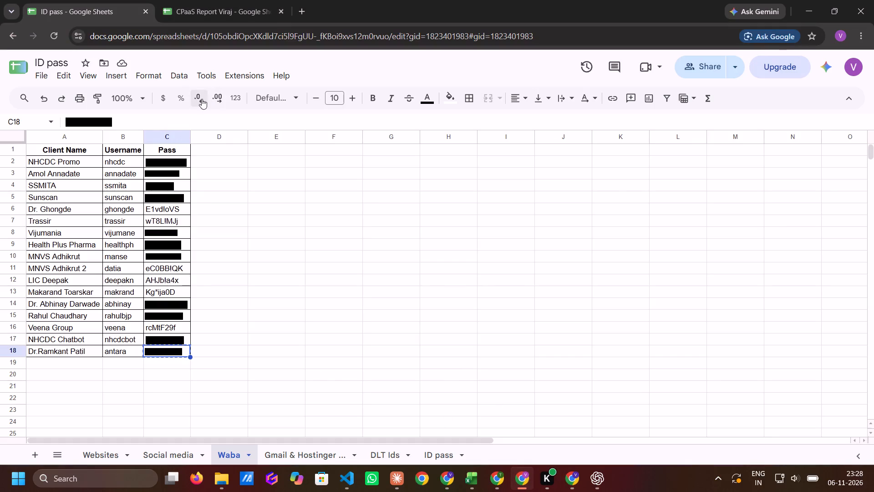
{"action": "left_click", "coordinate": [187, 0]}
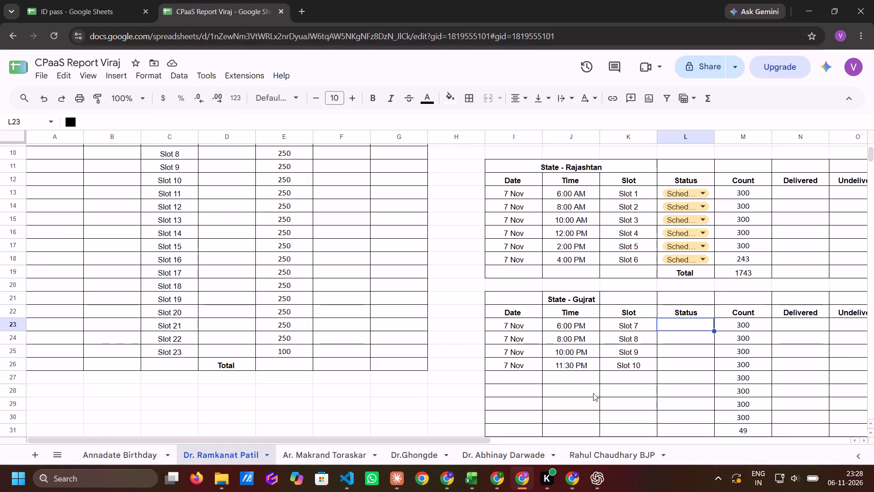
{"action": "scroll", "coordinate": [579, 359], "scroll_direction": "down", "scroll_amount": 2}
{"action": "scroll", "coordinate": [579, 341], "scroll_direction": "up", "scroll_amount": 1}
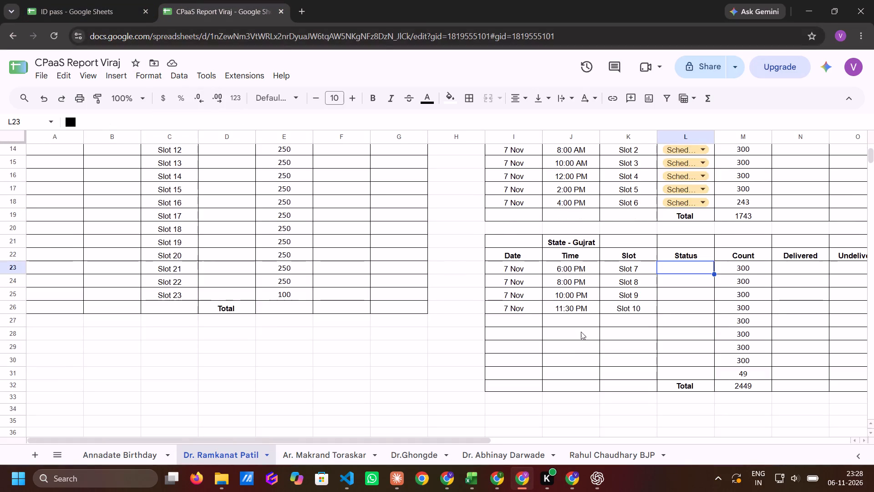
{"action": "left_click", "coordinate": [569, 474]}
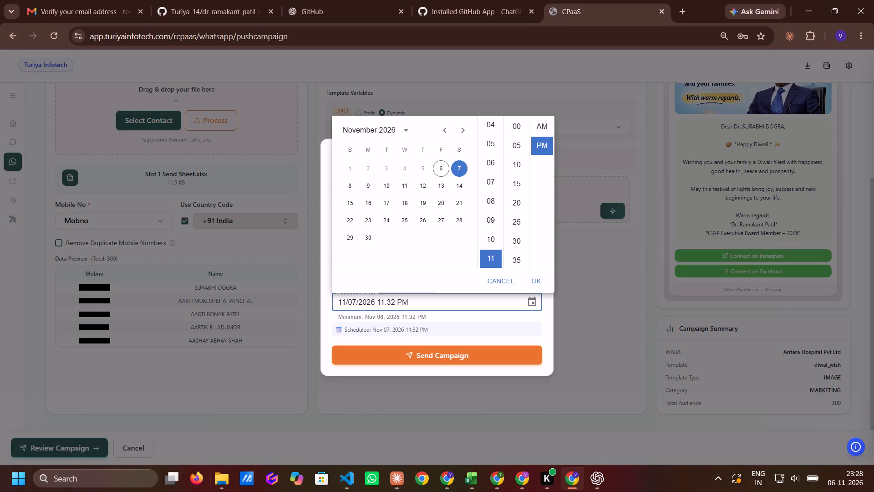
{"action": "left_click", "coordinate": [488, 164]}
{"action": "left_click", "coordinate": [518, 129]}
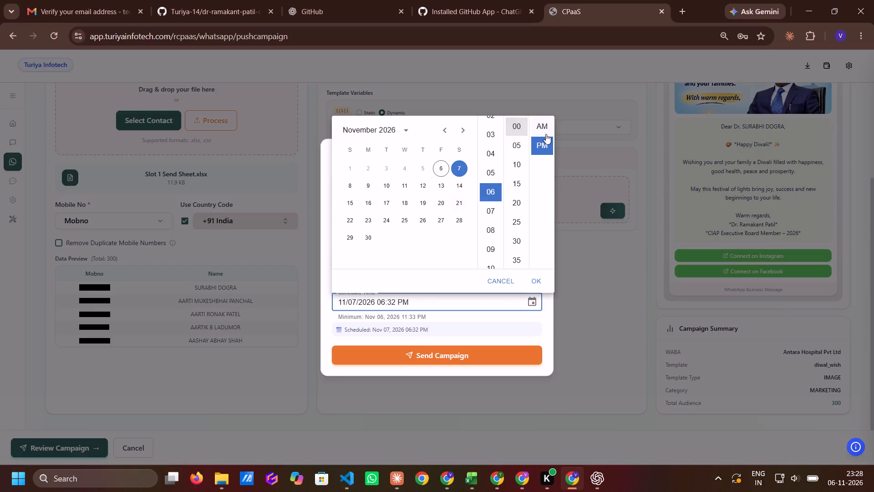
{"action": "left_click", "coordinate": [515, 126]}
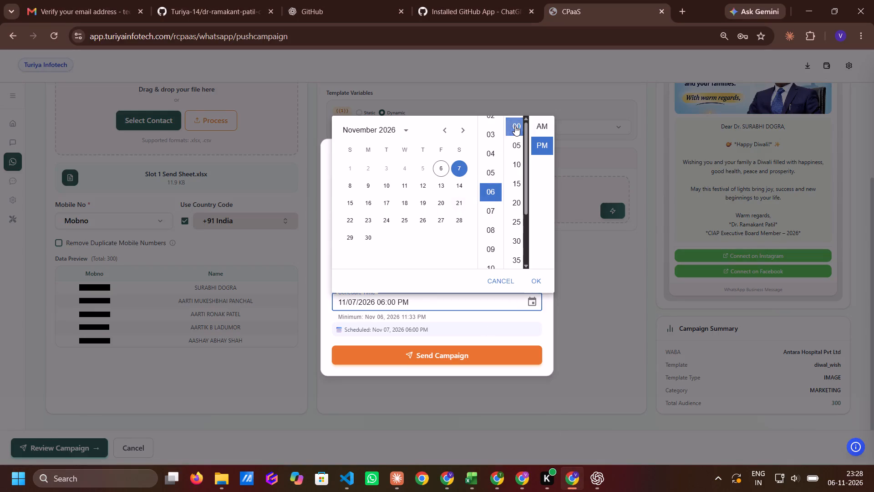
{"action": "left_click", "coordinate": [541, 283]}
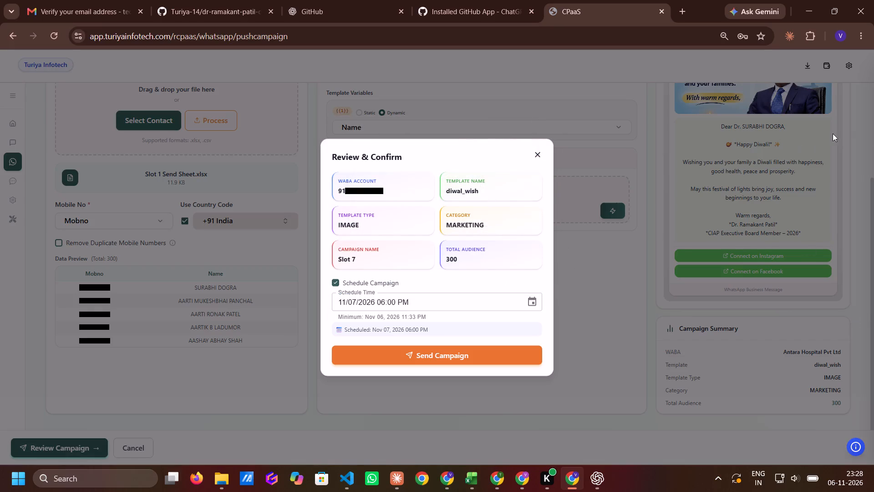
Send the scheduled Slot 7 campaign.
{"action": "left_click", "coordinate": [458, 358]}
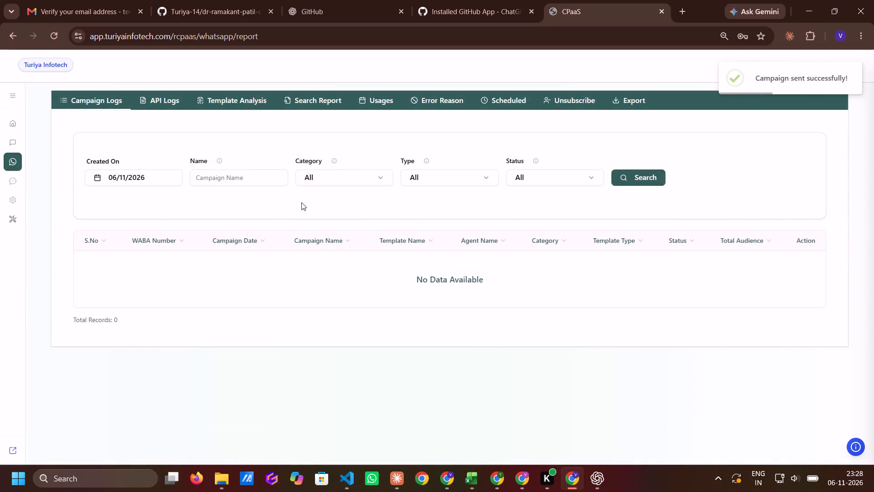
Search the campaign logs for 06/11/2026 and open the scheduled campaigns report.
{"action": "left_click", "coordinate": [647, 181]}
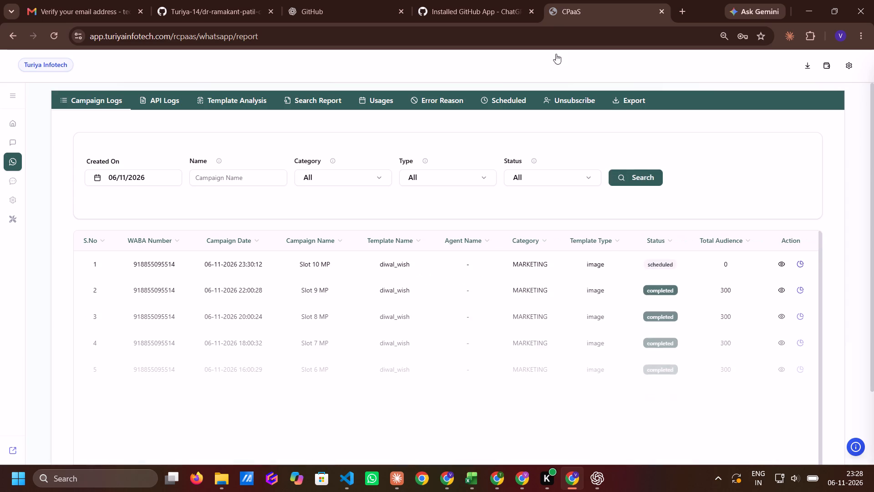
{"action": "left_click", "coordinate": [502, 102]}
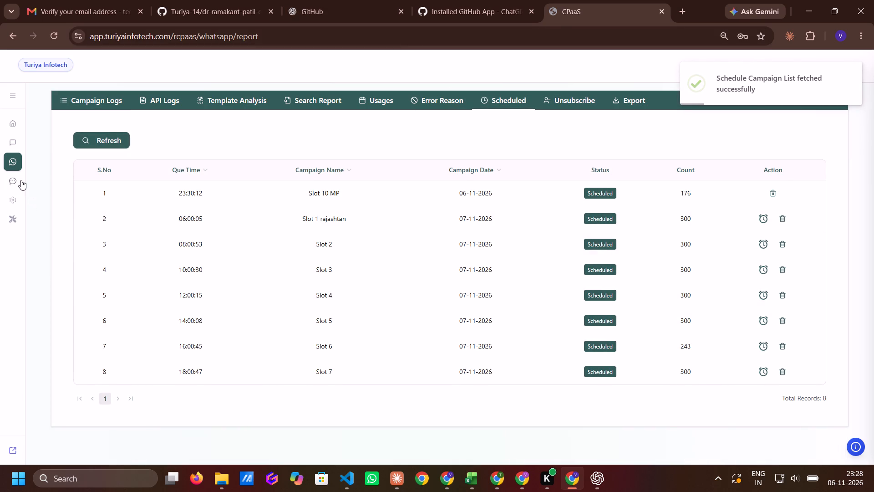
Start a new WhatsApp push campaign and import and process Slot 2 Send Sheet.xlsx from the Gujrat Send File folder as its audience.
{"action": "left_click", "coordinate": [11, 160]}
{"action": "left_click", "coordinate": [52, 200]}
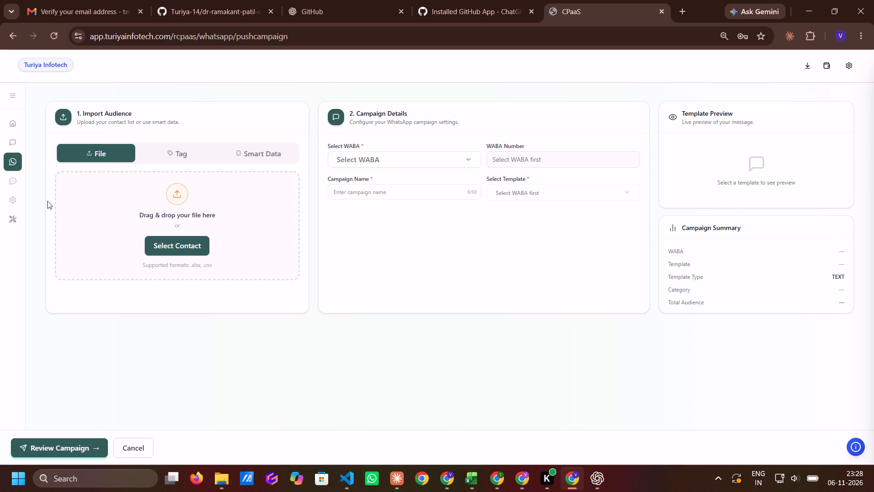
{"action": "left_click", "coordinate": [196, 252]}
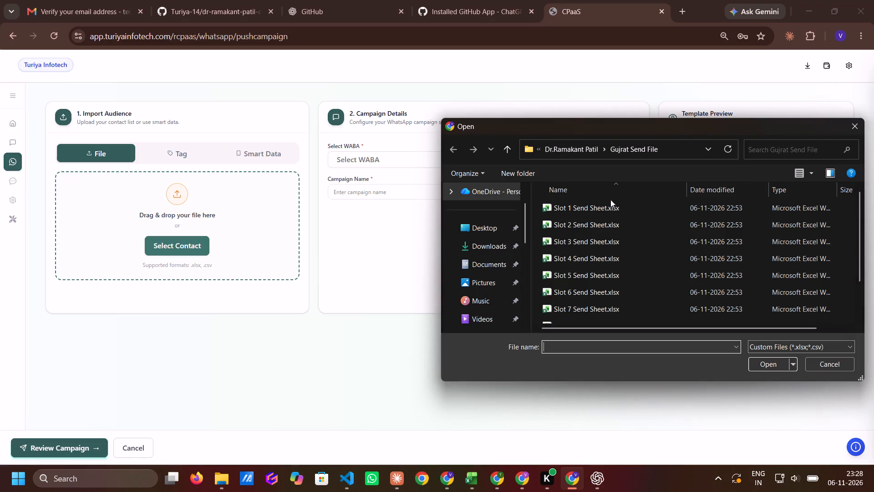
{"action": "double_click", "coordinate": [587, 224]}
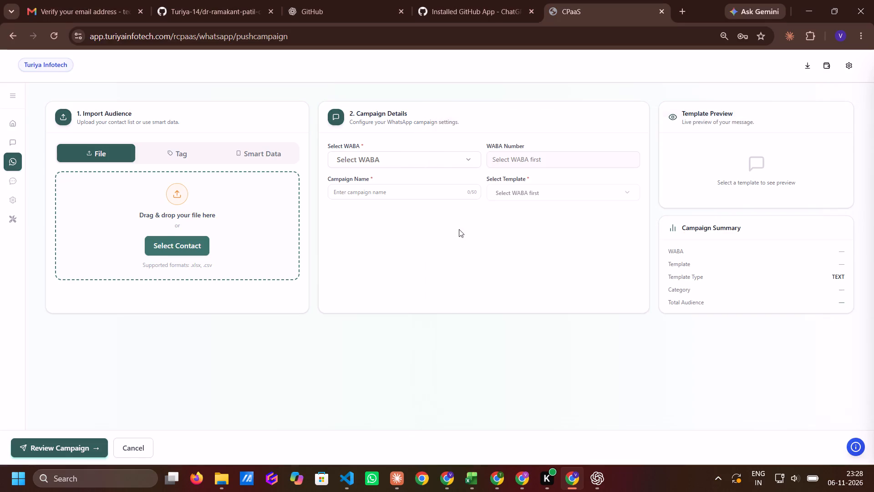
{"action": "left_click", "coordinate": [211, 248]}
Set the campaign's WABA to Antara Hospital Pvt Ltd, name it Slot 8 and choose the diwal_wish template.
{"action": "left_click", "coordinate": [381, 161]}
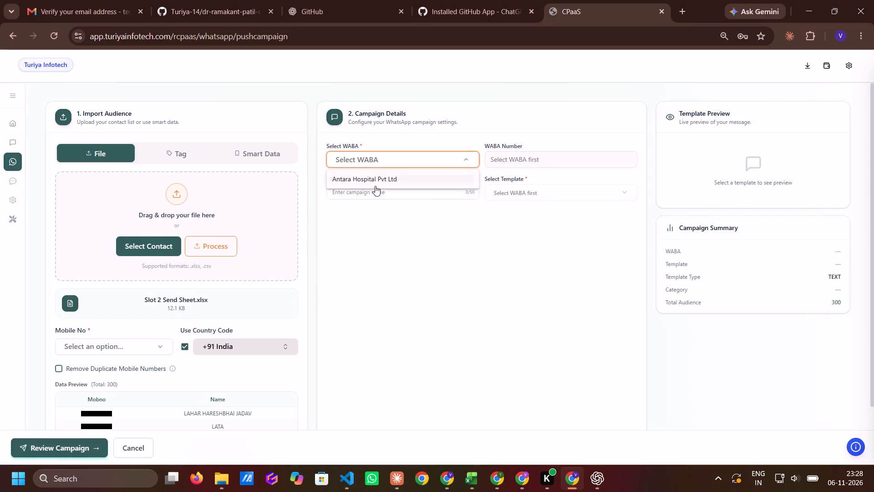
{"action": "left_click", "coordinate": [375, 186]}
{"action": "left_click", "coordinate": [374, 190]}
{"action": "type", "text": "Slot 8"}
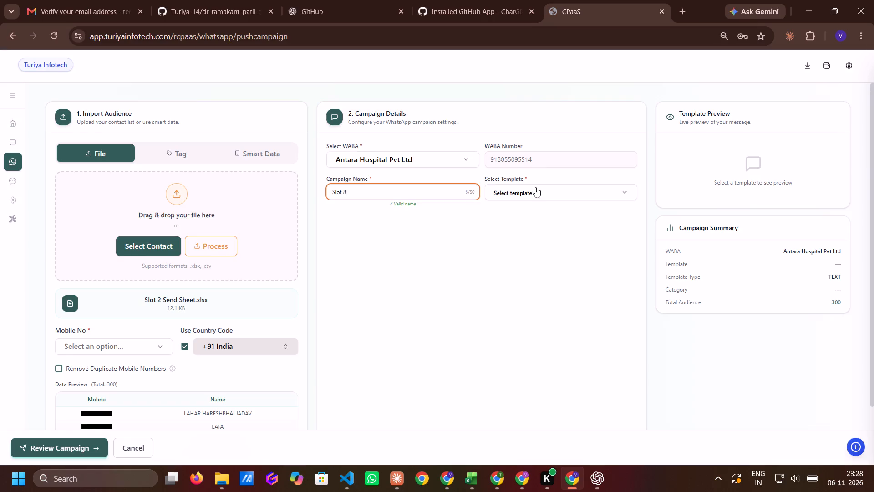
{"action": "left_click", "coordinate": [536, 198]}
{"action": "left_click", "coordinate": [528, 209]}
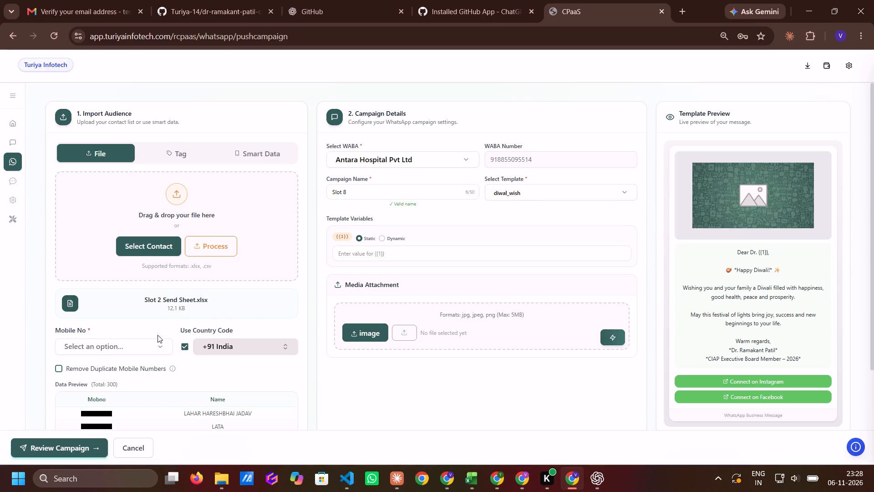
Map the audience's mobile number field to the Mobno column.
{"action": "left_click", "coordinate": [157, 348]}
{"action": "left_click", "coordinate": [138, 365]}
Attach and upload Happy Diwali Pediatricians Tribute.png as the template's image.
{"action": "left_click", "coordinate": [350, 330]}
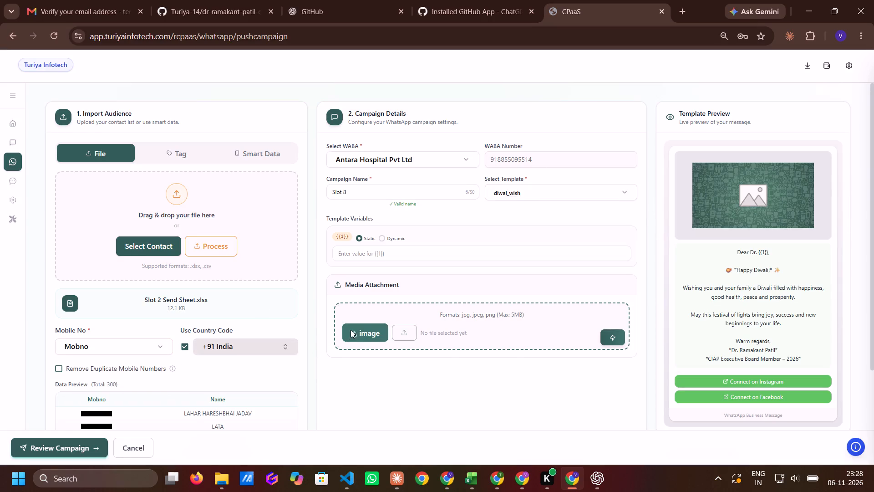
{"action": "double_click", "coordinate": [584, 200]}
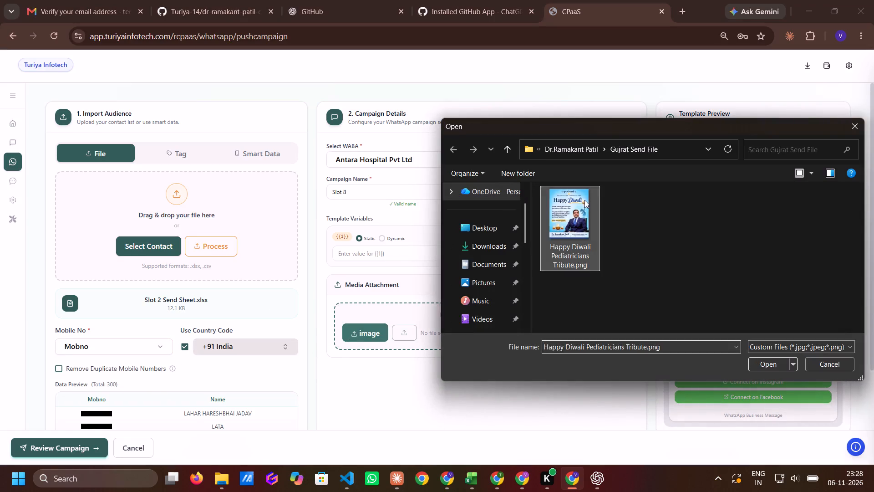
{"action": "left_click", "coordinate": [414, 333]}
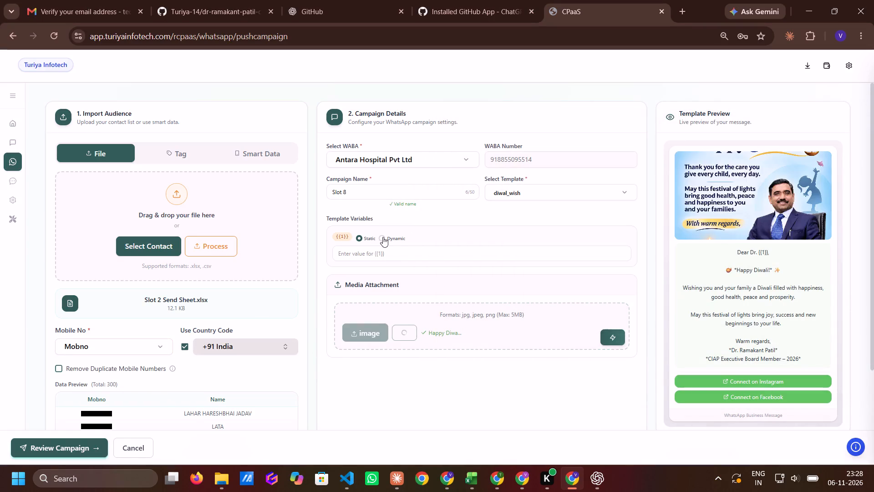
Make template variable {{1}} dynamic and map it to the Name column.
{"action": "left_click", "coordinate": [383, 237]}
{"action": "left_click", "coordinate": [381, 252]}
{"action": "left_click", "coordinate": [376, 279]}
Look over the completed Slot 8 campaign form and open its review for confirmation.
{"action": "scroll", "coordinate": [333, 292], "scroll_direction": "down", "scroll_amount": 3}
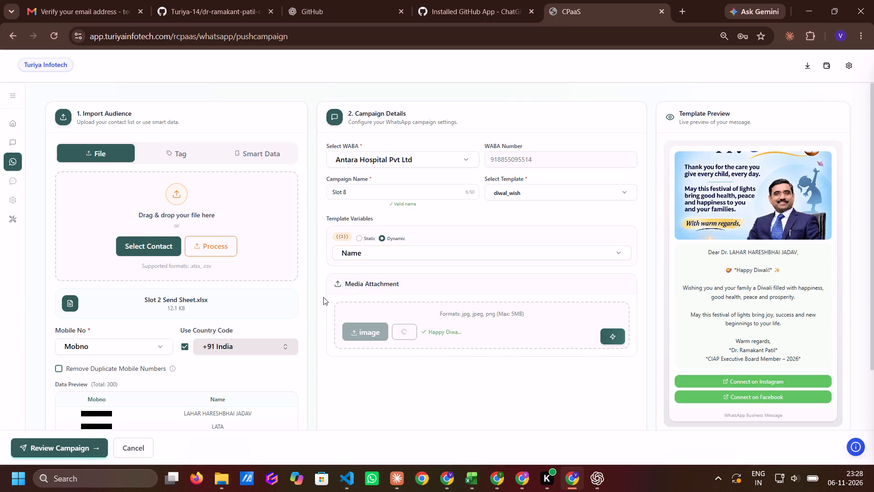
{"action": "scroll", "coordinate": [320, 300], "scroll_direction": "up", "scroll_amount": 4}
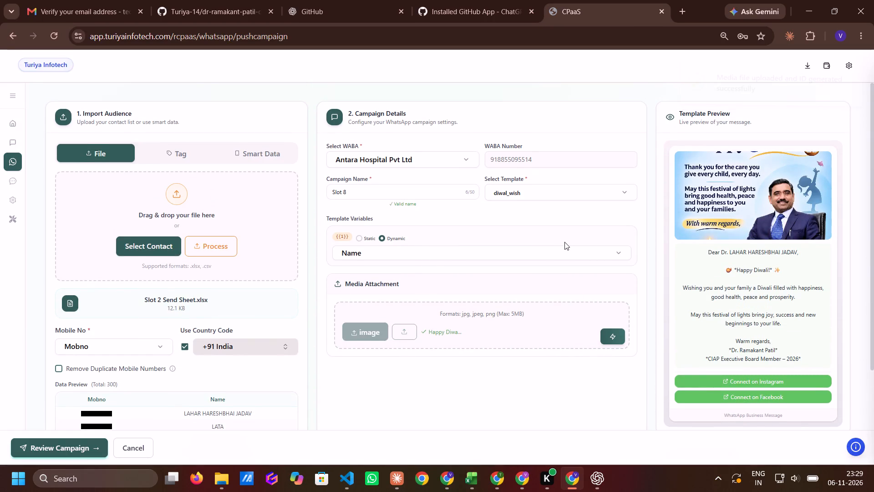
{"action": "scroll", "coordinate": [564, 242], "scroll_direction": "down", "scroll_amount": 1}
{"action": "scroll", "coordinate": [564, 242], "scroll_direction": "up", "scroll_amount": 2}
{"action": "scroll", "coordinate": [564, 242], "scroll_direction": "down", "scroll_amount": 4}
{"action": "left_click", "coordinate": [70, 439]}
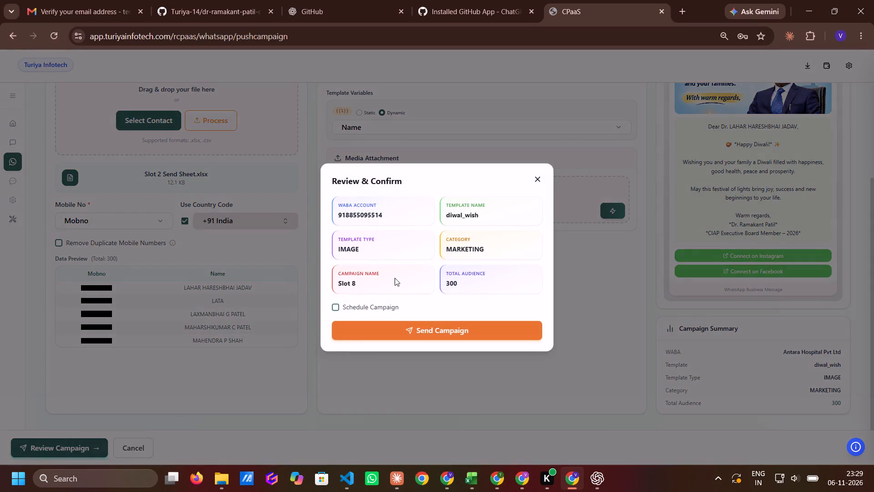
Turn on scheduling for the Slot 8 campaign, set it to 7 November 2026 at 08:00 PM and send it.
{"action": "left_click", "coordinate": [334, 307]}
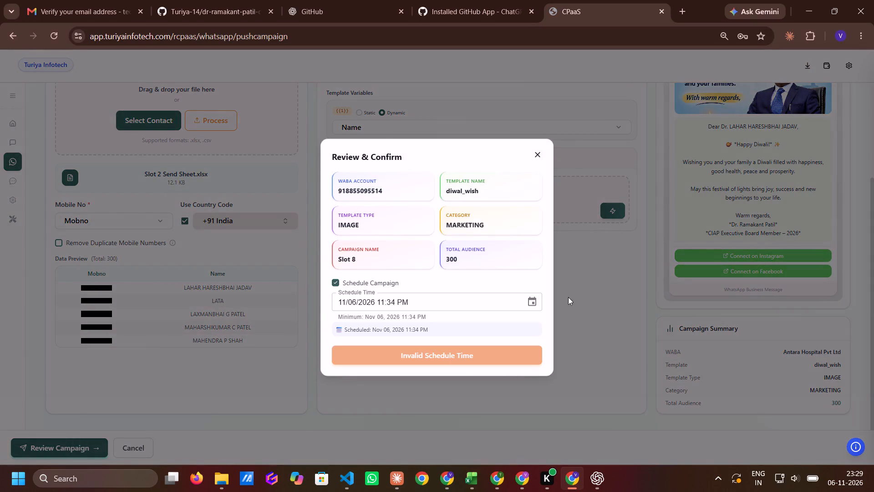
{"action": "left_click", "coordinate": [533, 298]}
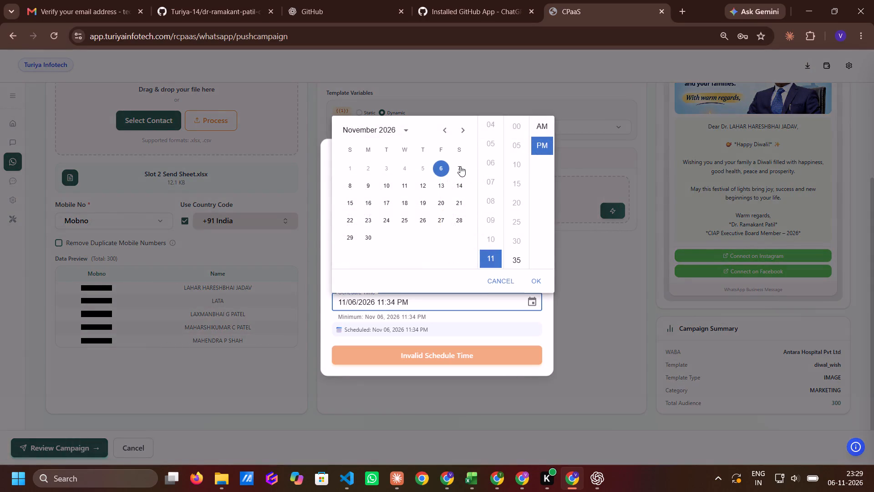
{"action": "left_click", "coordinate": [459, 166]}
{"action": "left_click", "coordinate": [491, 199]}
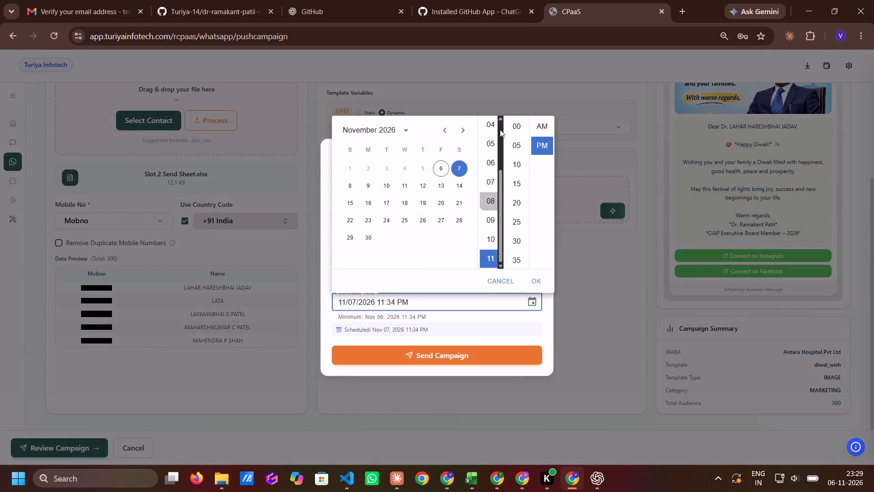
{"action": "left_click", "coordinate": [514, 123]}
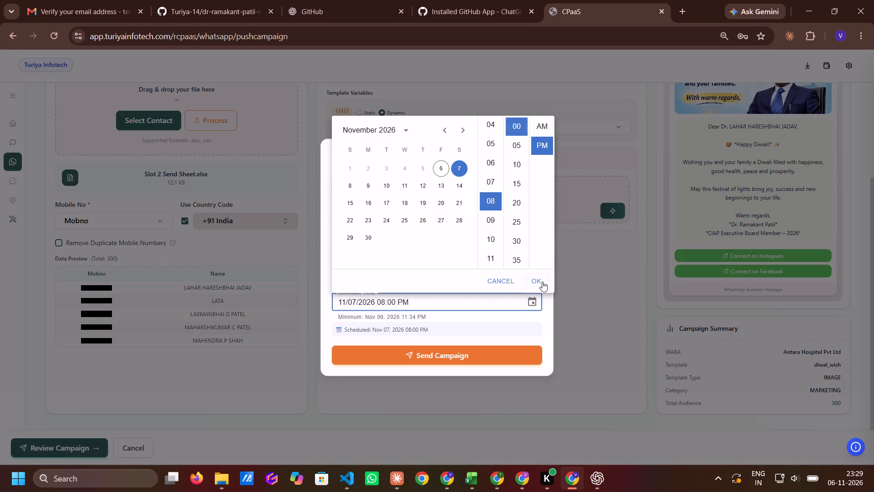
{"action": "left_click", "coordinate": [542, 282]}
{"action": "left_click", "coordinate": [452, 354]}
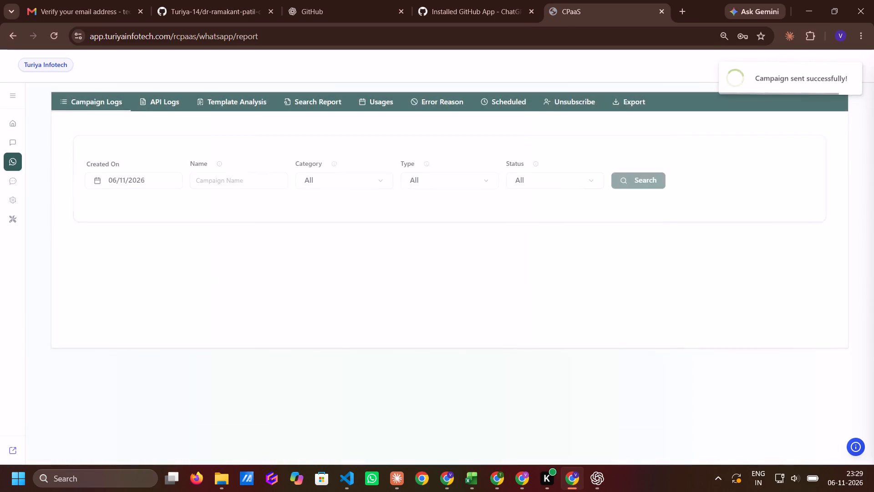
Search the campaign logs for 06/11/2026 and review the scheduled campaigns report.
{"action": "left_click", "coordinate": [633, 175]}
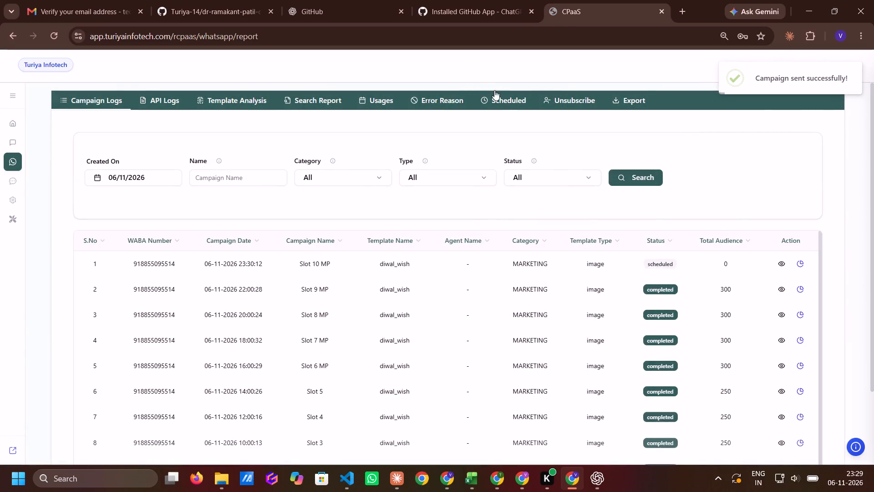
{"action": "left_click", "coordinate": [504, 104]}
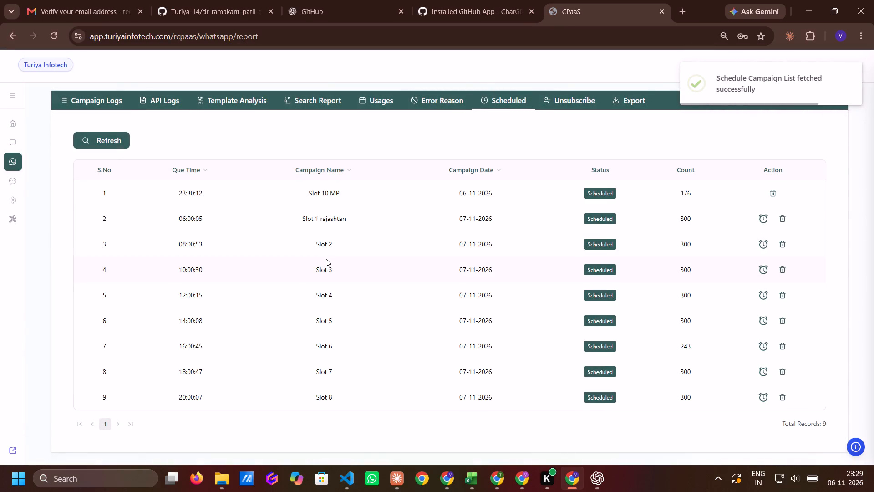
{"action": "scroll", "coordinate": [326, 259], "scroll_direction": "down", "scroll_amount": 2}
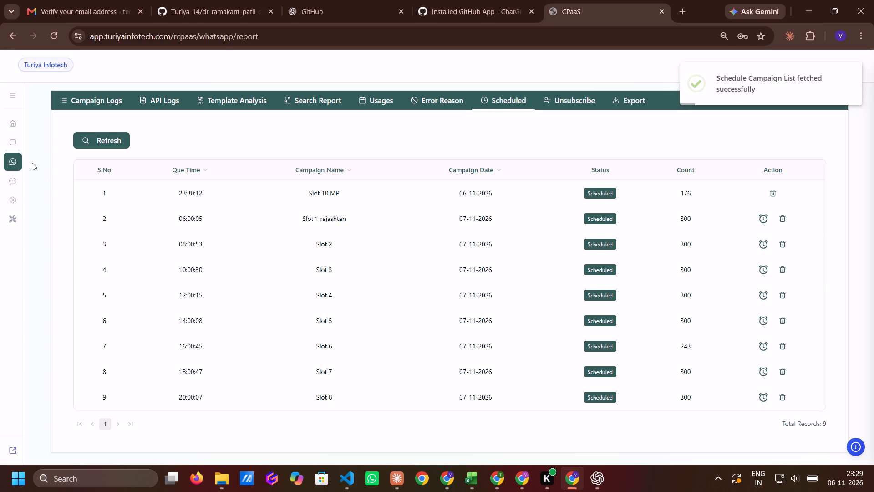
Start a new WhatsApp push campaign and import and process Slot 3 Send Sheet.xlsx from Gujrat Send File as the audience.
{"action": "left_click", "coordinate": [16, 160]}
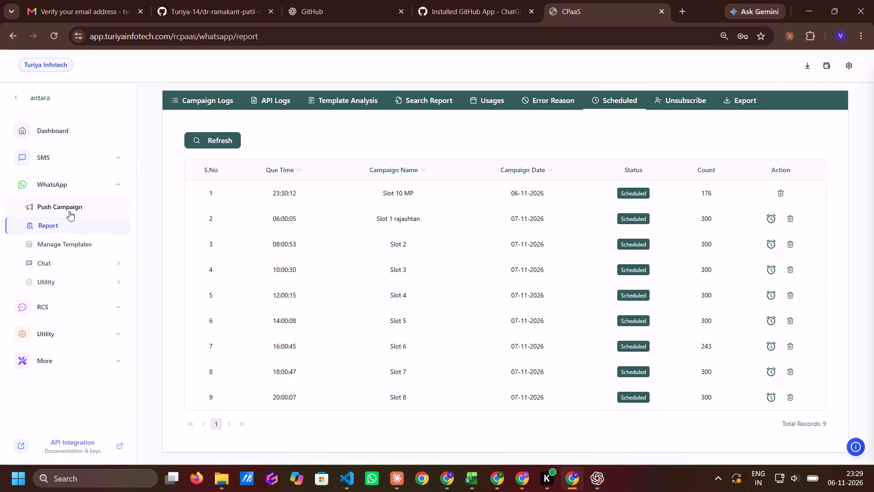
{"action": "left_click", "coordinate": [69, 211]}
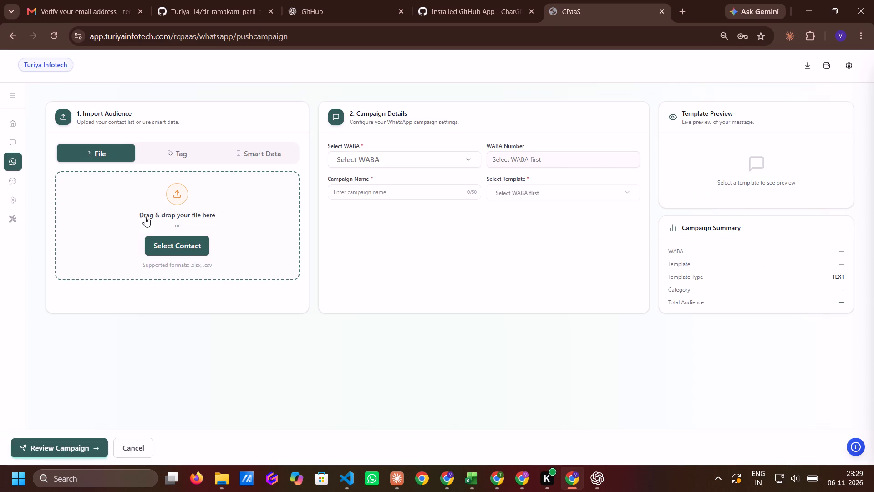
{"action": "left_click", "coordinate": [164, 240]}
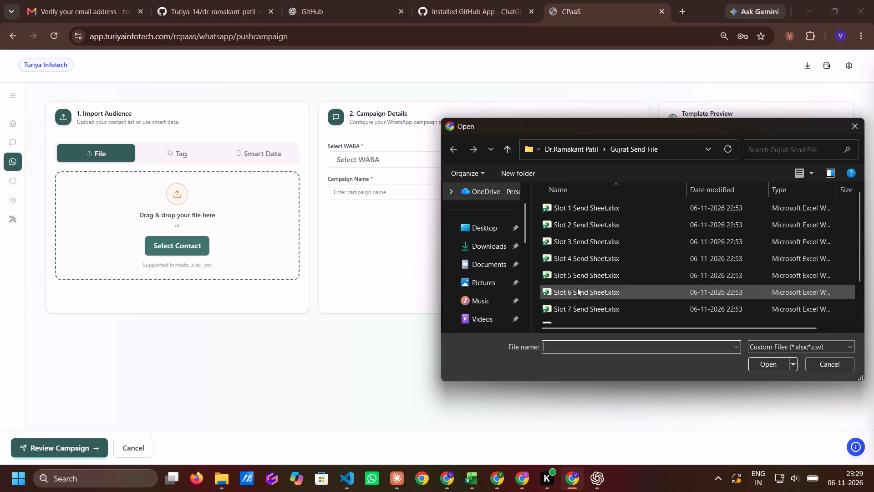
{"action": "double_click", "coordinate": [581, 241]}
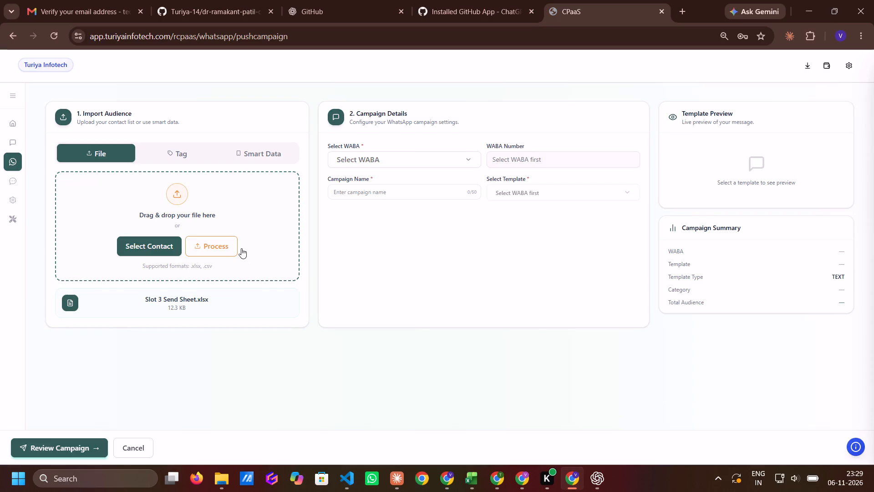
{"action": "left_click", "coordinate": [236, 249]}
Set the WABA to Antara Hospital Pvt Ltd, name the campaign slot 9 and choose the diwal_wish template.
{"action": "left_click", "coordinate": [389, 160]}
{"action": "left_click", "coordinate": [386, 178]}
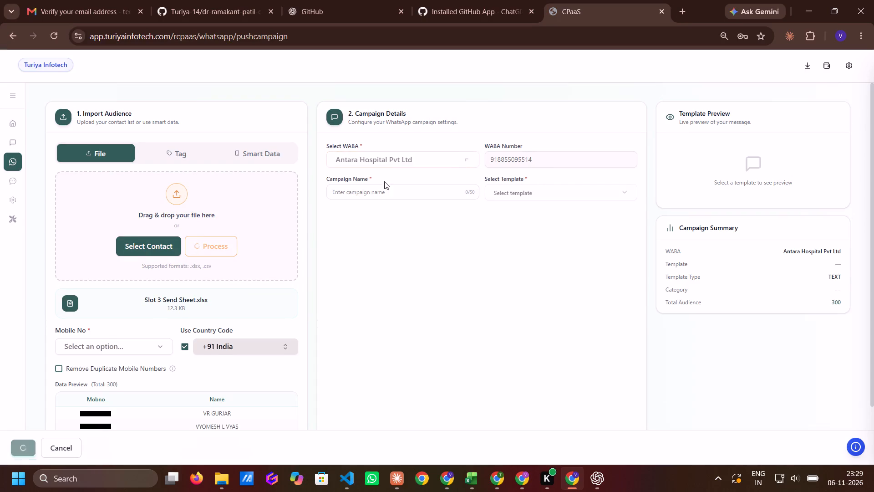
{"action": "left_click", "coordinate": [383, 190]}
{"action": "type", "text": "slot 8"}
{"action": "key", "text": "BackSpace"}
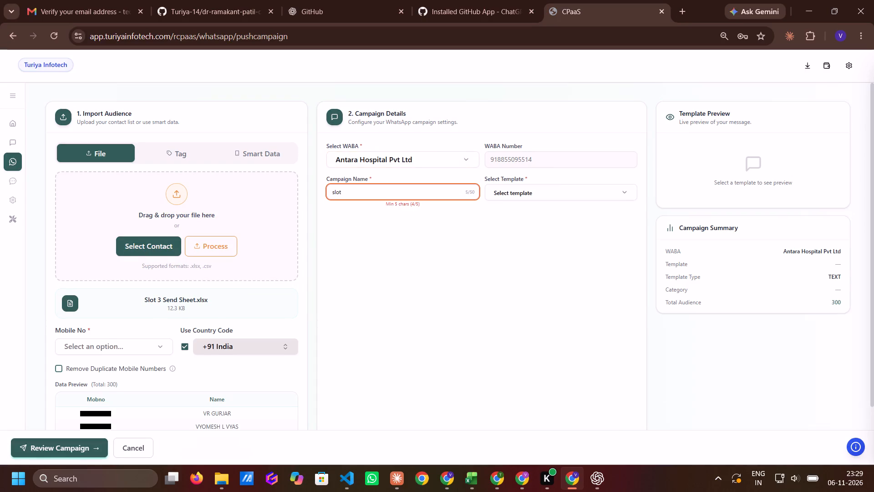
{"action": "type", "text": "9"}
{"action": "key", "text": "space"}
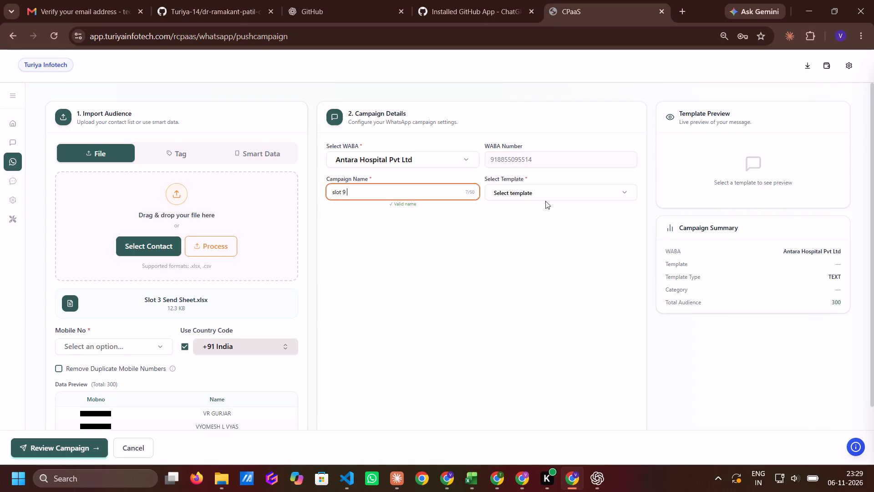
{"action": "left_click", "coordinate": [512, 182]}
{"action": "left_click", "coordinate": [513, 188]}
{"action": "left_click", "coordinate": [513, 209]}
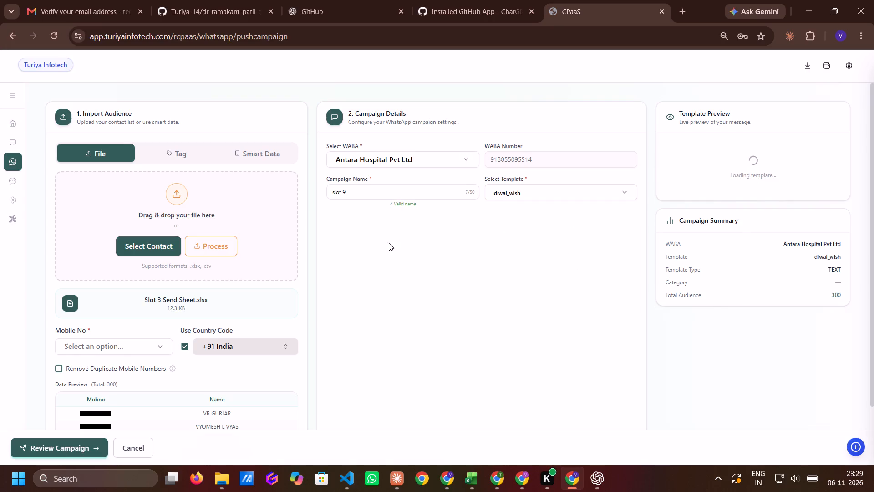
Map the audience's mobile number to the Mobno column.
{"action": "left_click", "coordinate": [86, 353]}
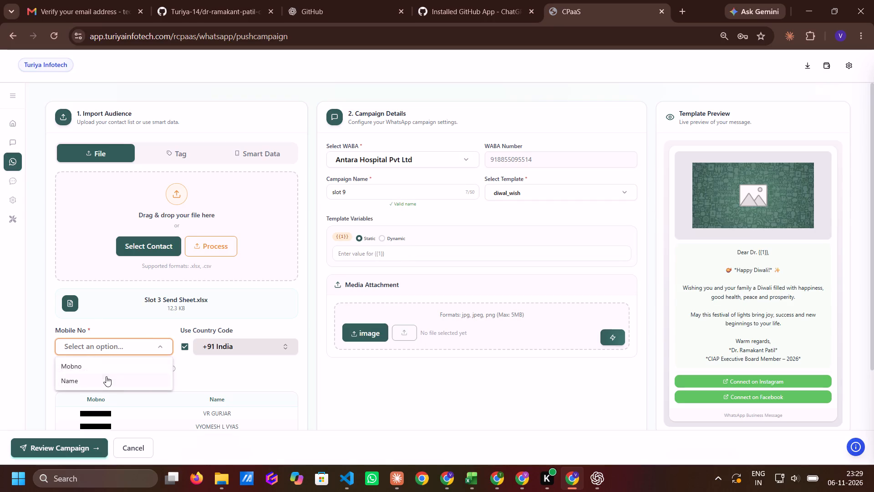
{"action": "left_click", "coordinate": [106, 376]}
{"action": "left_click", "coordinate": [98, 344]}
{"action": "left_click", "coordinate": [80, 355]}
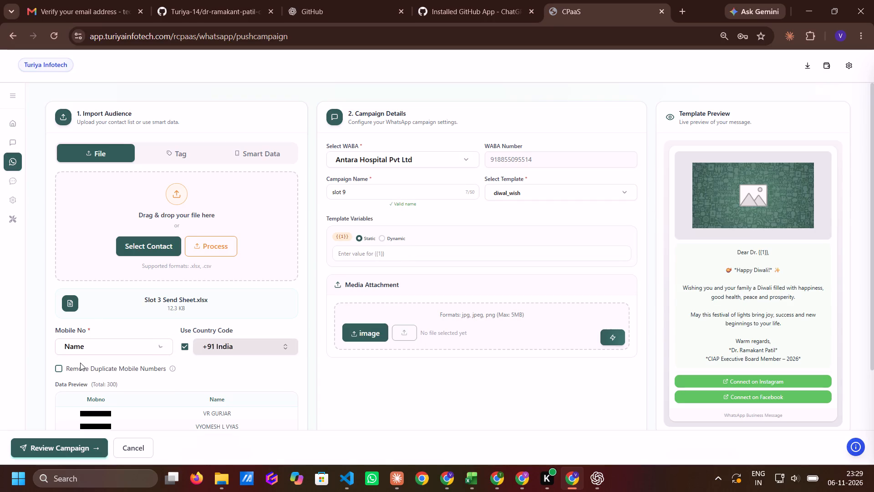
{"action": "left_click", "coordinate": [97, 349]}
{"action": "left_click", "coordinate": [85, 362]}
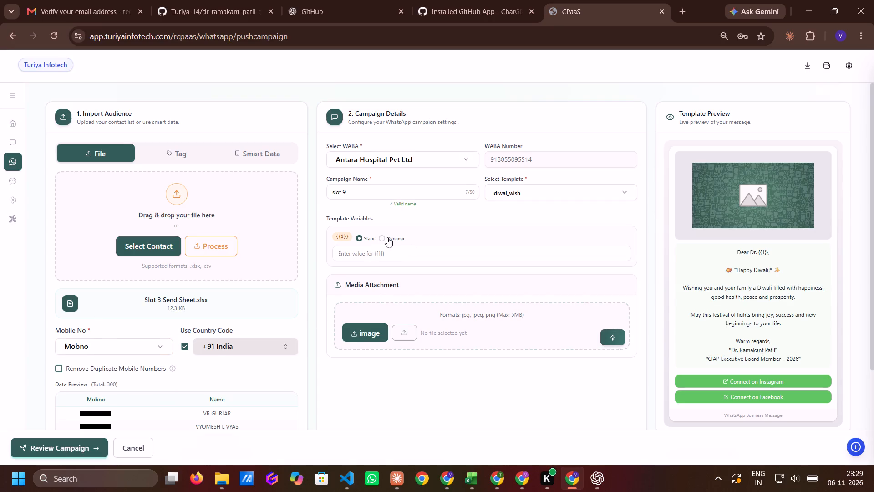
Make template variable {{1}} dynamic and map it to the Name column.
{"action": "left_click", "coordinate": [378, 241]}
{"action": "left_click", "coordinate": [382, 238]}
{"action": "left_click", "coordinate": [377, 252]}
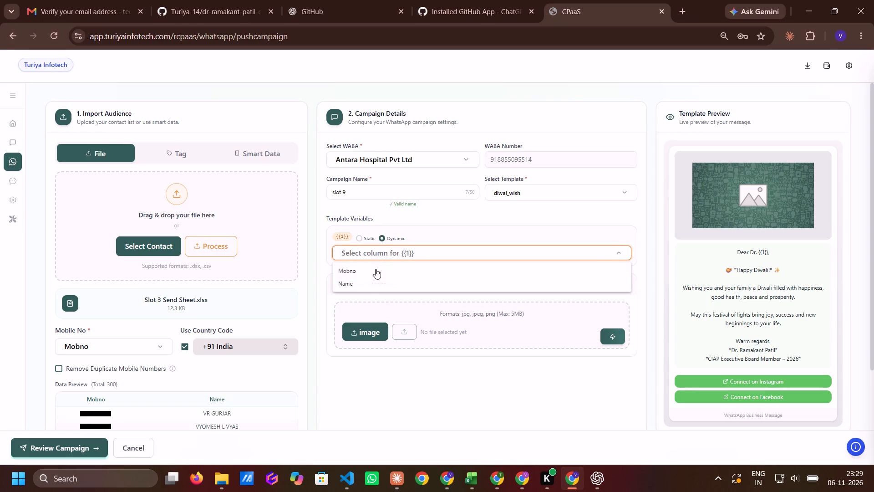
{"action": "left_click", "coordinate": [373, 282]}
Open the image file selection for the campaign's media attachment.
{"action": "left_click", "coordinate": [374, 328]}
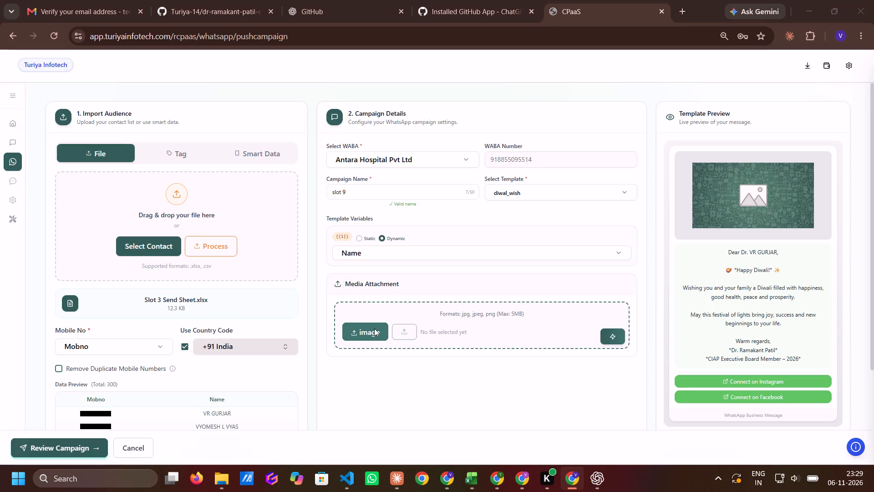
Choose the Happy Diwali image as the slot 9 campaign's media attachment and upload it.
{"action": "double_click", "coordinate": [593, 224]}
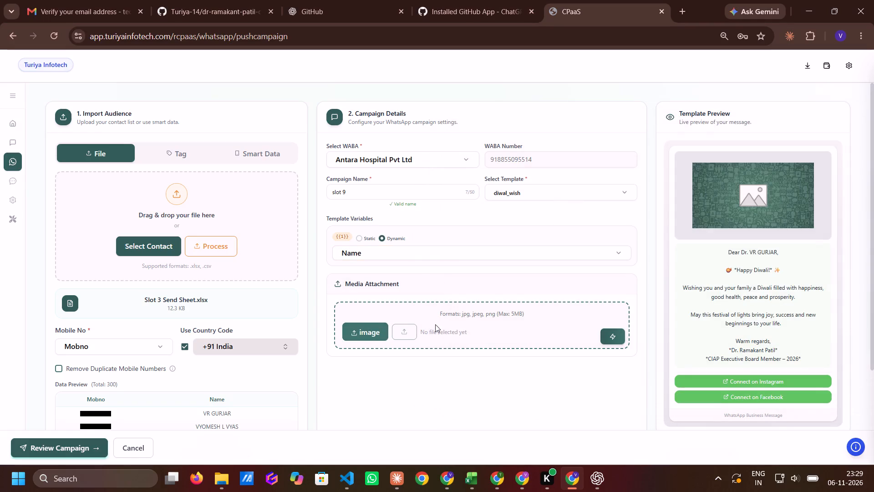
{"action": "left_click", "coordinate": [404, 337]}
{"action": "scroll", "coordinate": [307, 363], "scroll_direction": "down", "scroll_amount": 4}
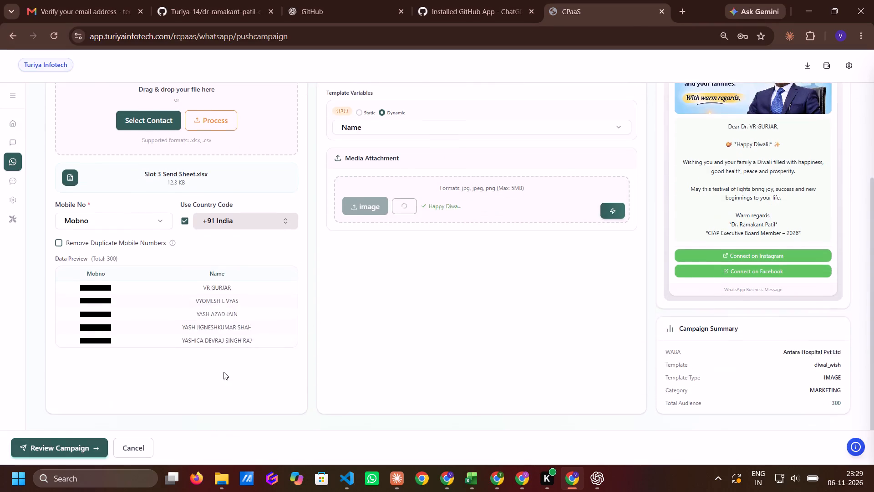
{"action": "scroll", "coordinate": [224, 372], "scroll_direction": "up", "scroll_amount": 5}
{"action": "scroll", "coordinate": [231, 360], "scroll_direction": "down", "scroll_amount": 5}
Open the slot 9 campaign review, turn on scheduling and open the schedule date and time picker.
{"action": "left_click", "coordinate": [69, 450]}
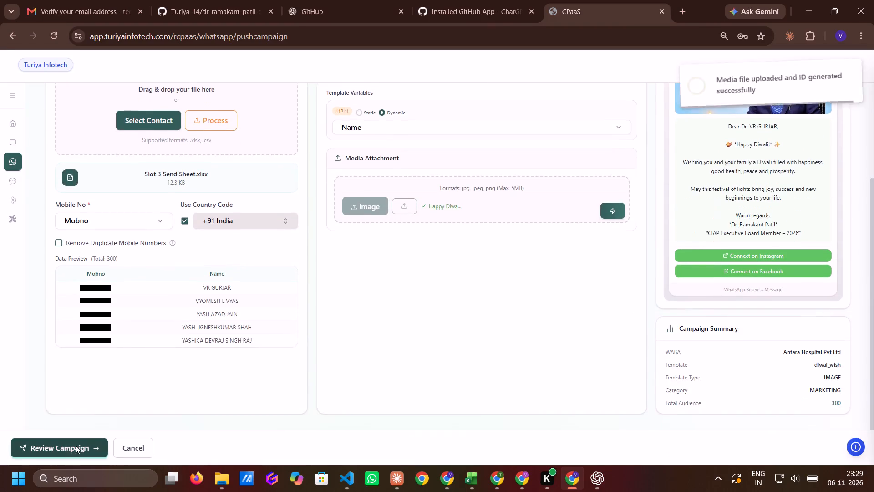
{"action": "left_click", "coordinate": [335, 305]}
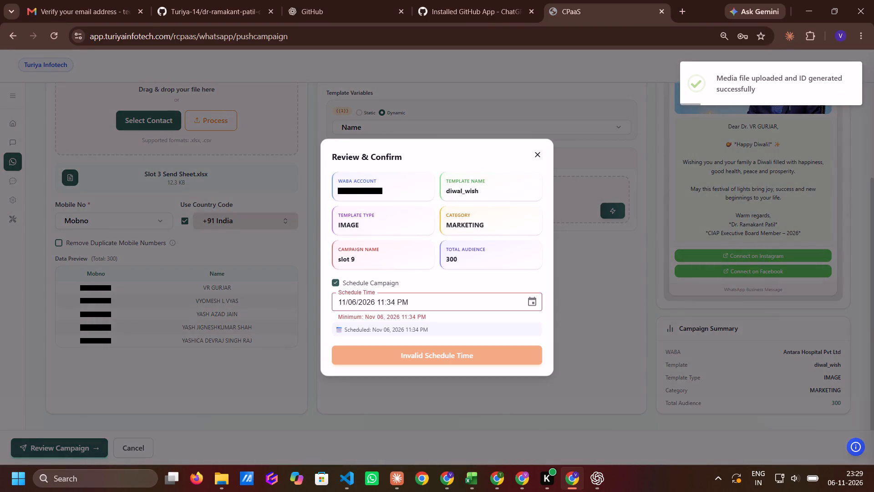
{"action": "left_click", "coordinate": [539, 296]}
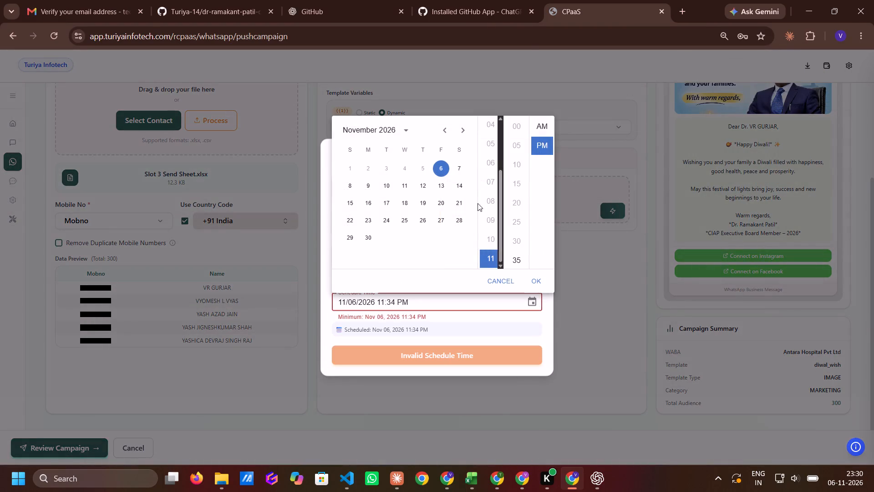
Set the slot 9 campaign's schedule to 7 November 2026 at 10:00 PM and send the campaign.
{"action": "left_click", "coordinate": [454, 166]}
{"action": "scroll", "coordinate": [476, 198], "scroll_direction": "down", "scroll_amount": 8}
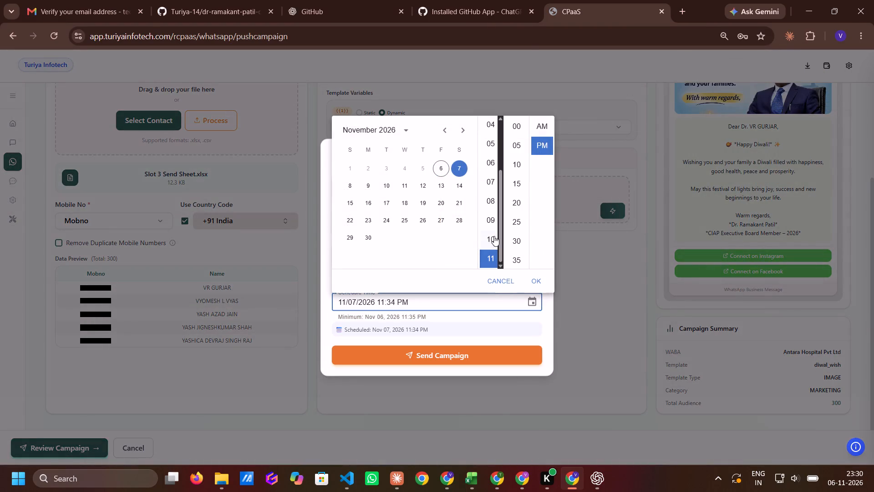
{"action": "left_click", "coordinate": [494, 236]}
{"action": "left_click", "coordinate": [514, 129]}
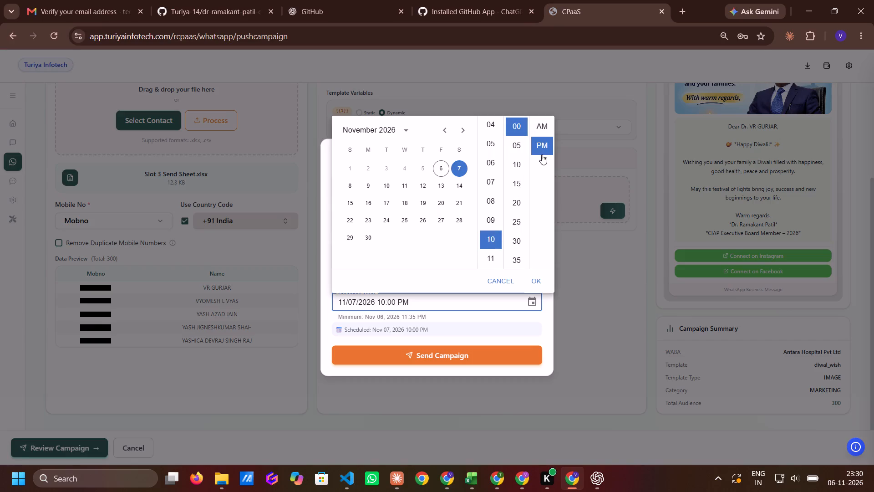
{"action": "left_click", "coordinate": [537, 282]}
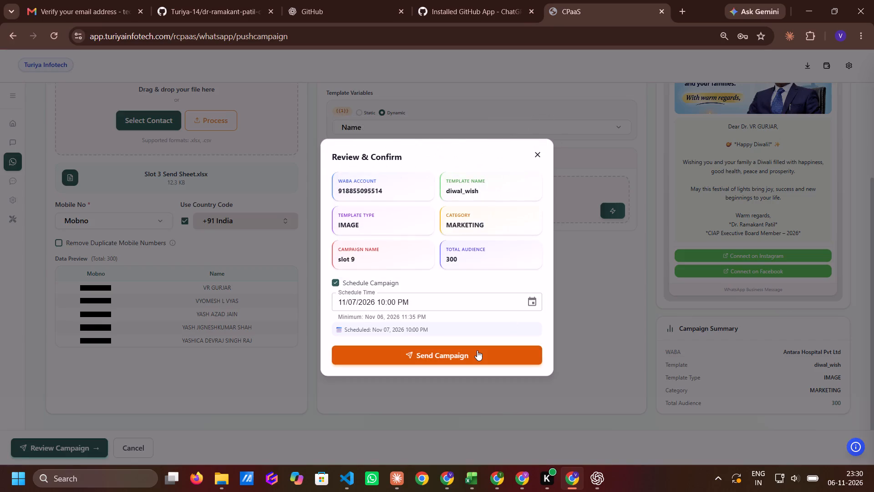
{"action": "left_click", "coordinate": [477, 350]}
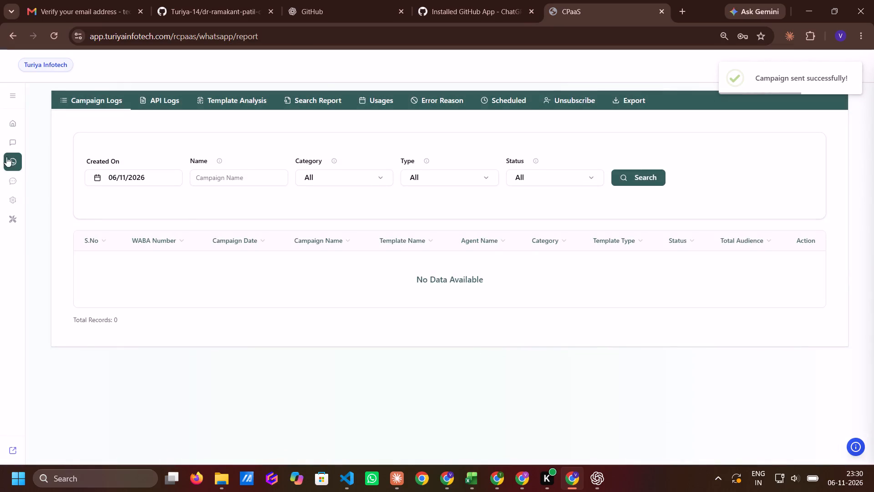
Start a new WhatsApp push campaign and import Slot 4 Send Sheet.xlsx as its audience.
{"action": "left_click", "coordinate": [12, 157]}
{"action": "left_click", "coordinate": [22, 203]}
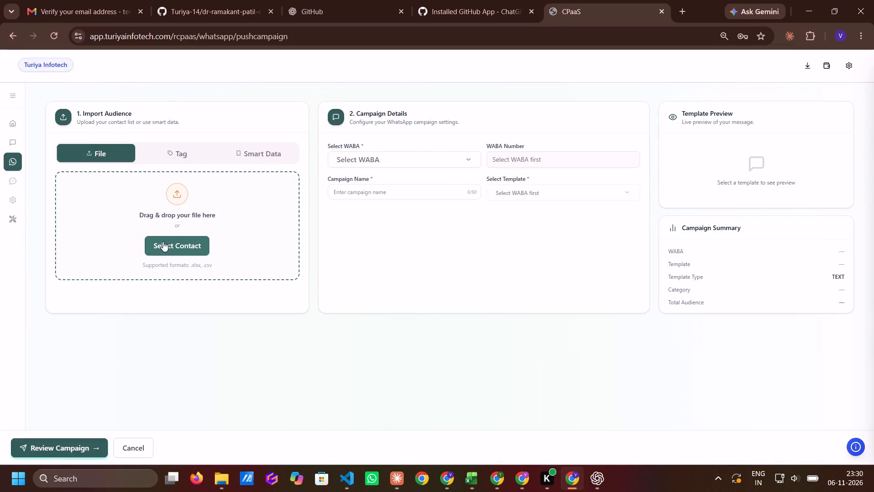
{"action": "left_click", "coordinate": [164, 242]}
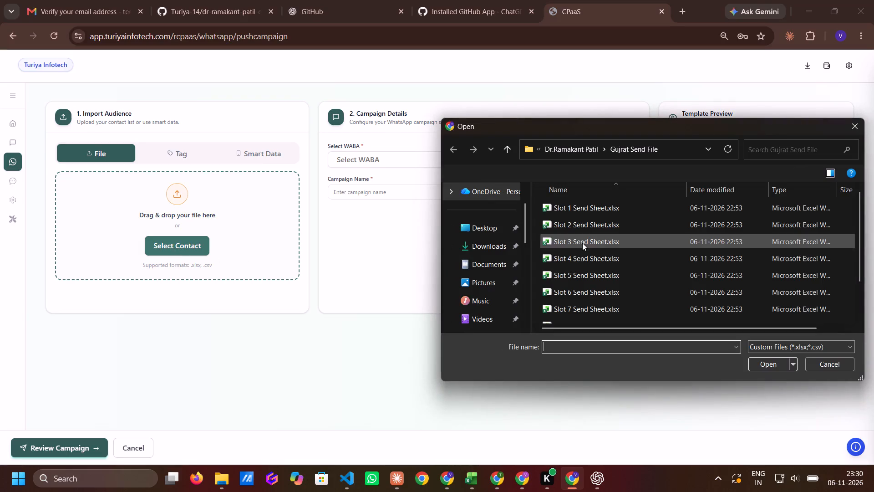
{"action": "double_click", "coordinate": [578, 256]}
{"action": "left_click", "coordinate": [235, 251]}
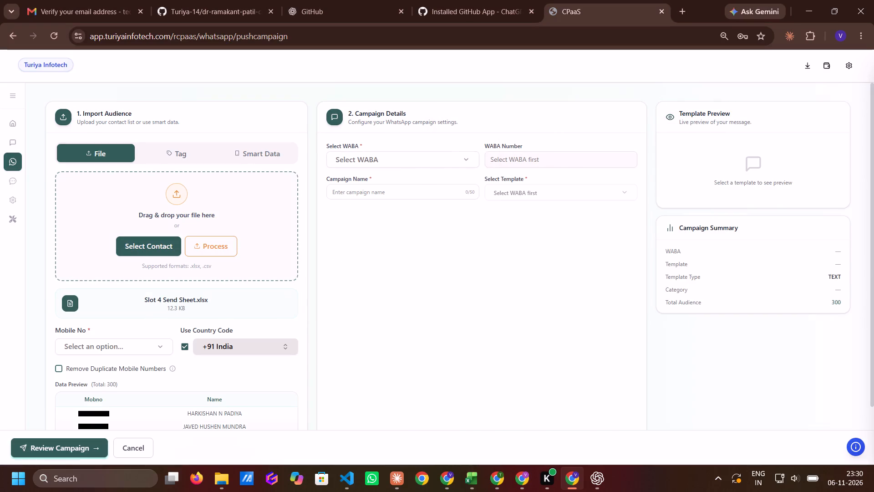
Set the campaign's WABA to Antara Hospital Pvt Ltd, name it Slot 10 and choose the diwal_wish template.
{"action": "left_click", "coordinate": [393, 164]}
{"action": "left_click", "coordinate": [392, 186]}
{"action": "left_click", "coordinate": [388, 191]}
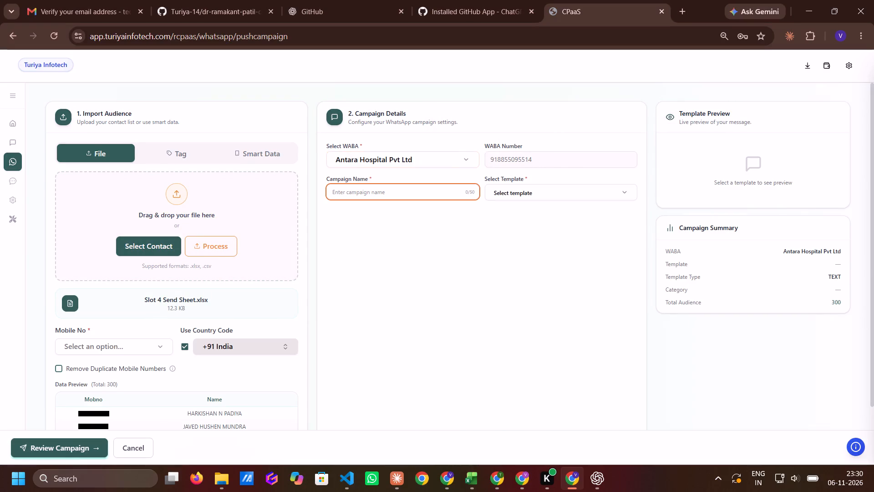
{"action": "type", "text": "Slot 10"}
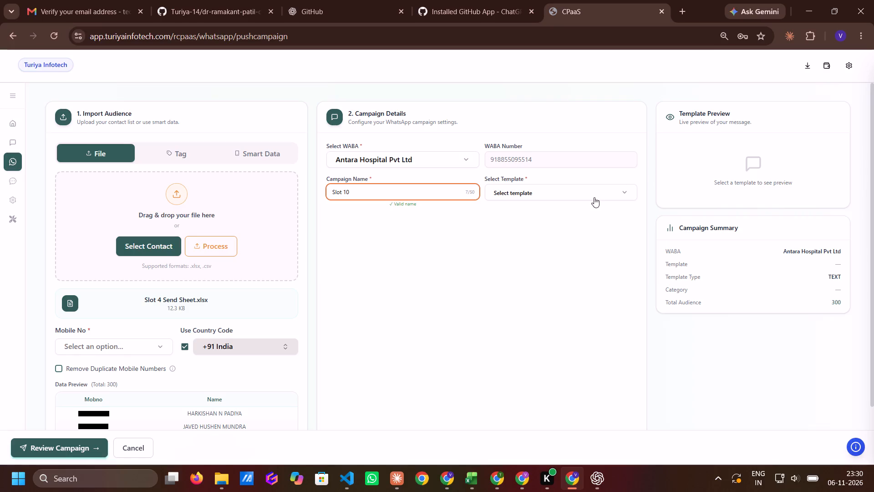
{"action": "left_click", "coordinate": [594, 197]}
{"action": "left_click", "coordinate": [564, 220]}
{"action": "left_click", "coordinate": [560, 200]}
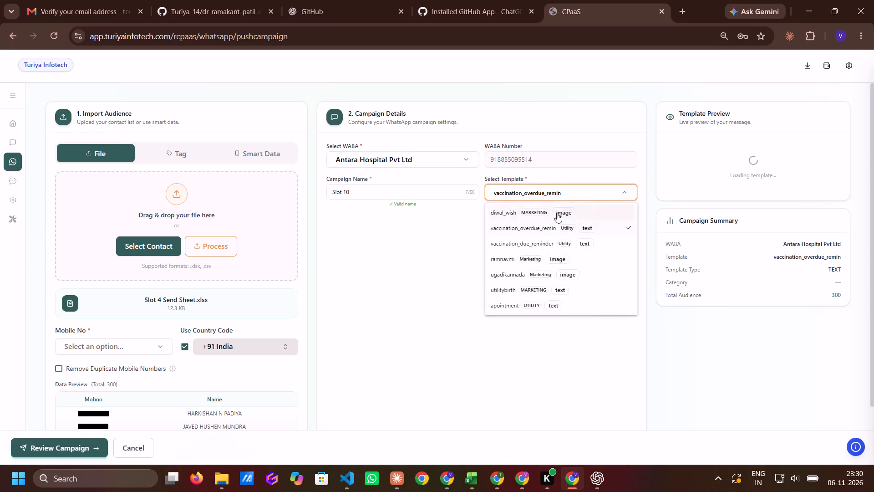
{"action": "left_click", "coordinate": [557, 213]}
Make template variable {{1}} dynamic and map it to the Name column.
{"action": "left_click", "coordinate": [382, 238]}
{"action": "left_click", "coordinate": [383, 252]}
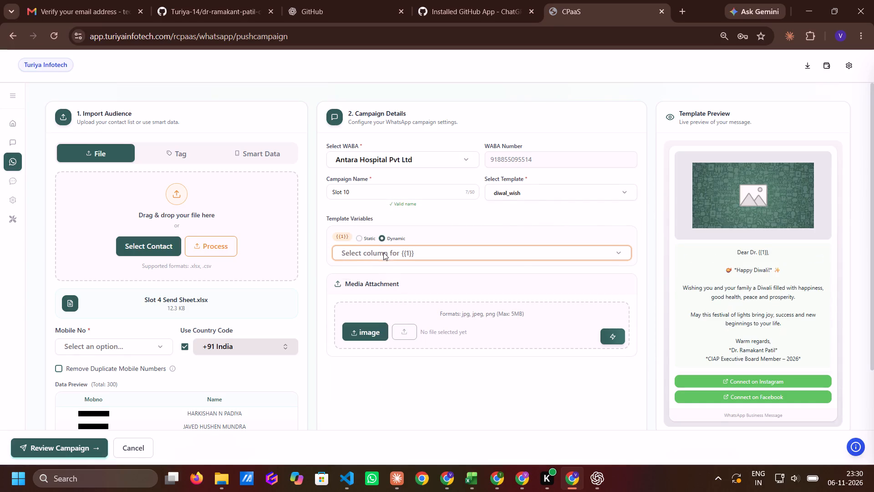
{"action": "left_click", "coordinate": [381, 284]}
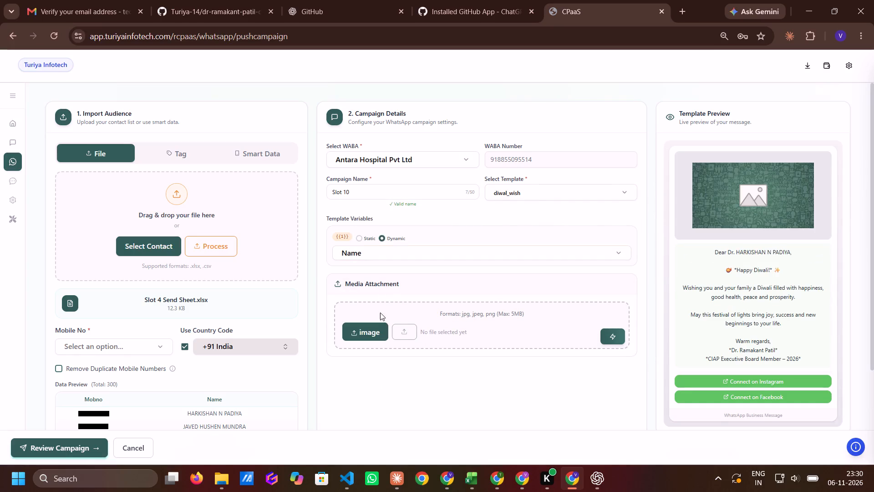
Choose the Happy Diwali image as the Slot 10 campaign's media attachment and upload it.
{"action": "left_click", "coordinate": [376, 330]}
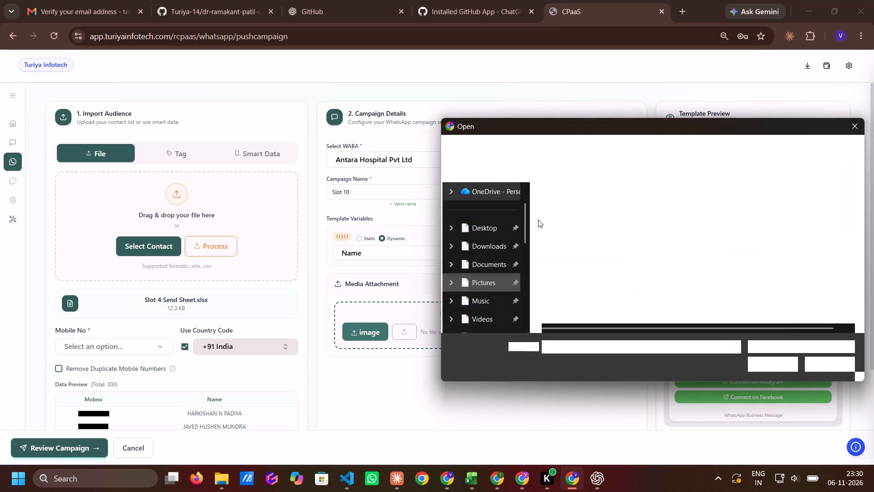
{"action": "double_click", "coordinate": [573, 209]}
{"action": "left_click", "coordinate": [407, 338]}
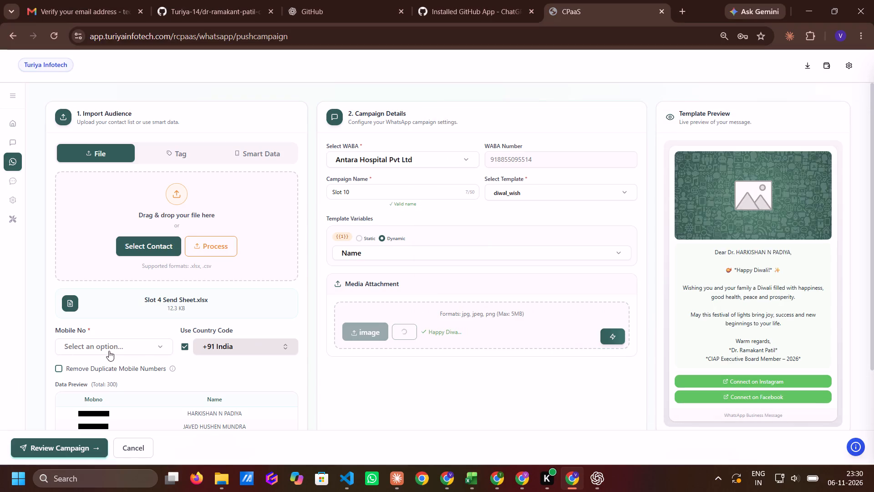
Set Mobno as the mobile number column for the imported Slot 4 audience.
{"action": "left_click", "coordinate": [110, 351]}
{"action": "left_click", "coordinate": [99, 361]}
Open the review of the Slot 10 campaign.
{"action": "scroll", "coordinate": [116, 374], "scroll_direction": "down", "scroll_amount": 2}
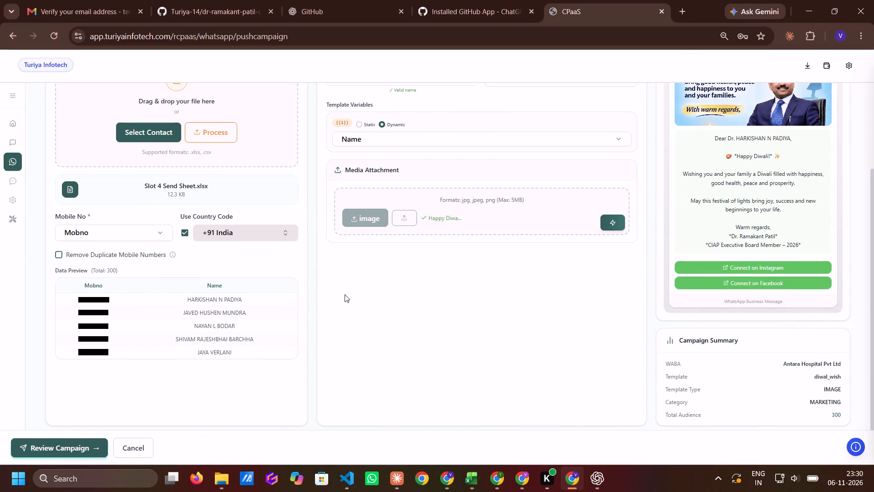
{"action": "left_click", "coordinate": [52, 444]}
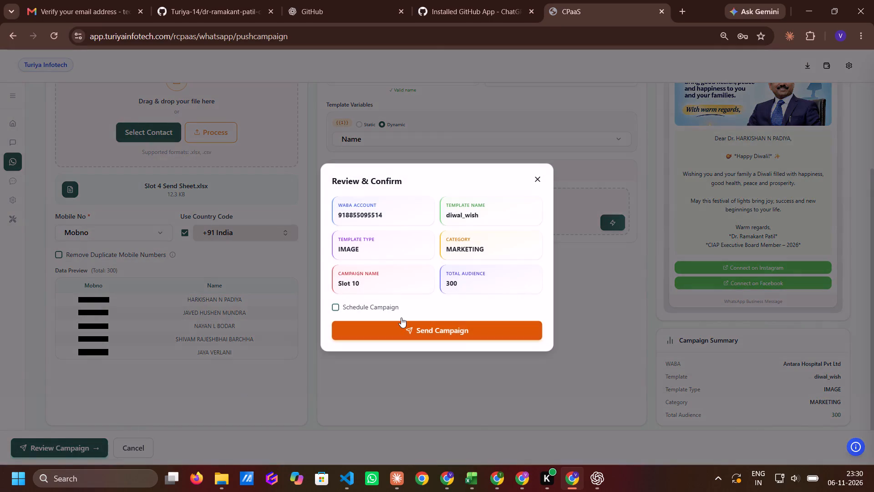
Turn on scheduling for the Slot 10 campaign, set it to 7 November 2026 at 11:30 PM and send it.
{"action": "left_click", "coordinate": [337, 305]}
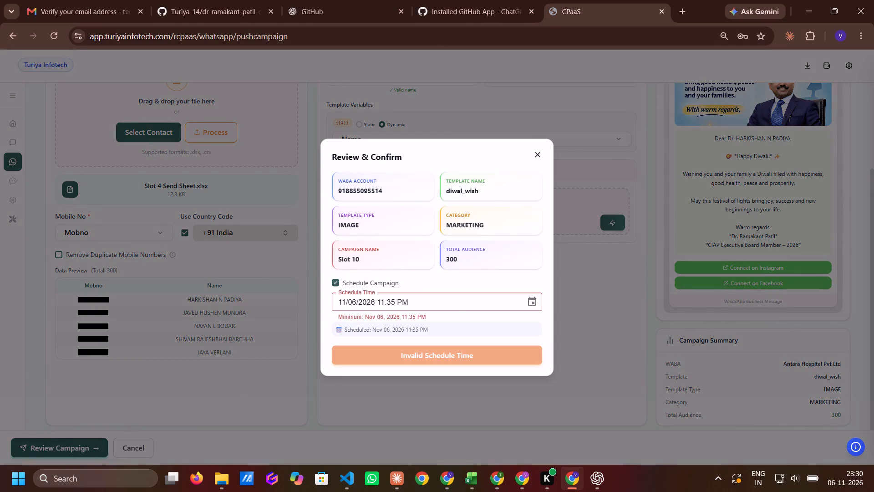
{"action": "left_click", "coordinate": [538, 305]}
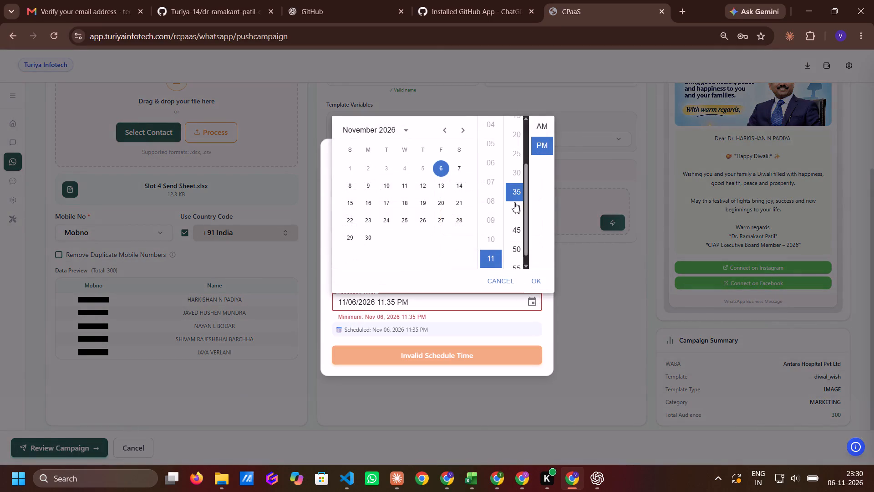
{"action": "left_click", "coordinate": [511, 172]}
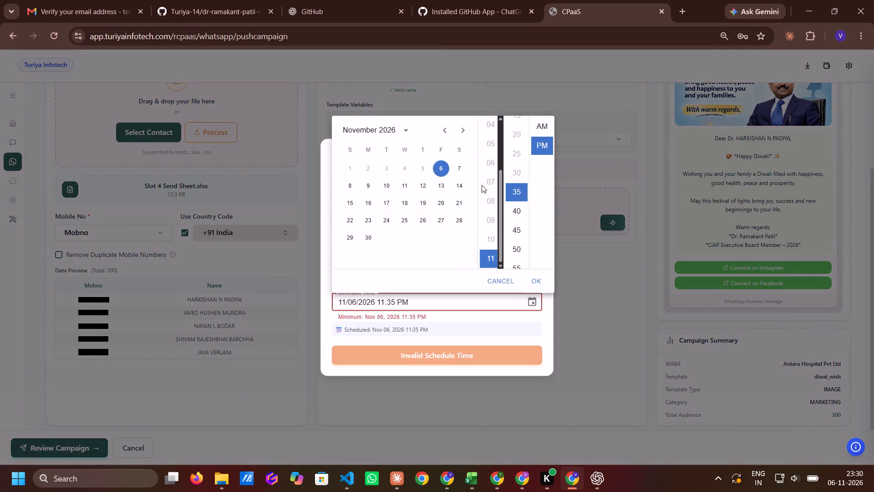
{"action": "left_click", "coordinate": [463, 168]}
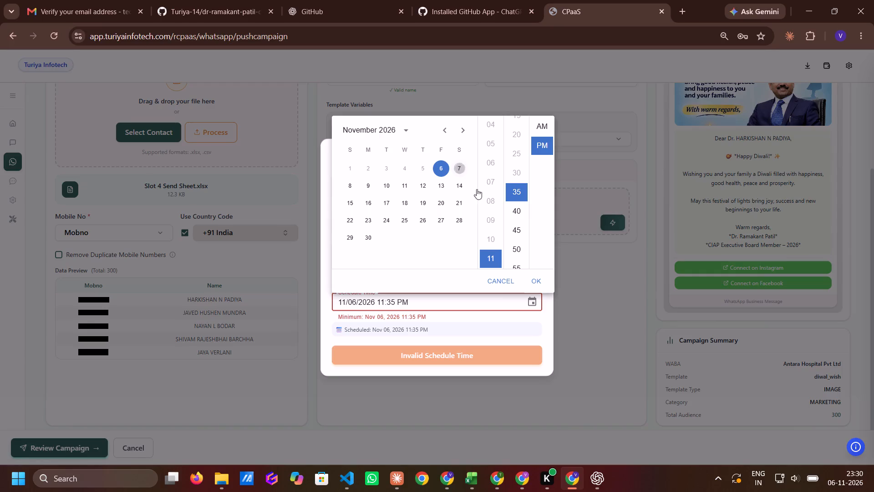
{"action": "left_click", "coordinate": [495, 261]}
{"action": "left_click", "coordinate": [514, 174]}
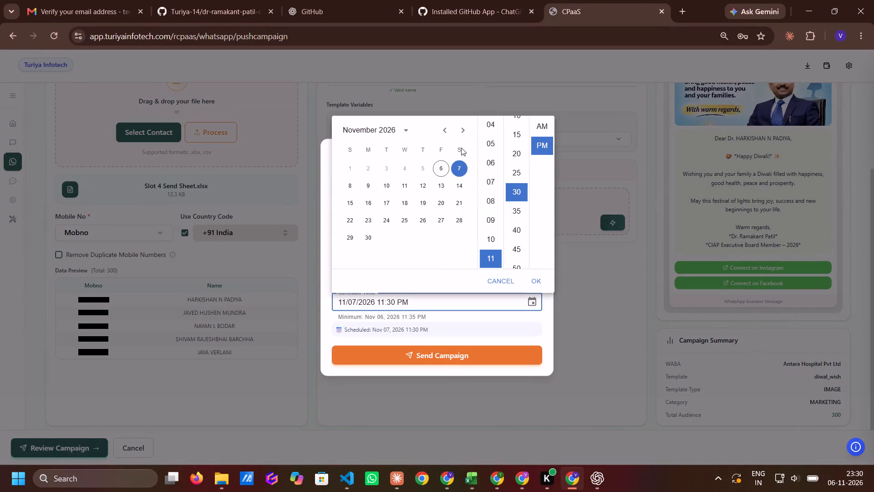
{"action": "left_click", "coordinate": [536, 138]}
{"action": "left_click", "coordinate": [534, 276]}
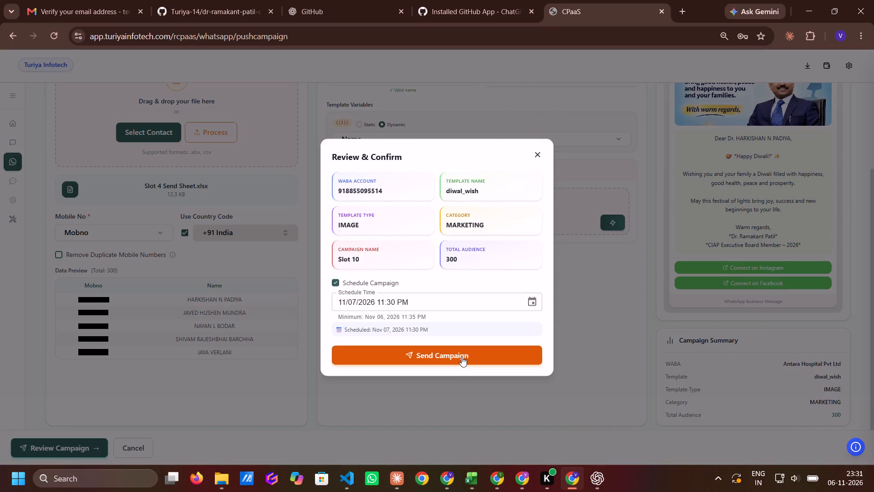
{"action": "left_click", "coordinate": [462, 357]}
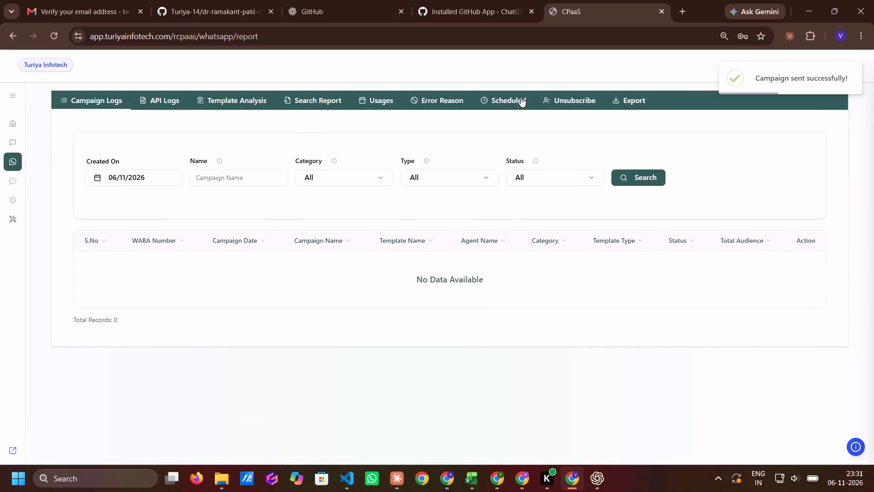
Open the scheduled campaigns report and check the queue times of the listed slots.
{"action": "left_click", "coordinate": [521, 97]}
{"action": "scroll", "coordinate": [454, 264], "scroll_direction": "down", "scroll_amount": 2}
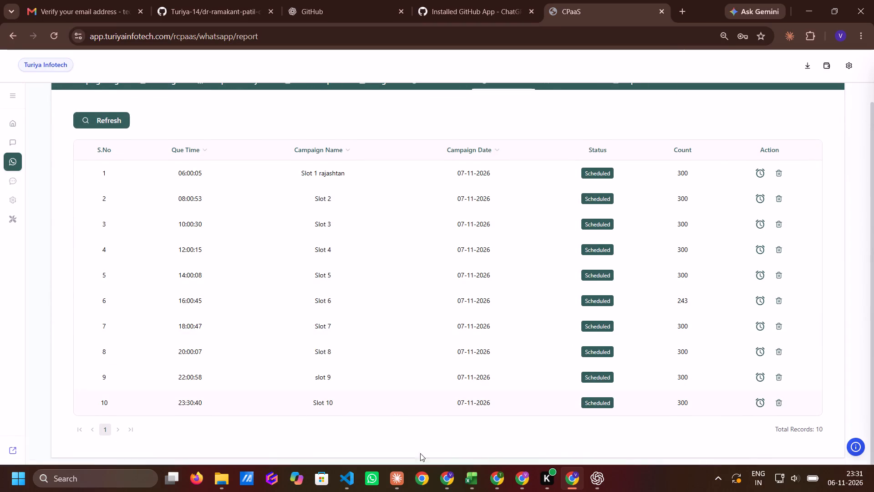
In the CPaaS Report Viraj spreadsheet, copy Rajashtan Slot 6's Scheduled status to Slots 7 to 10 in the State - Gujrat table.
{"action": "left_click", "coordinate": [523, 482]}
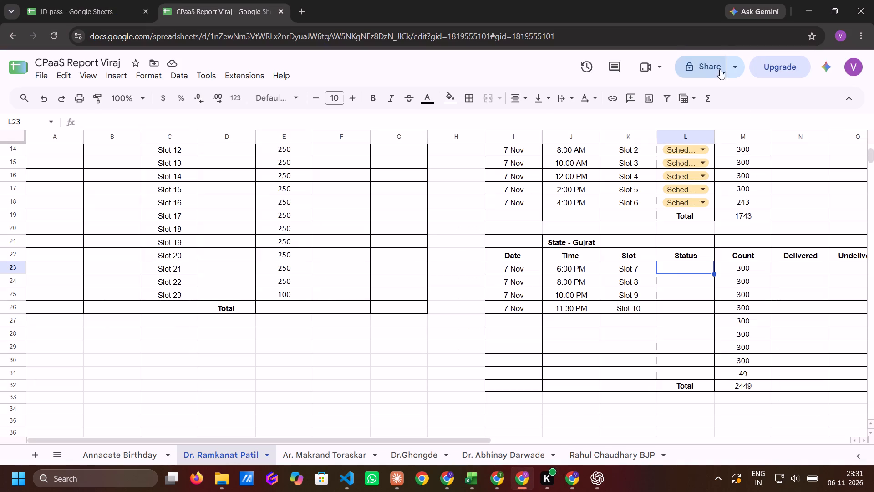
{"action": "left_click", "coordinate": [736, 200]}
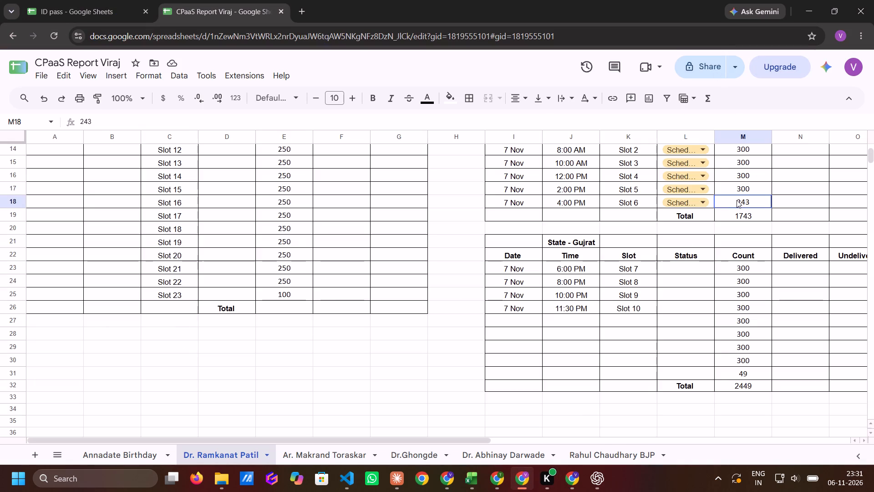
{"action": "key", "text": "Left"}
{"action": "key", "text": "ctrl+c"}
{"action": "key", "text": "Down"}
{"action": "key", "text": "Down"}
{"action": "key", "text": "Down"}
{"action": "key", "text": "Down"}
{"action": "key", "text": "Down"}
{"action": "key", "text": "Down"}
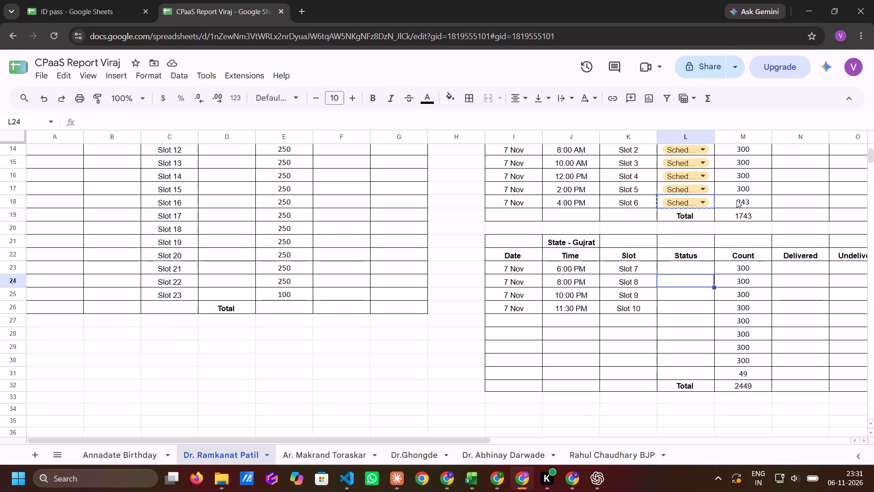
{"action": "key", "text": "Up"}
{"action": "key", "text": "shift+Down"}
{"action": "key", "text": "shift+Down"}
{"action": "key", "text": "shift+Down"}
{"action": "key", "text": "ctrl+v"}
{"action": "key", "text": "Down"}
{"action": "key", "text": "Down"}
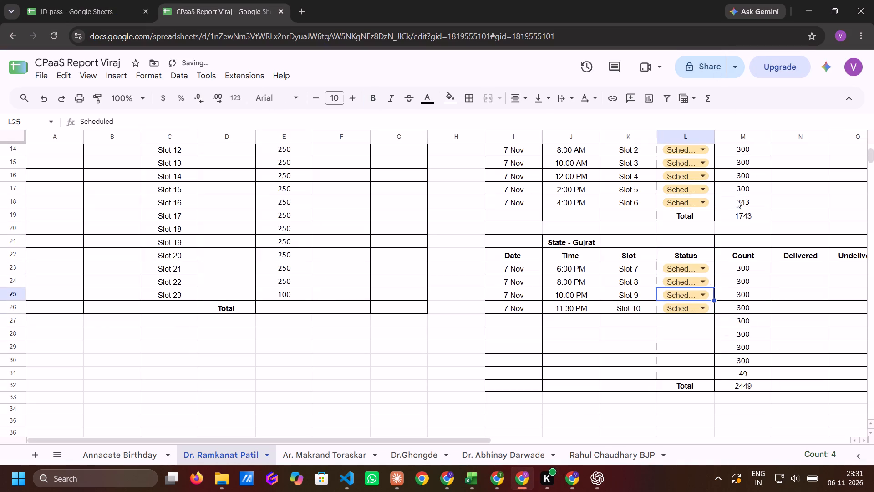
{"action": "key", "text": "Down"}
{"action": "key", "text": "Down"}
{"action": "key", "text": "Left"}
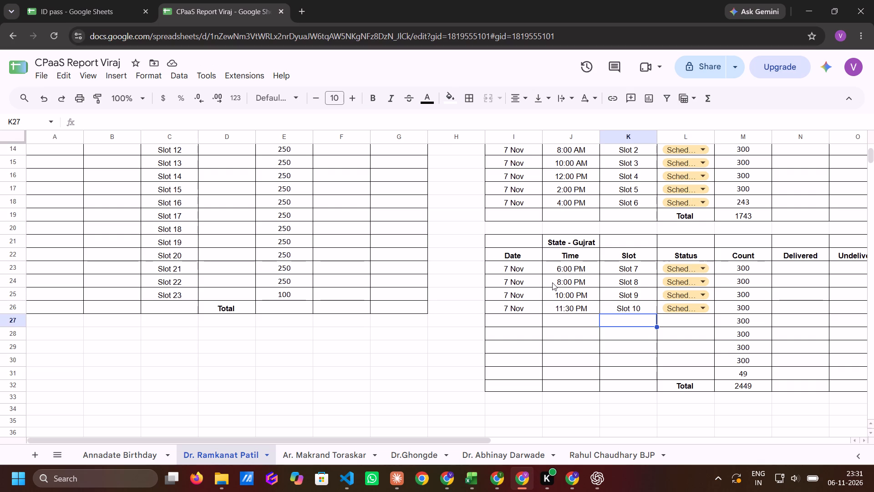
{"action": "scroll", "coordinate": [552, 282], "scroll_direction": "right", "scroll_amount": 2}
{"action": "scroll", "coordinate": [552, 282], "scroll_direction": "up", "scroll_amount": 4}
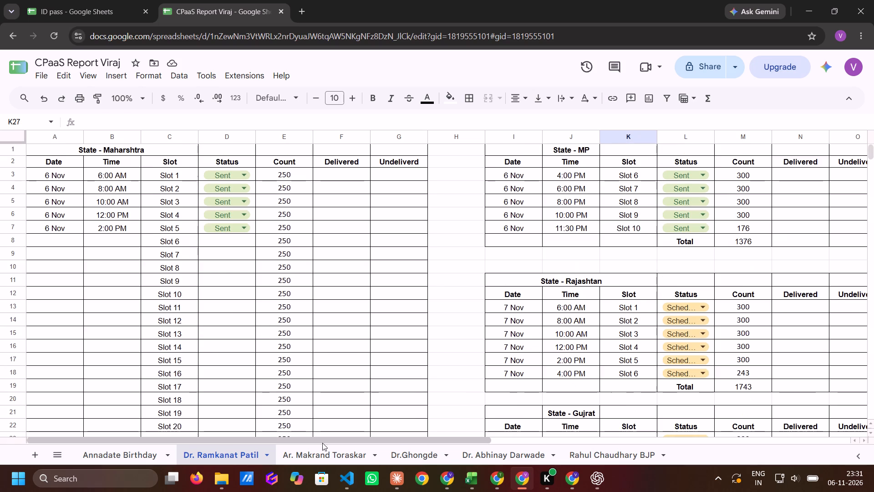
{"action": "left_click", "coordinate": [417, 450]}
{"action": "scroll", "coordinate": [219, 281], "scroll_direction": "up", "scroll_amount": 1}
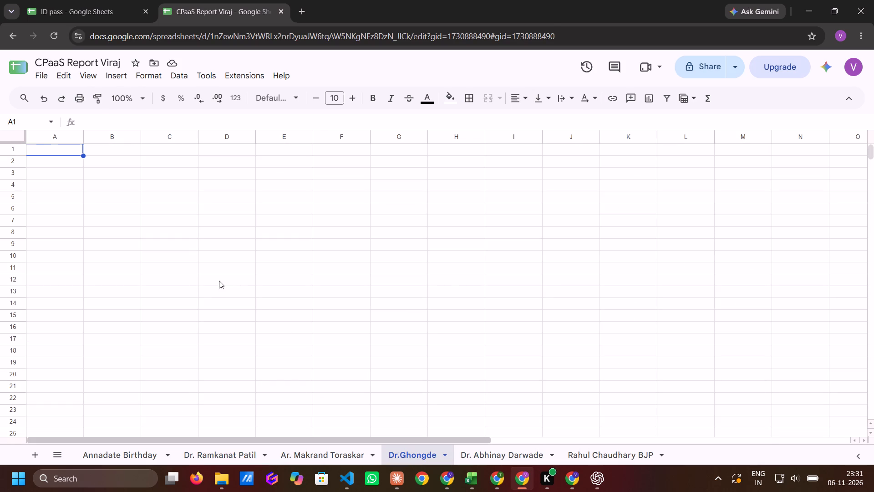
{"action": "scroll", "coordinate": [219, 281], "scroll_direction": "up", "scroll_amount": 1}
{"action": "left_click", "coordinate": [230, 444]}
{"action": "left_click", "coordinate": [226, 446]}
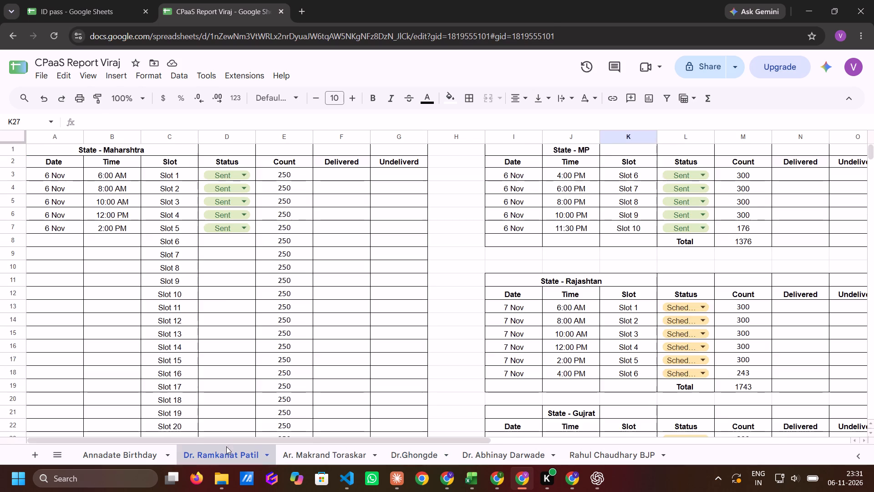
{"action": "scroll", "coordinate": [191, 237], "scroll_direction": "up", "scroll_amount": 2}
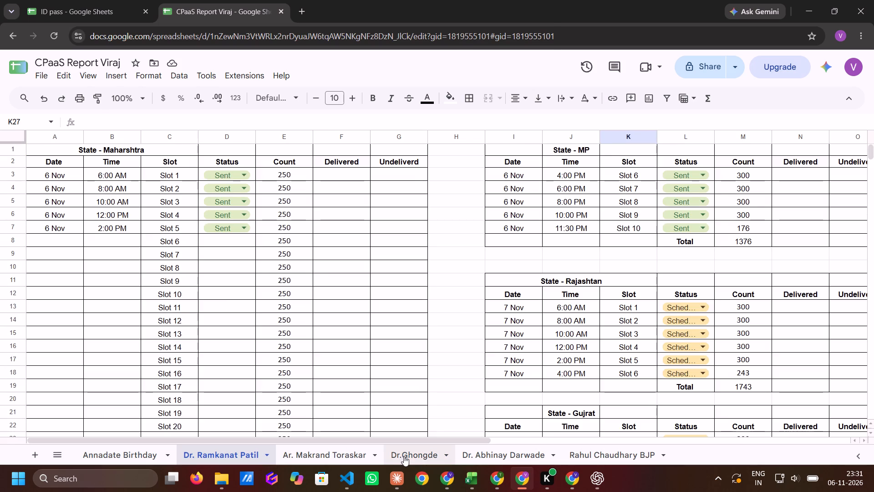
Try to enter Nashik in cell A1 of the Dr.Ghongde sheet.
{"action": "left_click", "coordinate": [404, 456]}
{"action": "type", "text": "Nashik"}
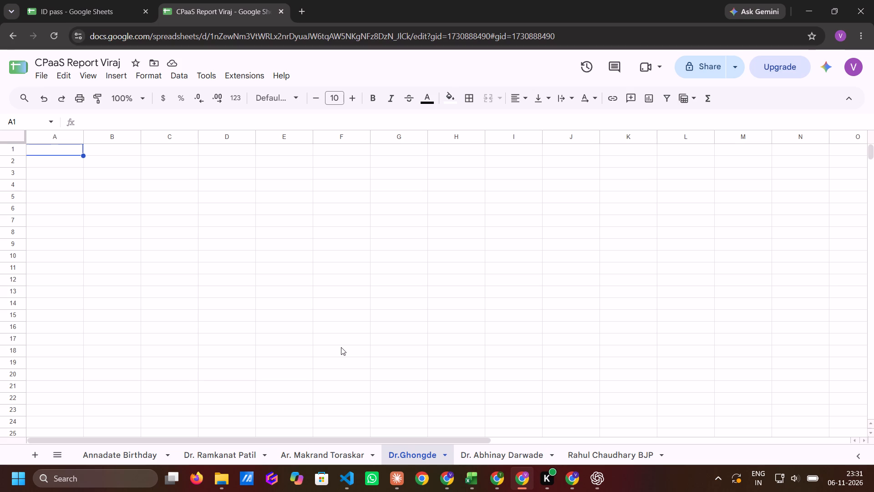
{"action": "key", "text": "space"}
{"action": "left_click", "coordinate": [227, 452]}
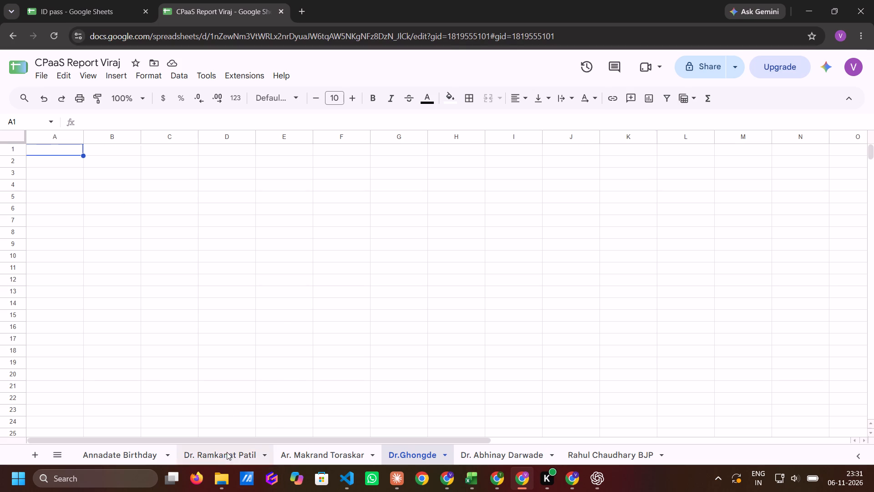
{"action": "left_click", "coordinate": [70, 145]}
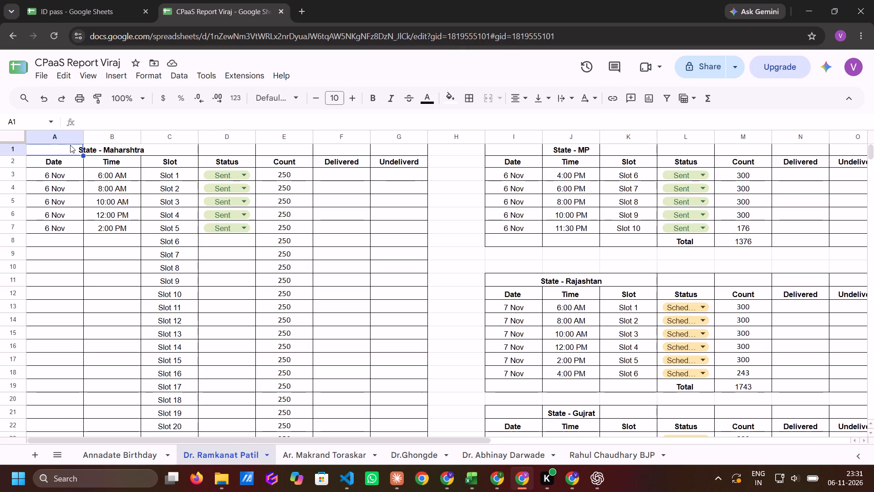
{"action": "key", "text": "shift+Down"}
{"action": "key", "text": "shift+Right"}
{"action": "key", "text": "shift+Down"}
{"action": "key", "text": "shift+Right"}
{"action": "key", "text": "shift+Right"}
{"action": "key", "text": "shift+Right"}
{"action": "key", "text": "shift+Up"}
{"action": "key", "text": "shift+Right"}
{"action": "key", "text": "shift+Right"}
{"action": "key", "text": "shift+Right"}
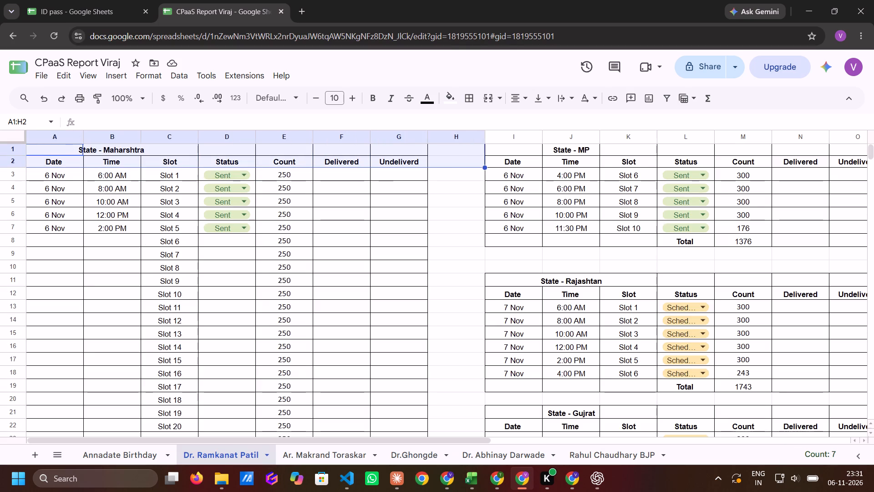
{"action": "key", "text": "shift+Left"}
{"action": "key", "text": "ctrl+c"}
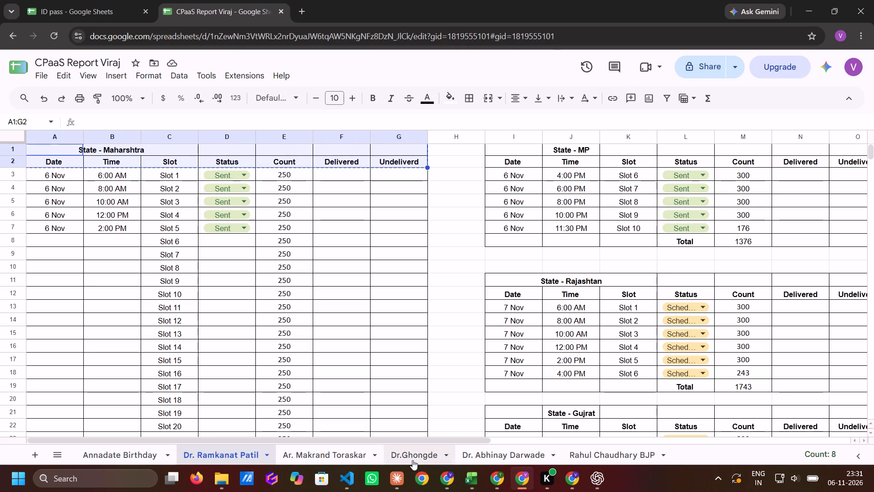
{"action": "left_click", "coordinate": [413, 460]}
{"action": "key", "text": "ctrl+v"}
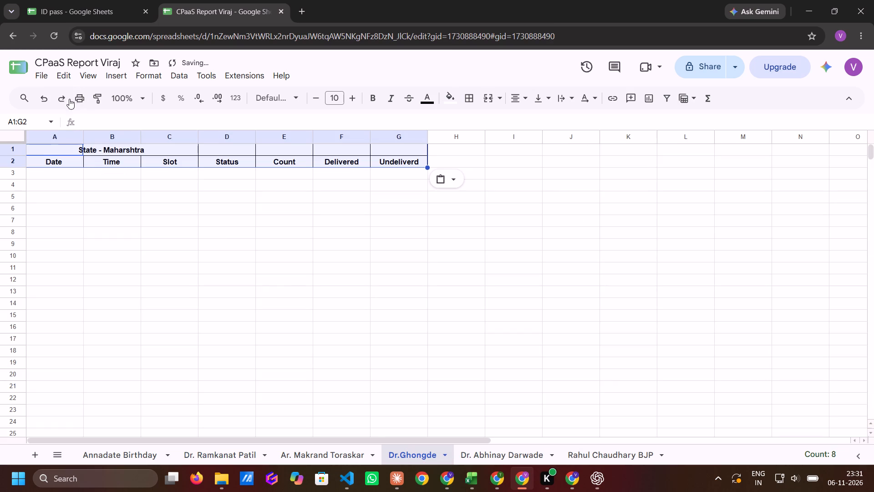
{"action": "left_click", "coordinate": [106, 151]}
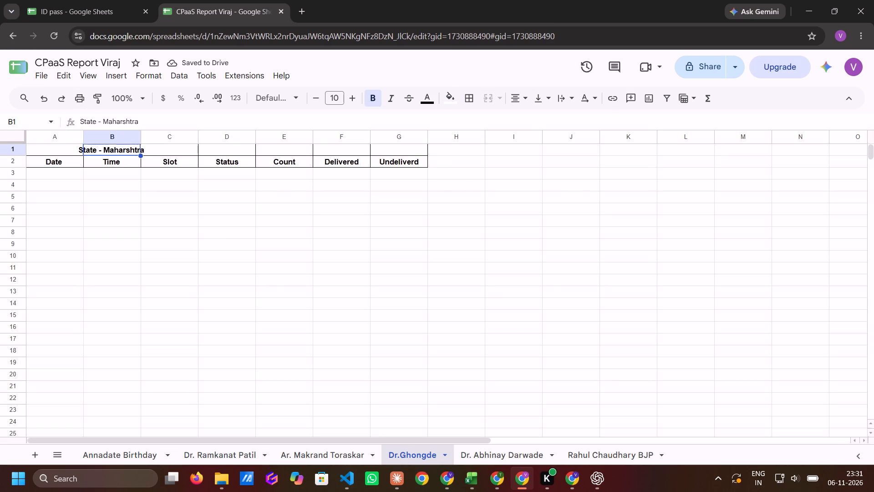
{"action": "double_click", "coordinate": [92, 123]}
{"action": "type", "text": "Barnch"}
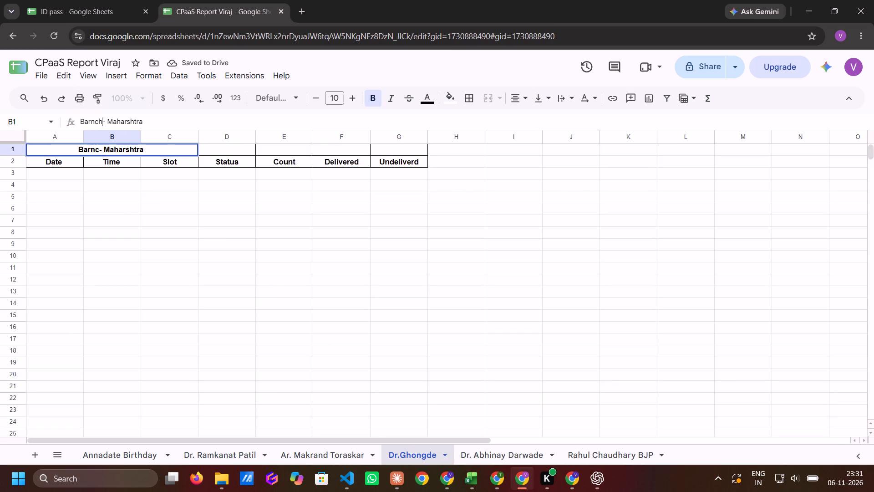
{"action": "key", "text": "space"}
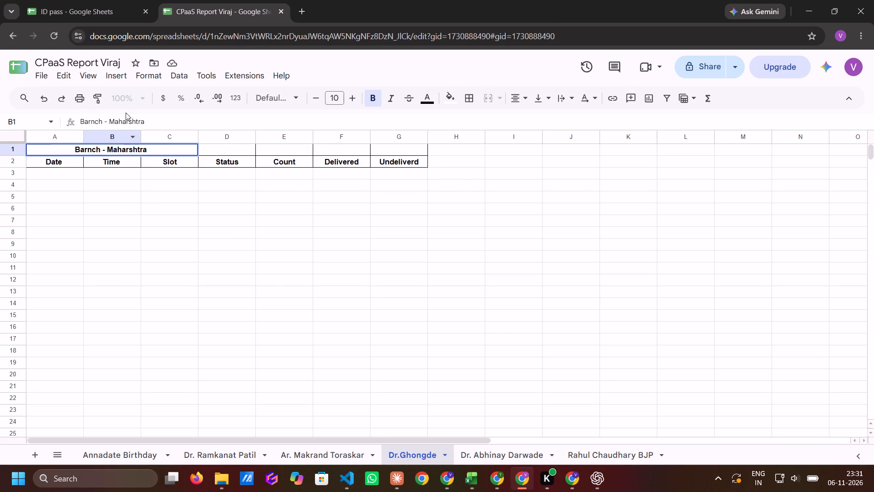
{"action": "double_click", "coordinate": [124, 118]}
{"action": "type", "text": "Nashik"}
{"action": "key", "text": "space"}
{"action": "type", "text": "Road"}
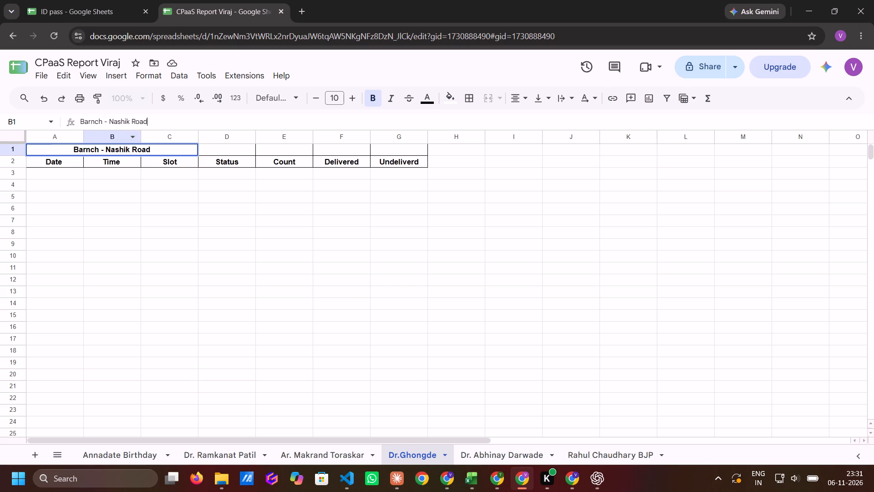
{"action": "key", "text": "Return"}
{"action": "key", "text": "Down"}
{"action": "key", "text": "Left"}
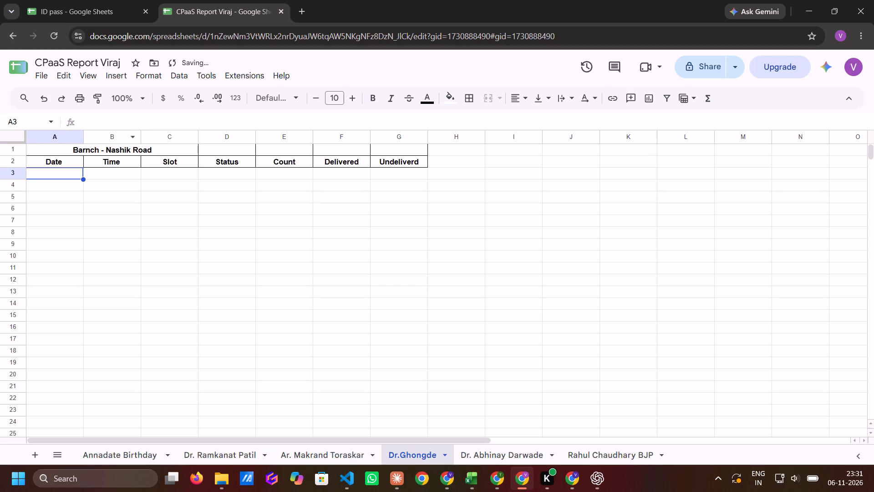
{"action": "left_click", "coordinate": [203, 452]}
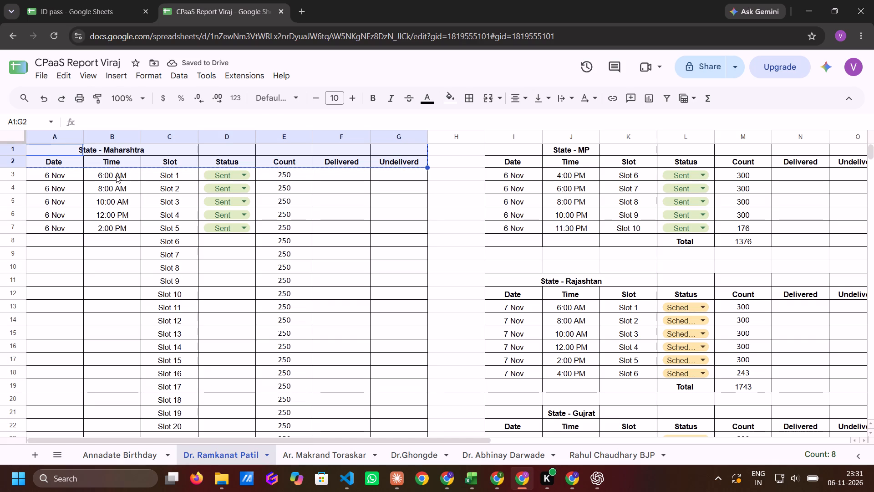
{"action": "left_click", "coordinate": [115, 175]}
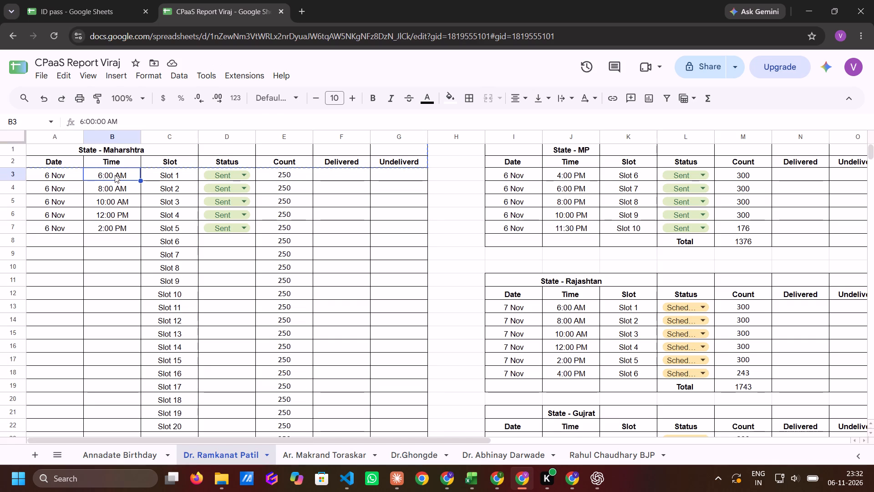
{"action": "key", "text": "shift+Down"}
{"action": "key", "text": "shift+Down"}
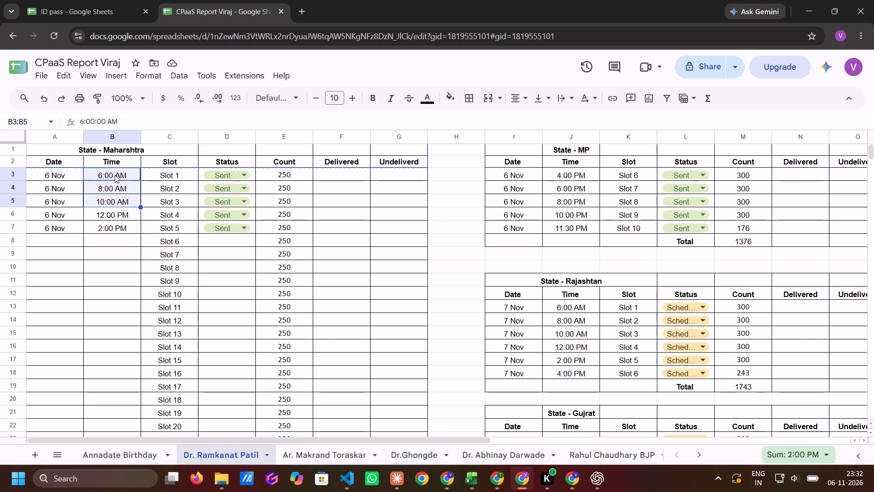
{"action": "key", "text": "shift+Down"}
{"action": "key", "text": "shift+Down"}
{"action": "key", "text": "shift+Down"}
{"action": "key", "text": "shift+Up"}
{"action": "key", "text": "ctrl+c"}
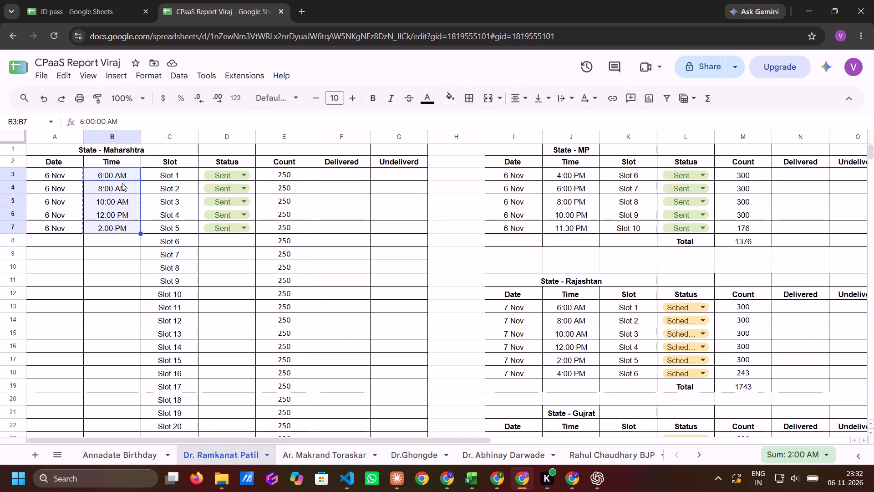
{"action": "left_click", "coordinate": [397, 456]}
{"action": "left_click", "coordinate": [122, 173]}
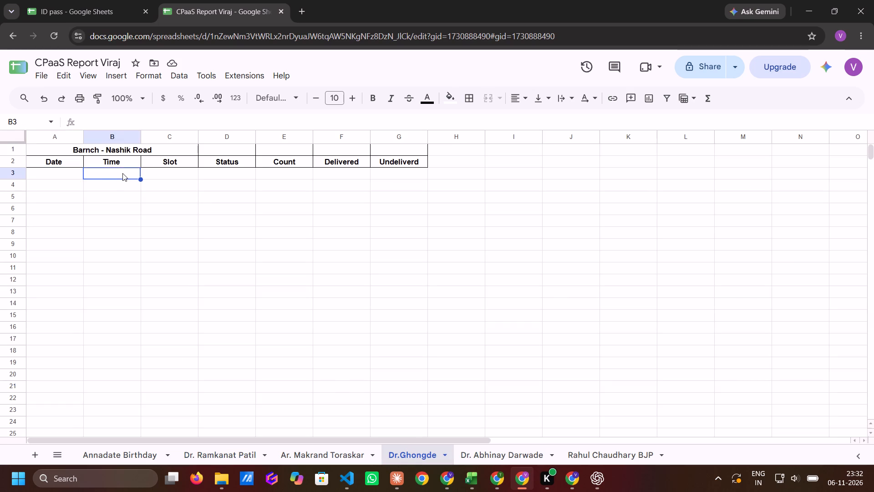
{"action": "key", "text": "ctrl+v"}
{"action": "left_click", "coordinate": [119, 234]}
{"action": "key", "text": "alt+Tab"}
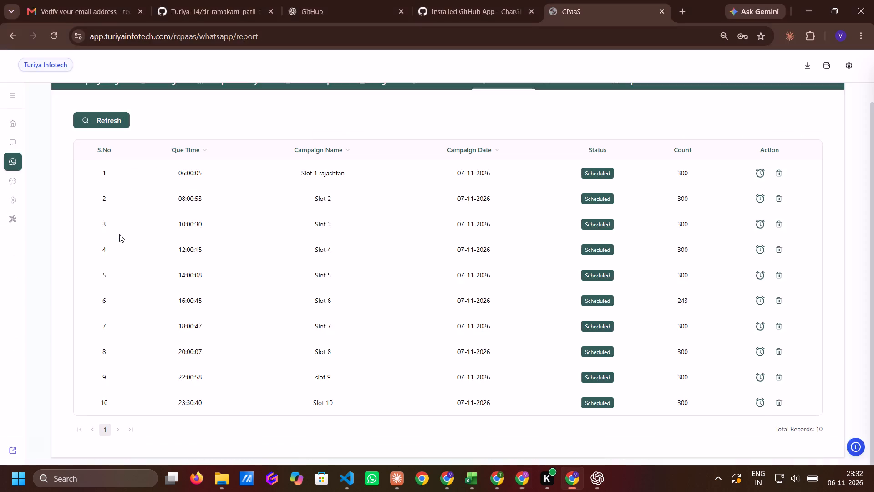
{"action": "key", "text": "alt+Tab"}
{"action": "left_click", "coordinate": [219, 458]}
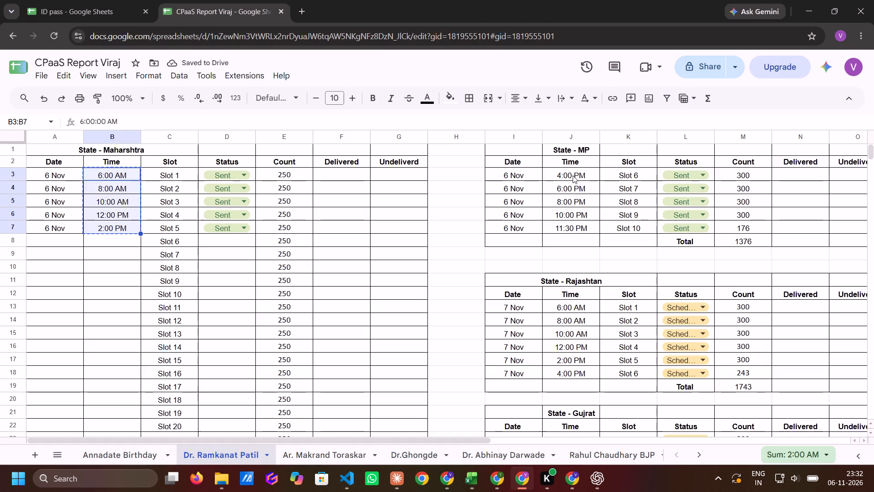
{"action": "scroll", "coordinate": [544, 273], "scroll_direction": "down", "scroll_amount": 1}
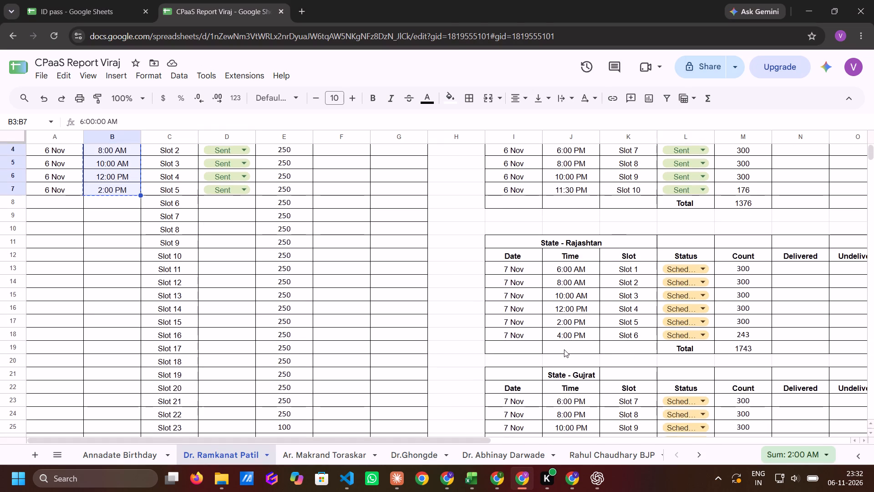
{"action": "scroll", "coordinate": [564, 349], "scroll_direction": "up", "scroll_amount": 1}
{"action": "left_click", "coordinate": [568, 172]}
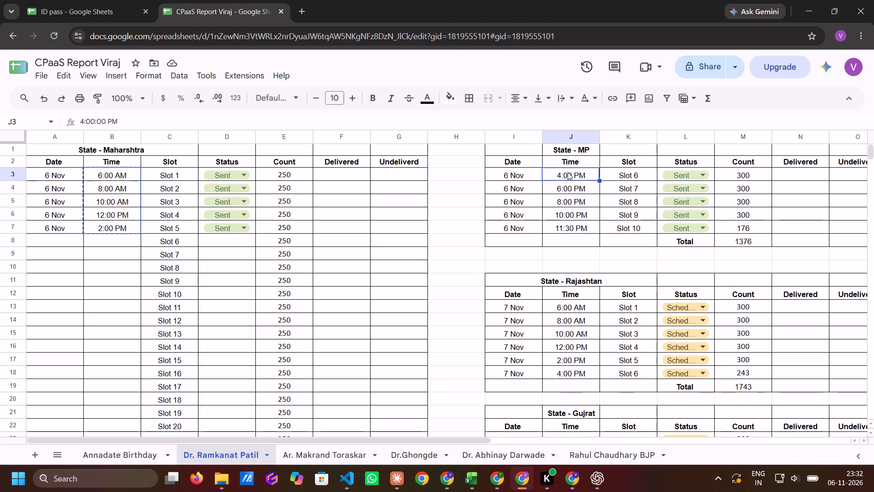
{"action": "key", "text": "shift+Down"}
{"action": "key", "text": "shift+Down"}
{"action": "key", "text": "shift+Down"}
{"action": "key", "text": "shift+Down"}
{"action": "key", "text": "shift+Down"}
{"action": "key", "text": "shift+Up"}
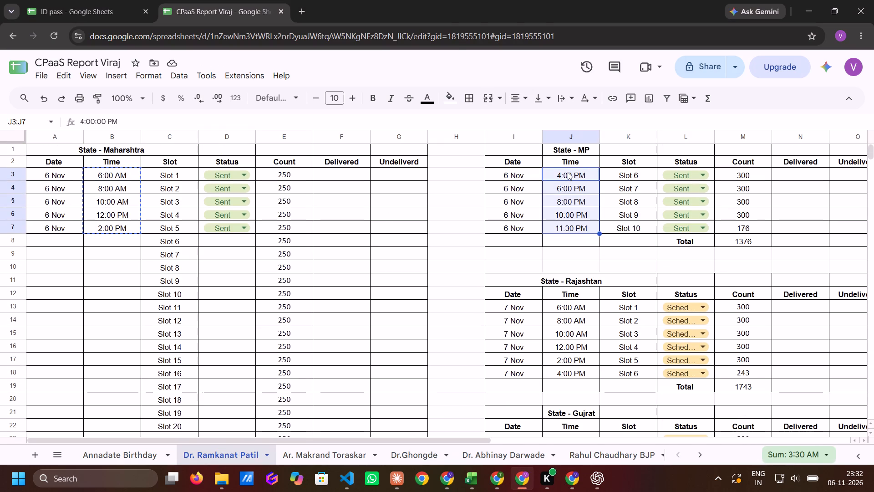
{"action": "key", "text": "ctrl+c"}
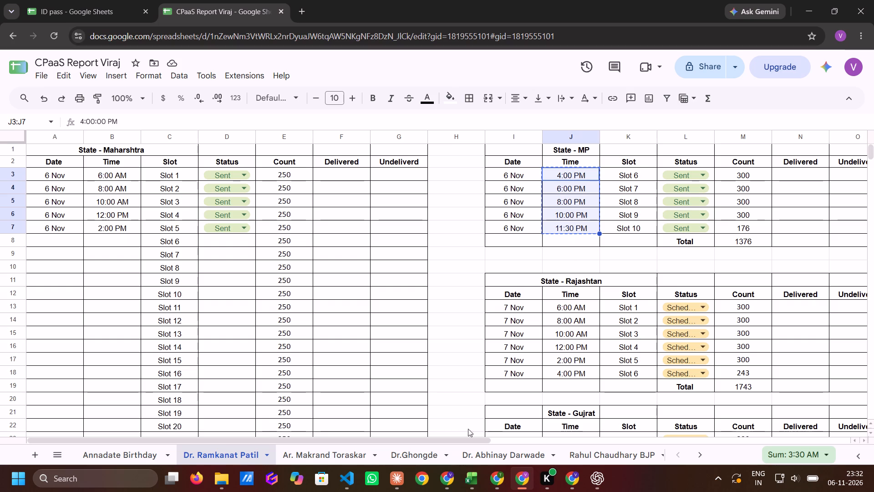
{"action": "left_click", "coordinate": [414, 457]}
{"action": "key", "text": "ctrl+v"}
{"action": "key", "text": "Down"}
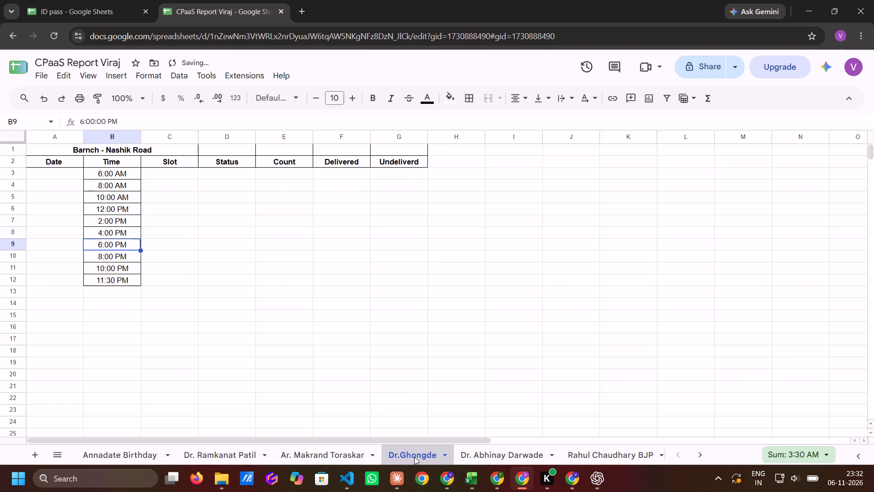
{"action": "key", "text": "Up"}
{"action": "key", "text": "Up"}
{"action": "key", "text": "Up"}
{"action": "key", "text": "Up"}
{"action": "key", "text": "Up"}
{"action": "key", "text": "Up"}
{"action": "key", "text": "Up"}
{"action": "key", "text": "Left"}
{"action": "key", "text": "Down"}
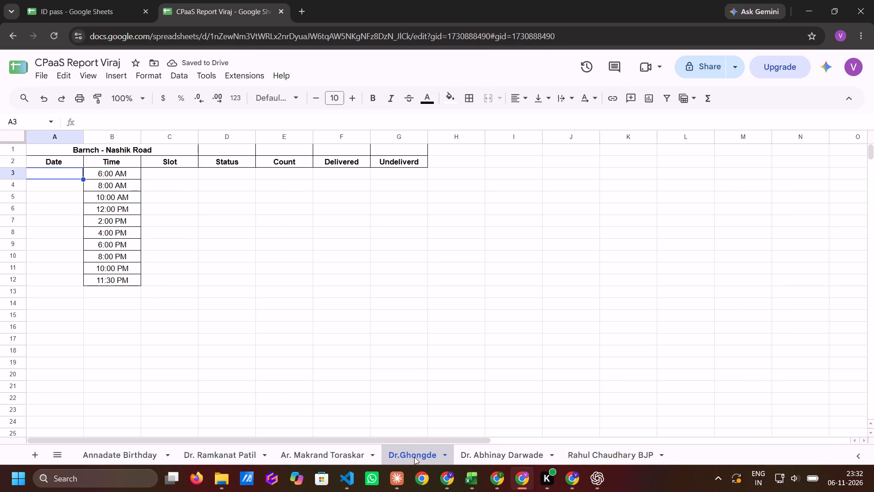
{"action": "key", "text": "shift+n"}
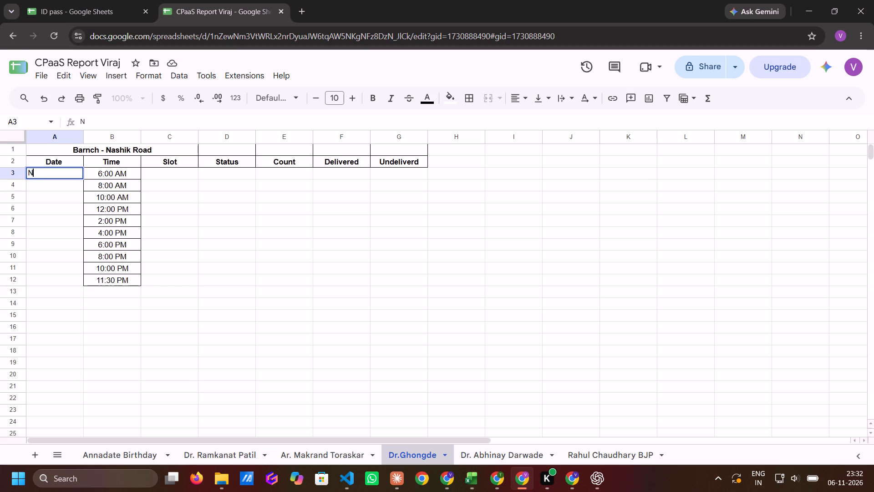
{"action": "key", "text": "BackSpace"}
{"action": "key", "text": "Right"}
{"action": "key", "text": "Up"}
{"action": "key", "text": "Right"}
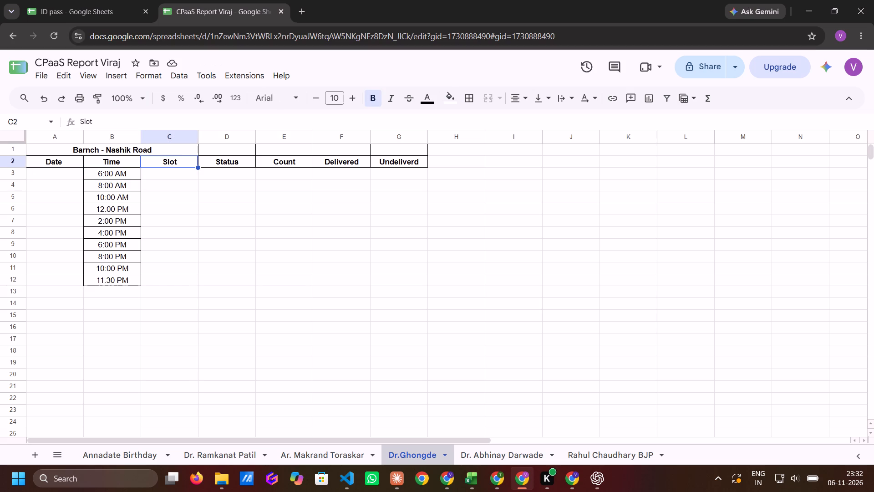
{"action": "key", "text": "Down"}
{"action": "key", "text": "alt+Tab"}
{"action": "key", "text": "alt+Right"}
{"action": "key", "text": "alt+Right"}
{"action": "key", "text": "alt+Down"}
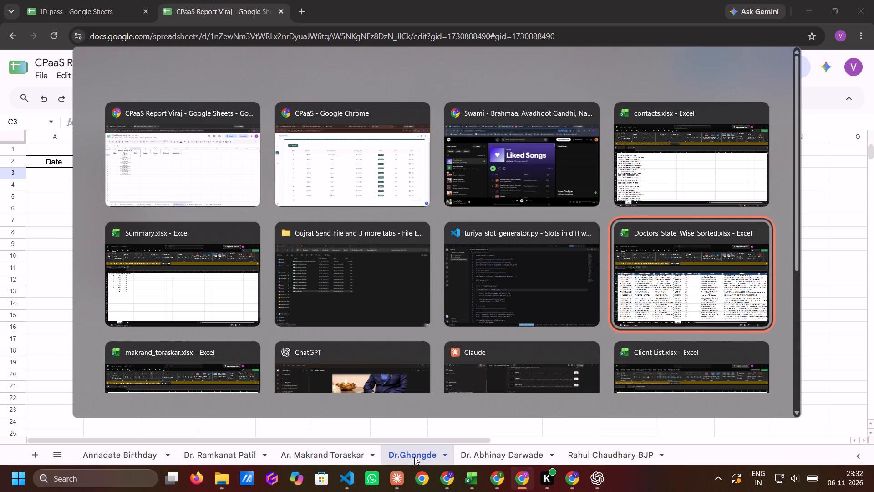
{"action": "key", "text": "alt+Left"}
{"action": "key", "text": "alt+Left"}
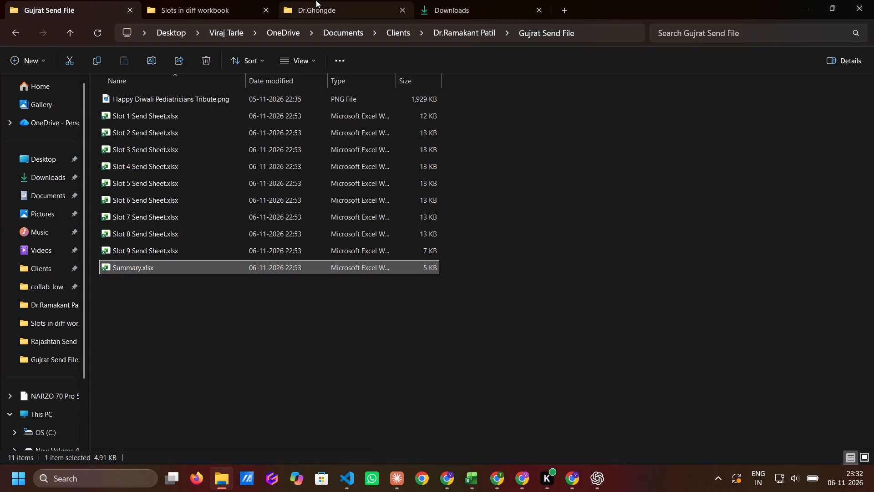
{"action": "left_click", "coordinate": [316, 0]}
{"action": "left_click", "coordinate": [310, 5]}
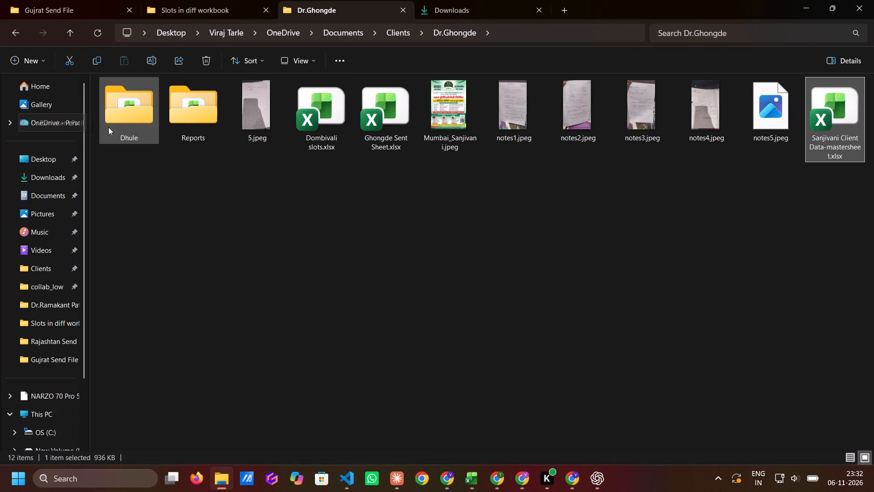
{"action": "left_click", "coordinate": [188, 212]}
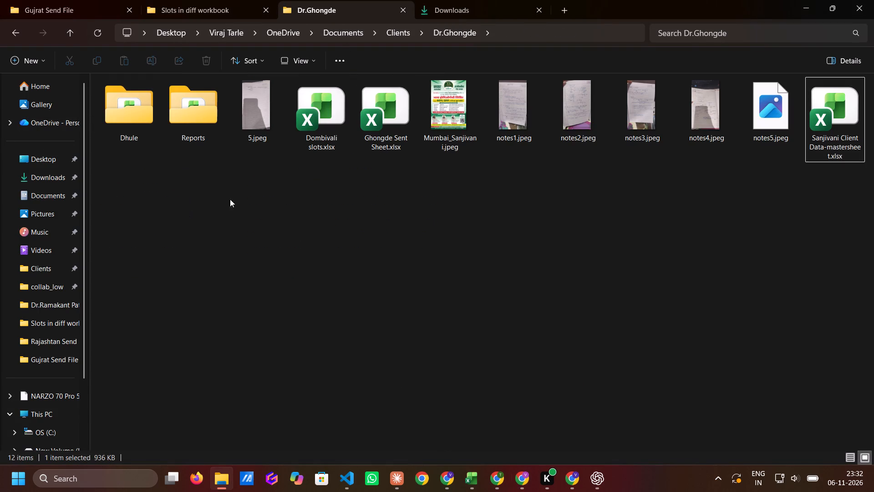
{"action": "left_click", "coordinate": [691, 113]}
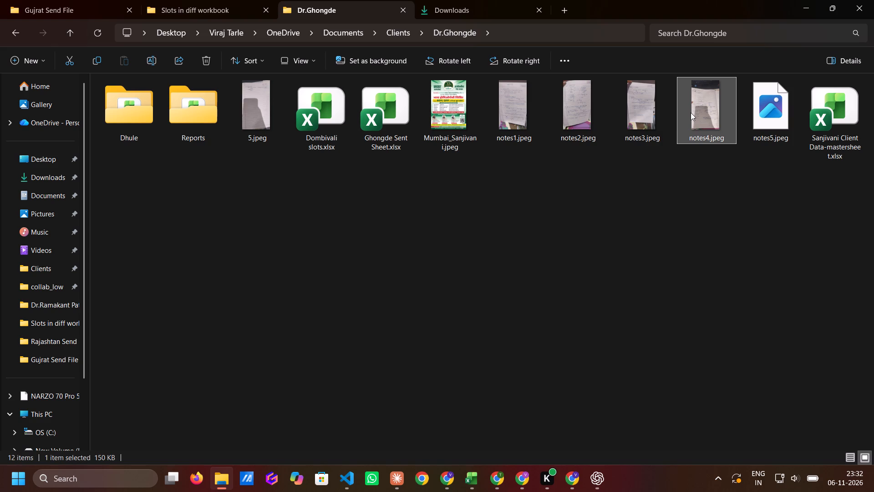
{"action": "double_click", "coordinate": [691, 113]}
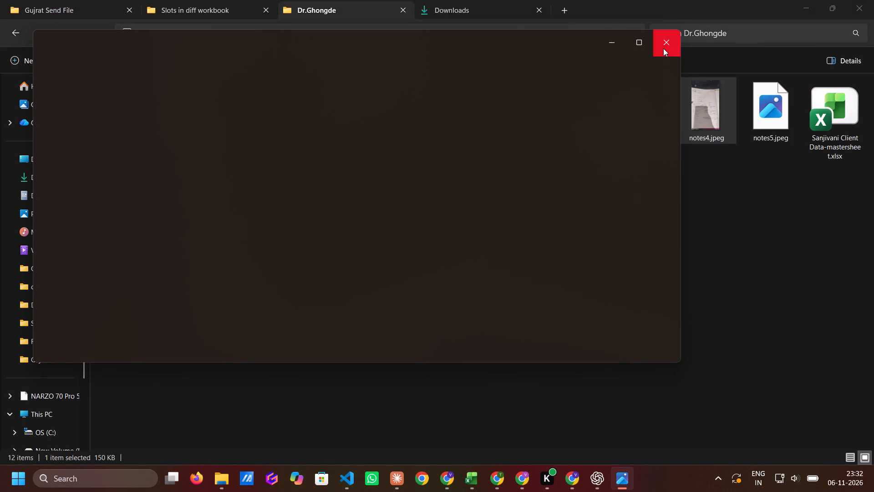
{"action": "left_click", "coordinate": [663, 48]}
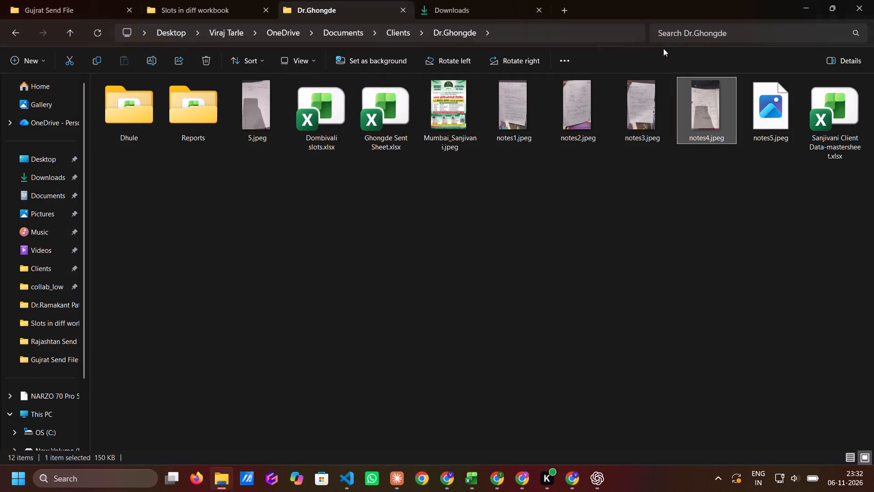
{"action": "key", "text": "shift+Left"}
{"action": "key", "text": "shift+Left"}
{"action": "key", "text": "shift+Left"}
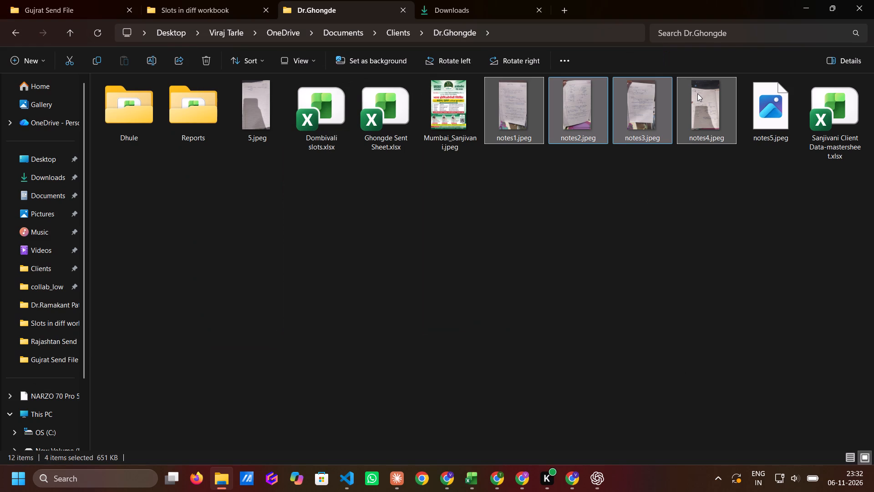
{"action": "key", "text": "Delete"}
{"action": "key", "text": "Left"}
{"action": "key", "text": "Right"}
{"action": "key", "text": "Right"}
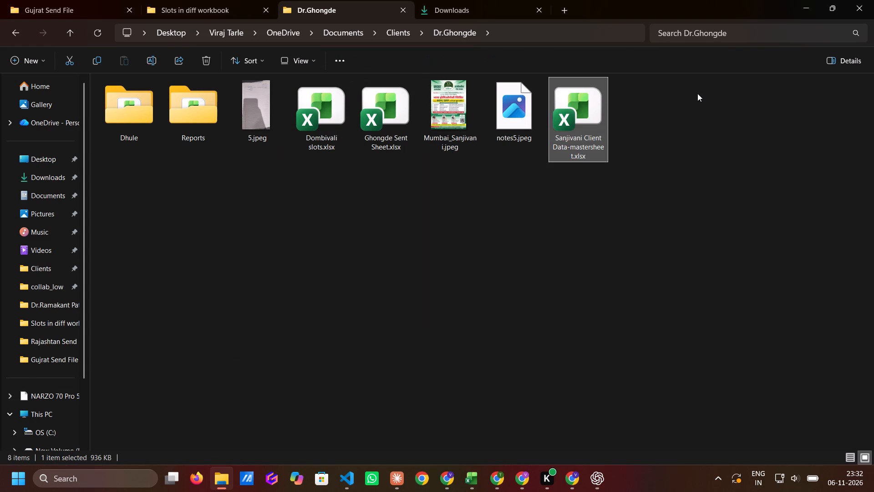
{"action": "key", "text": "Left"}
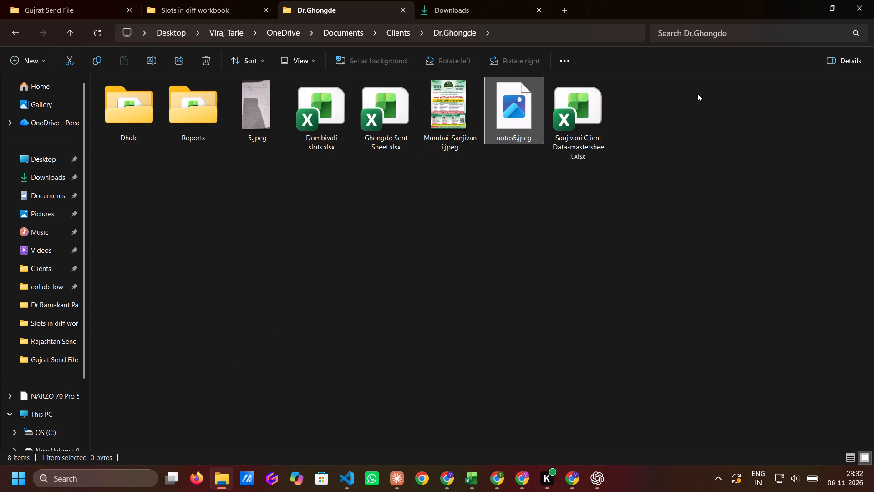
{"action": "key", "text": "shift+Left"}
{"action": "key", "text": "Delete"}
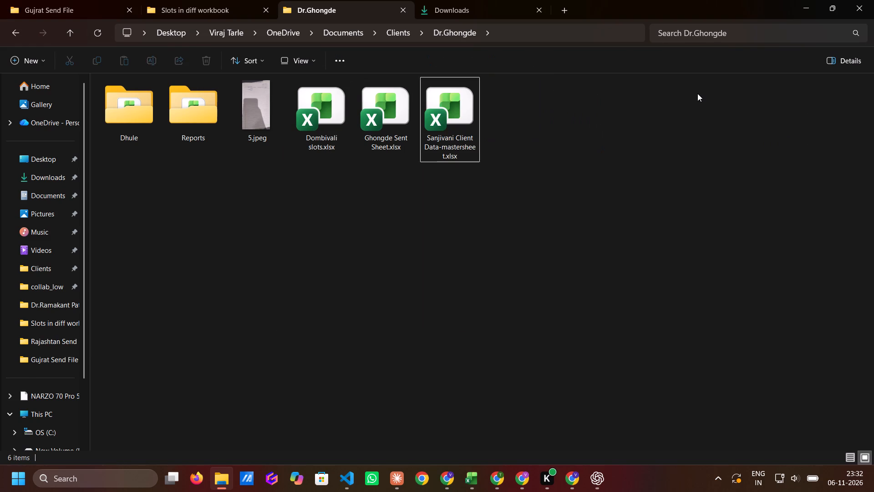
{"action": "key", "text": "Left"}
{"action": "key", "text": "Left"}
{"action": "key", "text": "Left"}
{"action": "key", "text": "Delete"}
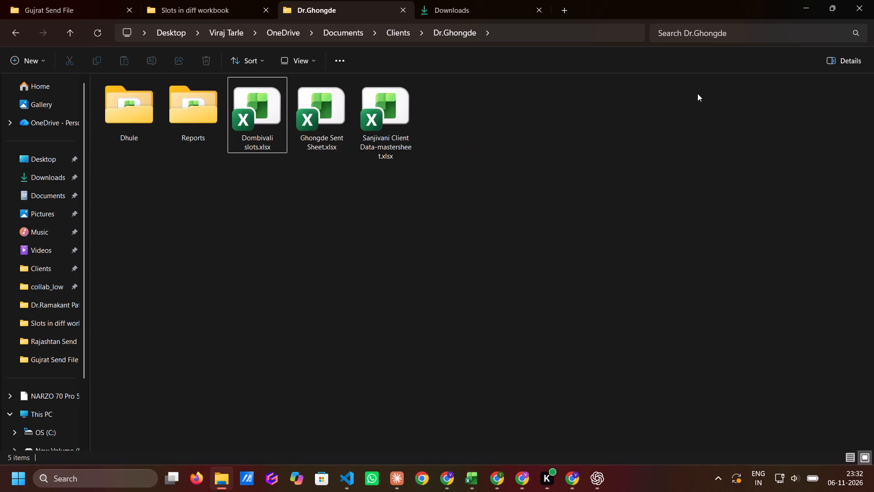
{"action": "left_click", "coordinate": [300, 330]}
{"action": "left_click", "coordinate": [395, 118]}
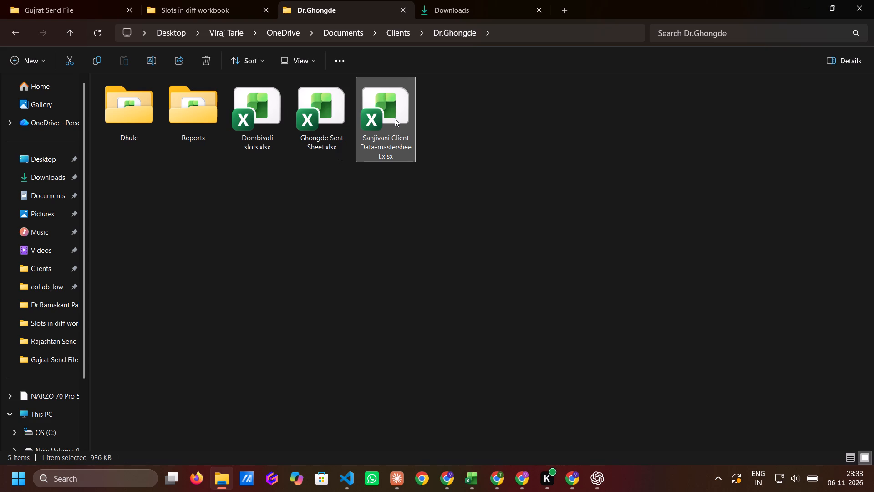
{"action": "double_click", "coordinate": [395, 118]}
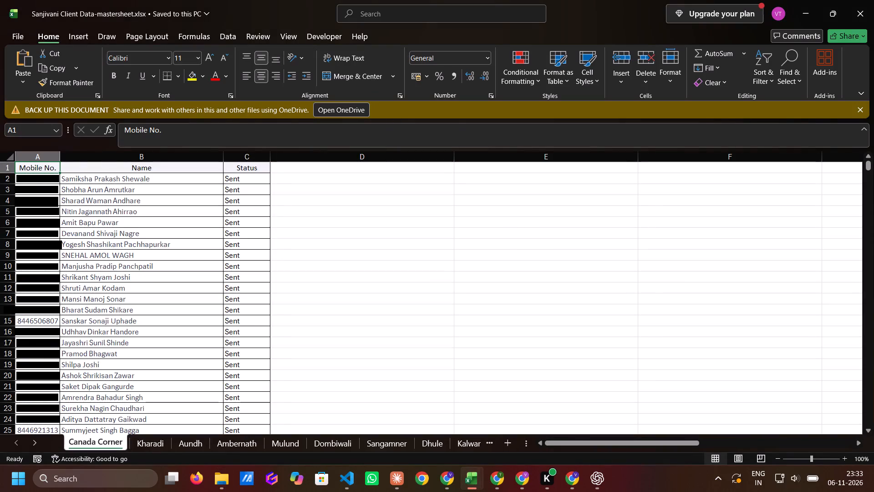
{"action": "scroll", "coordinate": [347, 324], "scroll_direction": "up", "scroll_amount": 2}
{"action": "scroll", "coordinate": [347, 324], "scroll_direction": "down", "scroll_amount": 3}
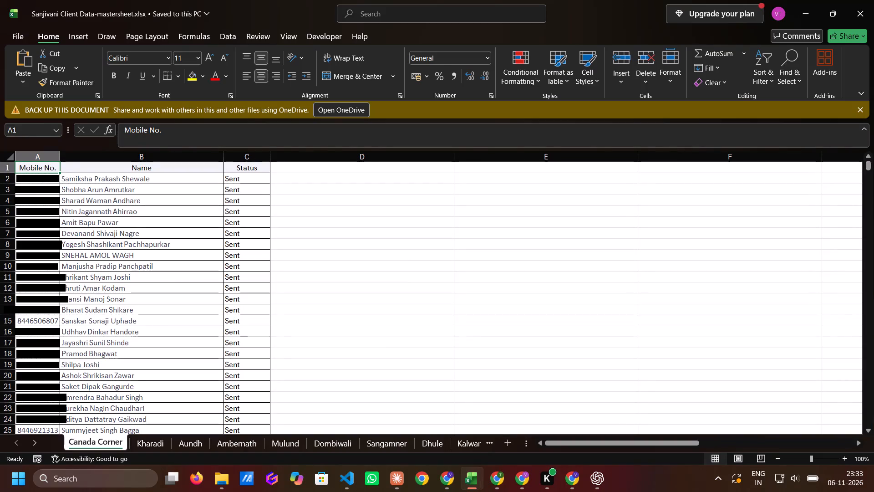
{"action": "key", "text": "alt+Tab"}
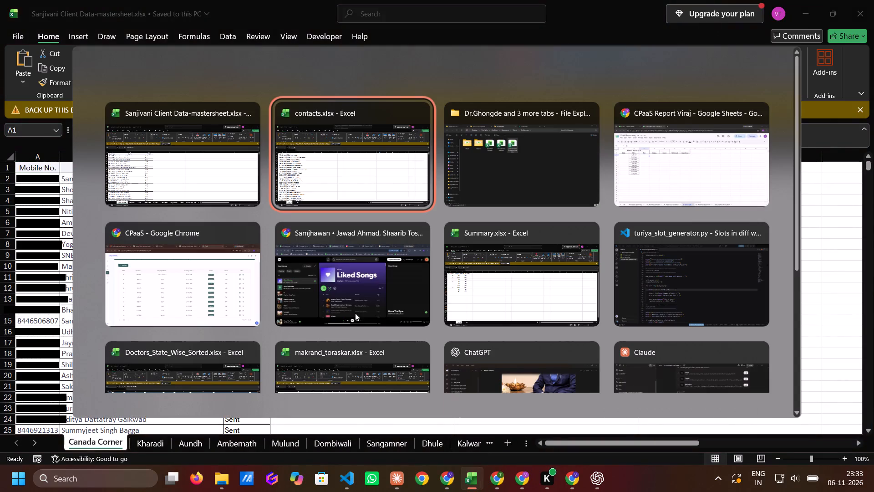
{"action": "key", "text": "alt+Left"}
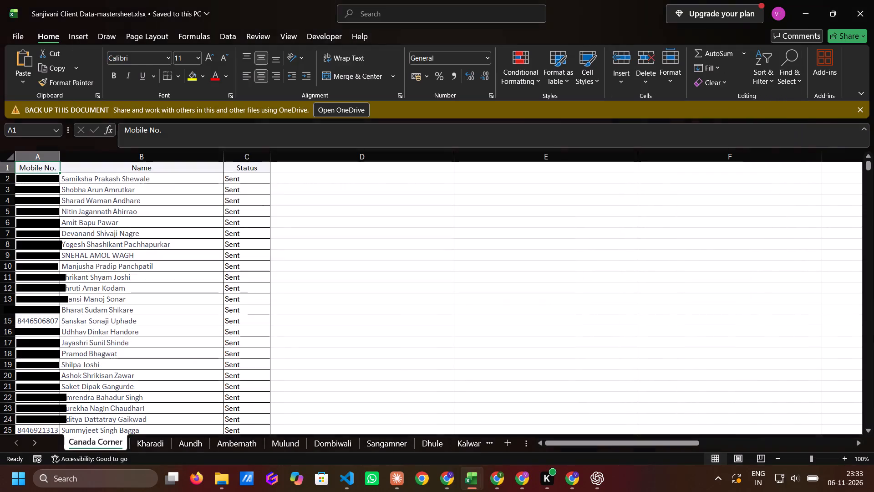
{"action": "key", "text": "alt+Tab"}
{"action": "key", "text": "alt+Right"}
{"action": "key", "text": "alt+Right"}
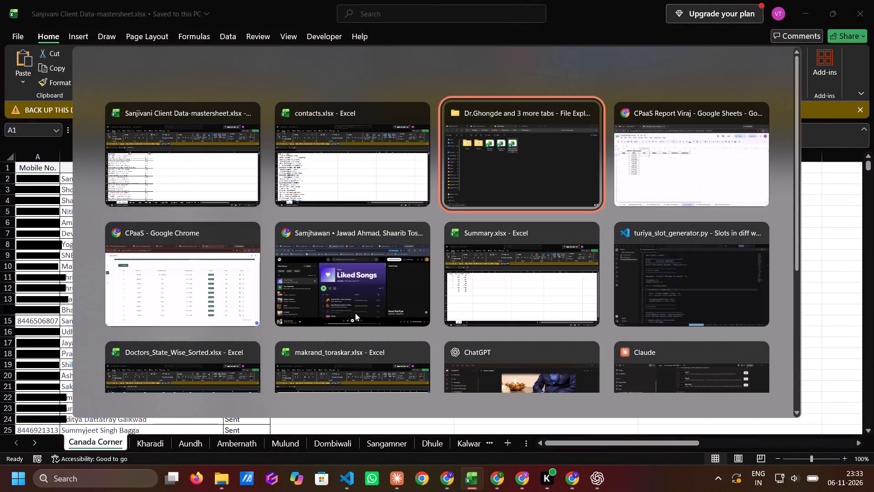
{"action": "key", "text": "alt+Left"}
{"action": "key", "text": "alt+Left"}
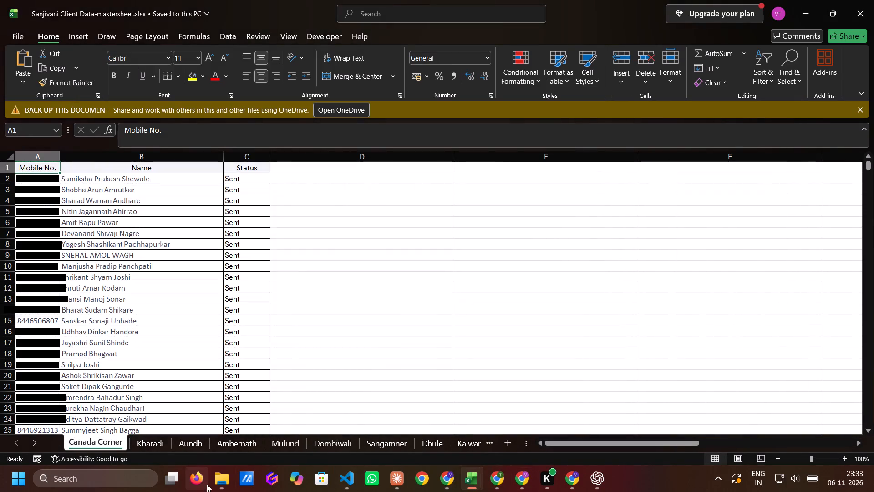
Return to File Explorer and open kharadi branch data.xlsx from the Downloads folder.
{"action": "left_click", "coordinate": [218, 485]}
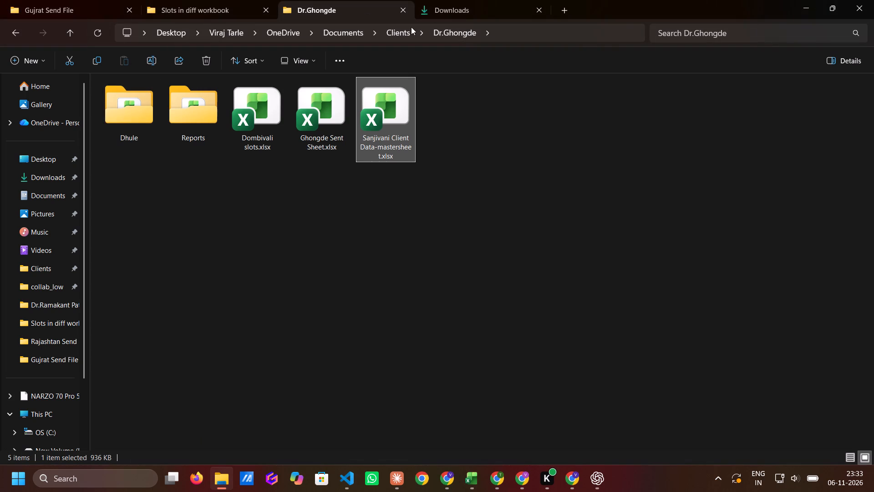
{"action": "left_click_drag", "start_coordinate": [462, 0], "coordinate": [454, 4]}
{"action": "left_click", "coordinate": [454, 4]}
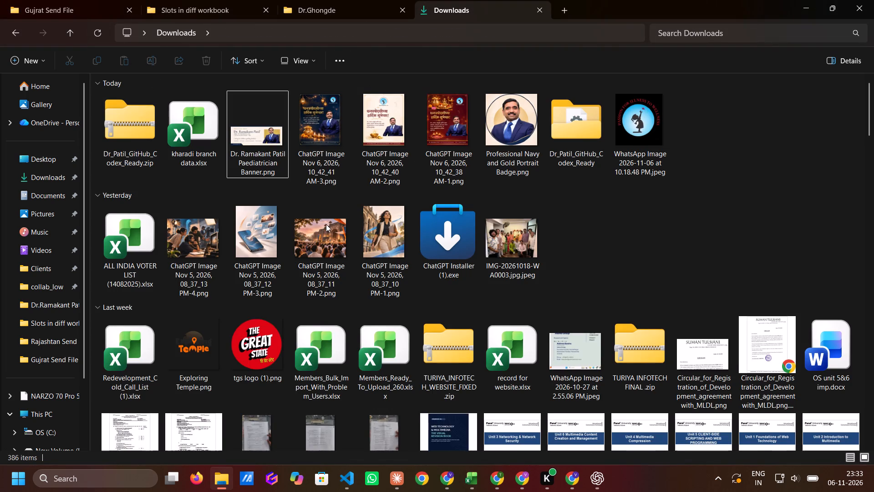
{"action": "scroll", "coordinate": [326, 224], "scroll_direction": "down", "scroll_amount": 1}
{"action": "double_click", "coordinate": [178, 107]}
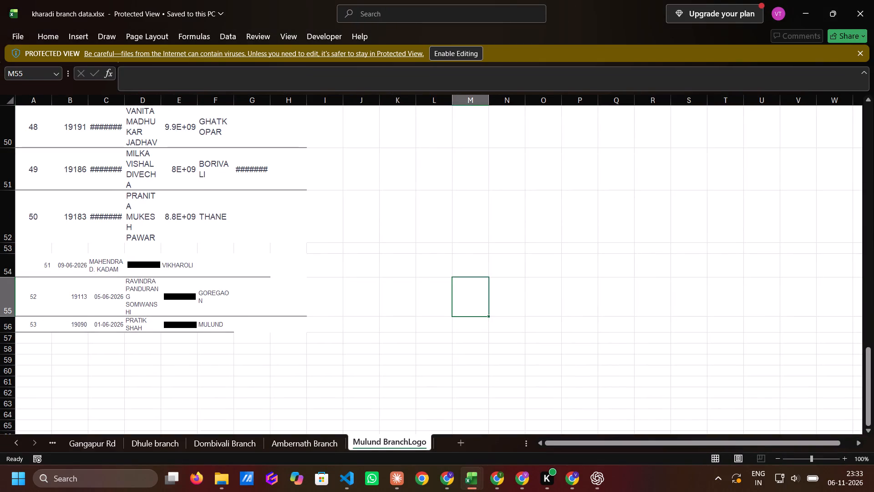
Look through the Ambernath, Dombivali, Dhule, Gangapur Rd and Mulund branch sheets of the kharadi branch data workbook to examine their client records.
{"action": "left_click", "coordinate": [282, 444]}
{"action": "left_click", "coordinate": [197, 441]}
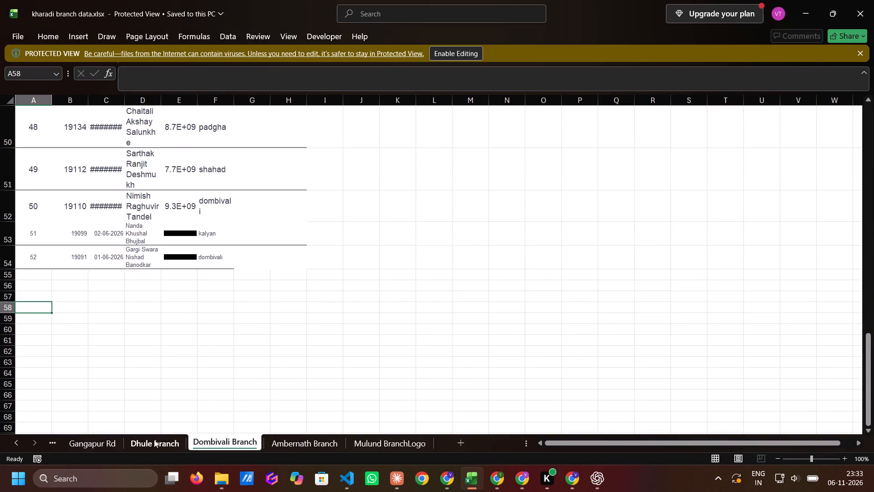
{"action": "left_click", "coordinate": [154, 440]}
{"action": "left_click", "coordinate": [97, 443]}
{"action": "scroll", "coordinate": [162, 442], "scroll_direction": "right", "scroll_amount": 1}
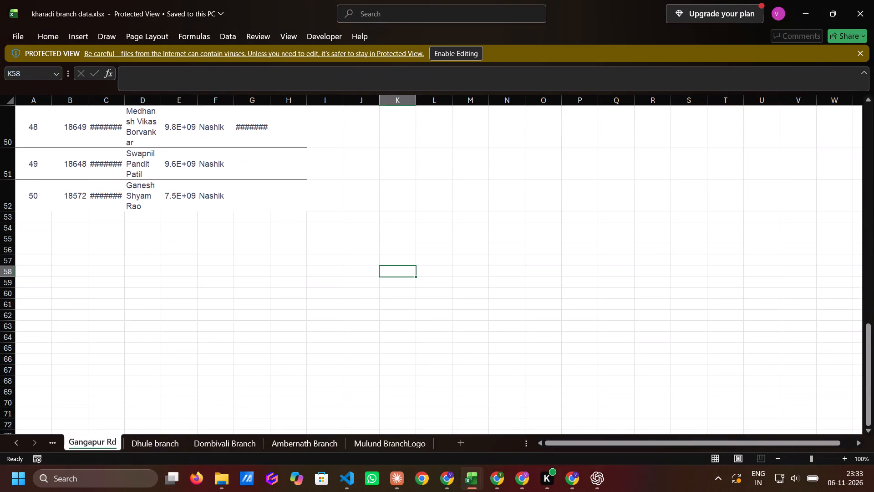
{"action": "scroll", "coordinate": [161, 327], "scroll_direction": "up", "scroll_amount": 3}
{"action": "left_click", "coordinate": [179, 238]}
{"action": "scroll", "coordinate": [179, 238], "scroll_direction": "up", "scroll_amount": 1}
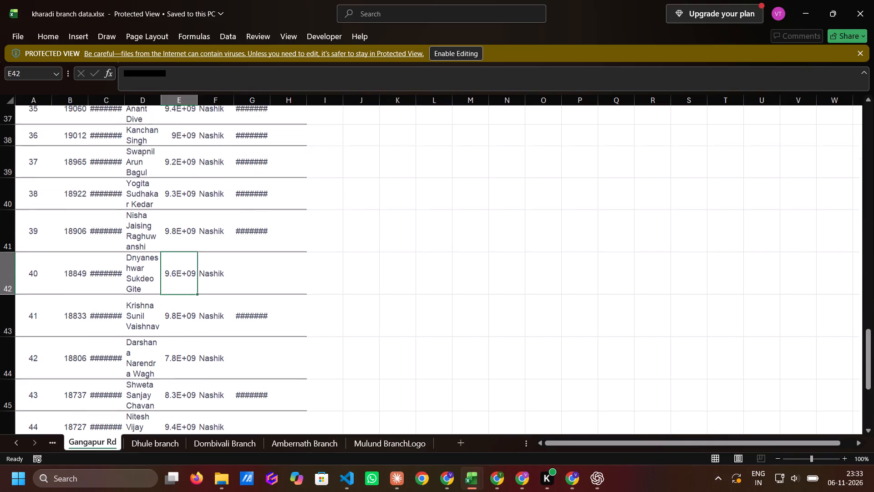
{"action": "scroll", "coordinate": [179, 238], "scroll_direction": "up", "scroll_amount": 15}
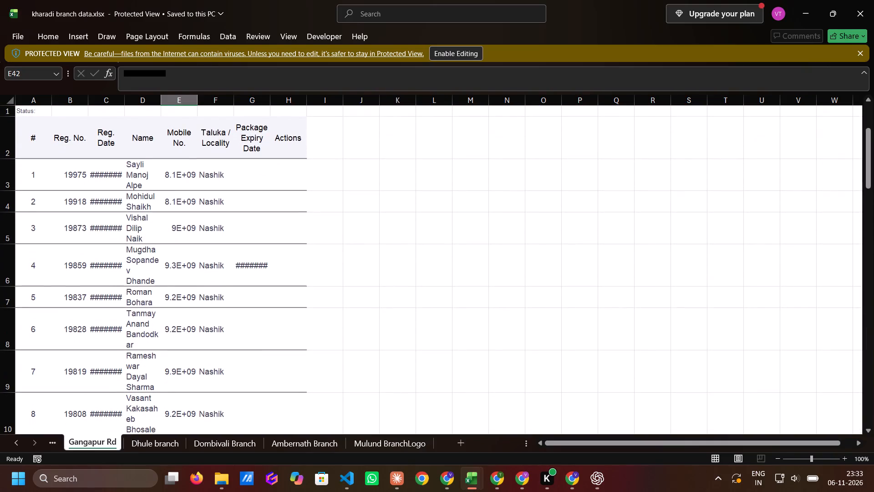
{"action": "left_click", "coordinate": [311, 440]}
{"action": "left_click", "coordinate": [234, 440]}
{"action": "left_click", "coordinate": [169, 440]}
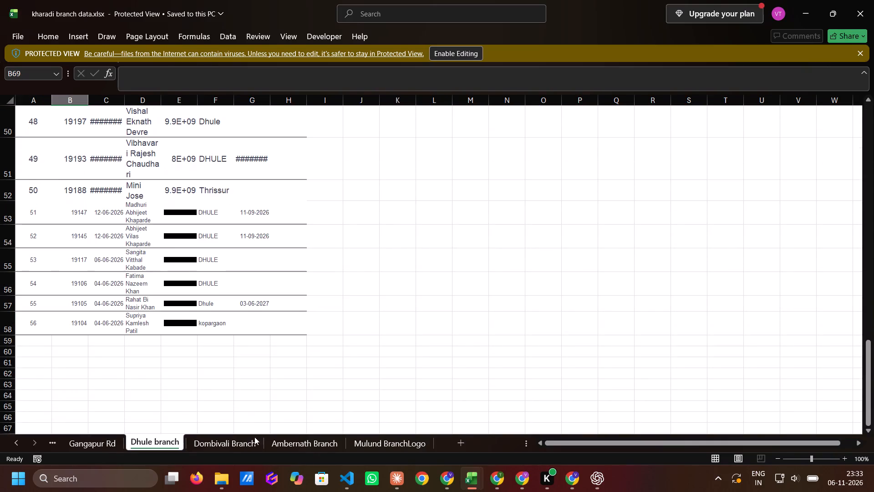
{"action": "left_click", "coordinate": [413, 442]}
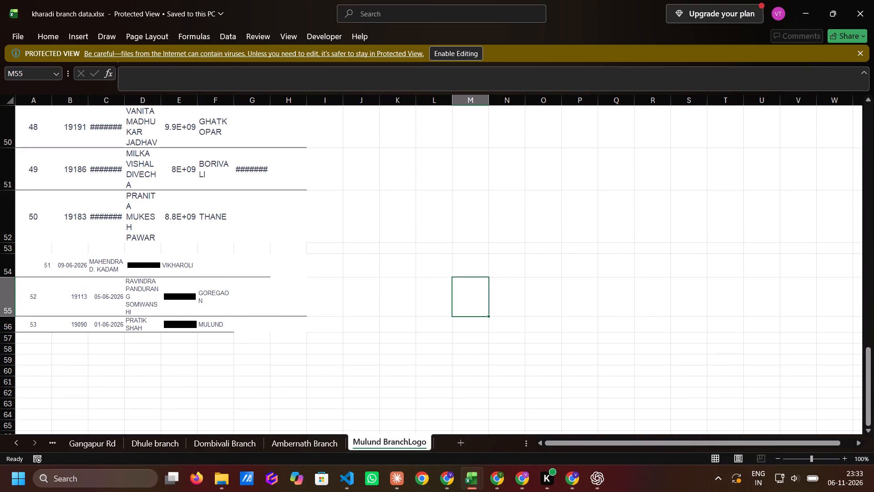
{"action": "scroll", "coordinate": [371, 343], "scroll_direction": "up", "scroll_amount": 12}
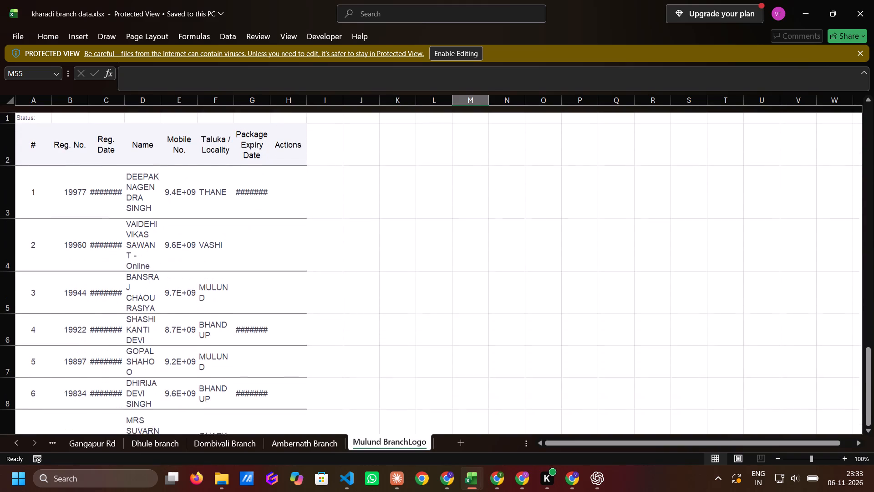
Try to edit the name of the Mulund BranchLogo sheet and enable editing of the protected workbook.
{"action": "double_click", "coordinate": [410, 443]}
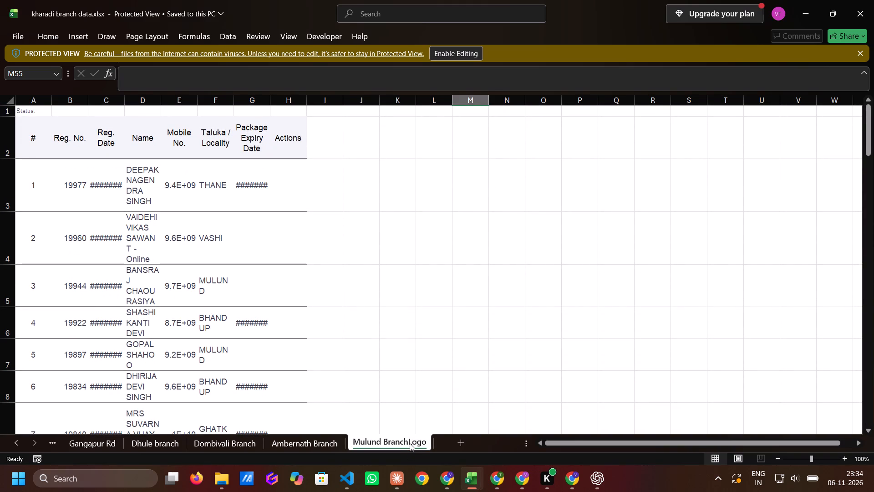
{"action": "left_click_drag", "start_coordinate": [410, 443], "coordinate": [396, 441]}
{"action": "double_click", "coordinate": [396, 441]}
{"action": "left_click", "coordinate": [445, 57]}
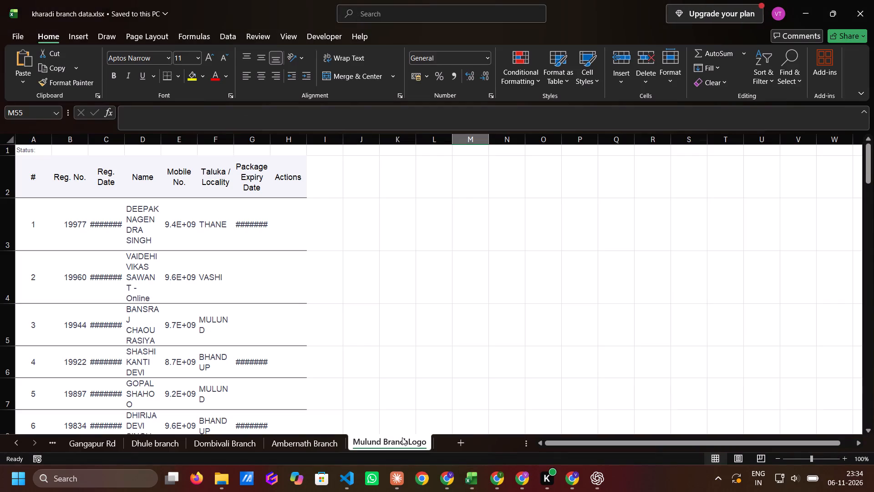
Rename the Mulund BranchLogo sheet as Mulund Branch and save the workbook.
{"action": "double_click", "coordinate": [401, 438]}
{"action": "left_click", "coordinate": [422, 440]}
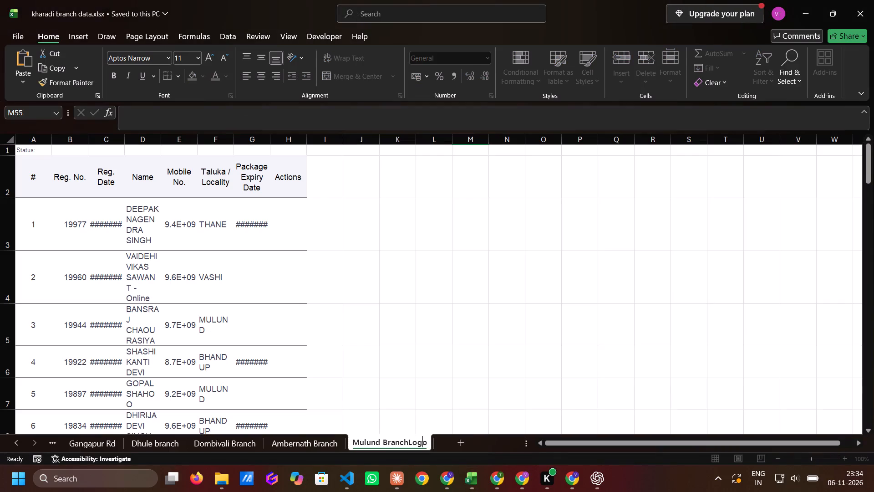
{"action": "double_click", "coordinate": [422, 440]}
{"action": "left_click", "coordinate": [422, 440]}
{"action": "key", "text": "Right"}
{"action": "key", "text": "BackSpace"}
{"action": "key", "text": "BackSpace"}
{"action": "key", "text": "BackSpace"}
{"action": "key", "text": "BackSpace"}
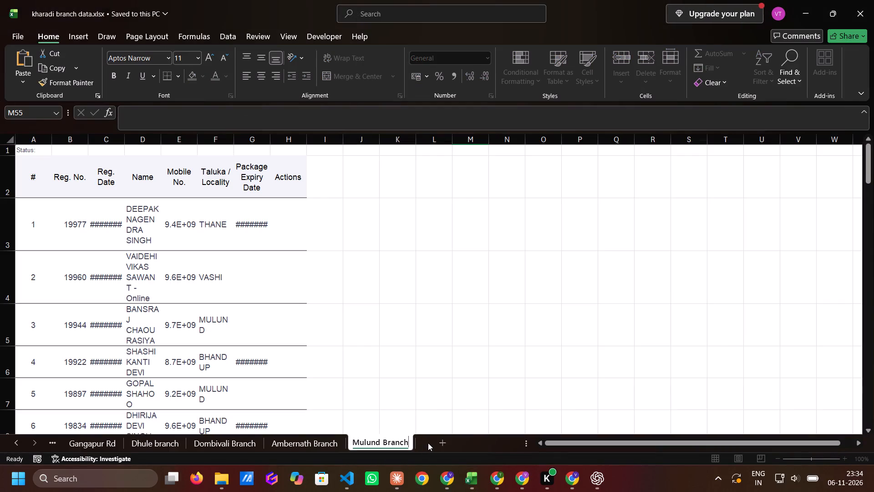
{"action": "key", "text": "Return"}
{"action": "left_click", "coordinate": [446, 369]}
{"action": "key", "text": "ctrl+s"}
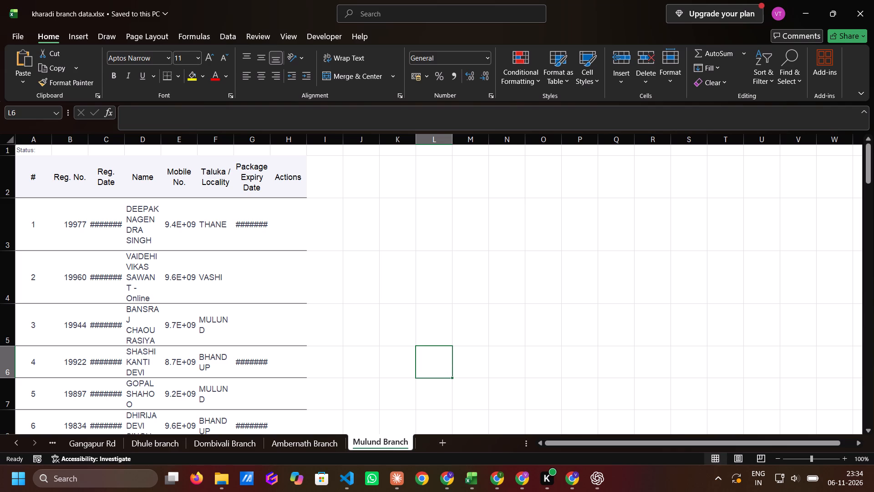
{"action": "key", "text": "alt+Tab"}
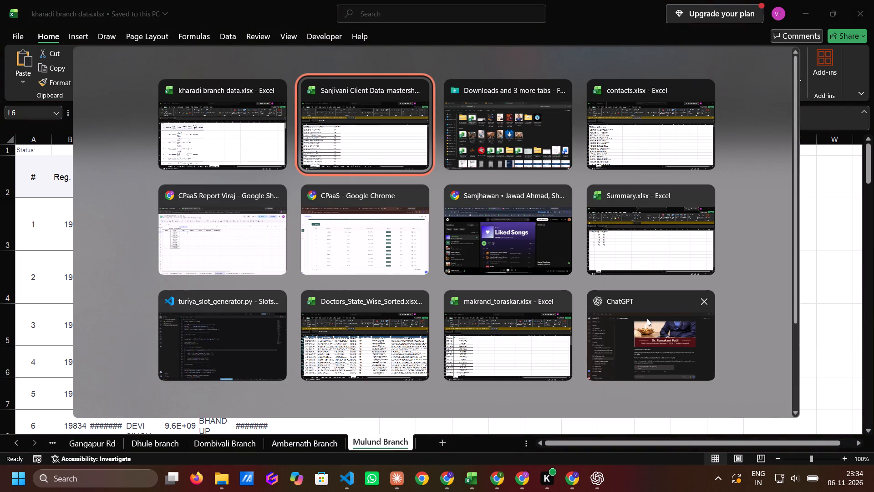
{"action": "key", "text": "alt+Down"}
{"action": "key", "text": "alt+Down"}
{"action": "key", "text": "alt+Down"}
{"action": "key", "text": "alt+Down"}
{"action": "key", "text": "alt+Down"}
{"action": "key", "text": "alt+Down"}
{"action": "key", "text": "alt+Down"}
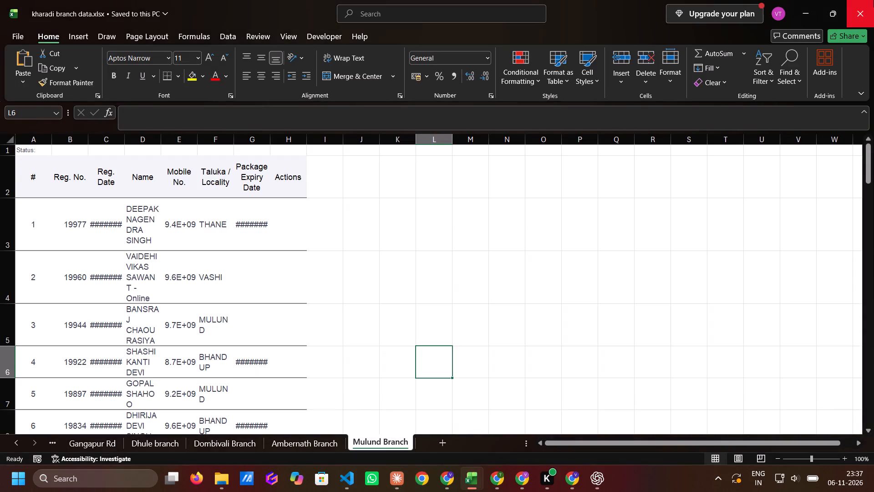
{"action": "left_click", "coordinate": [873, 0]}
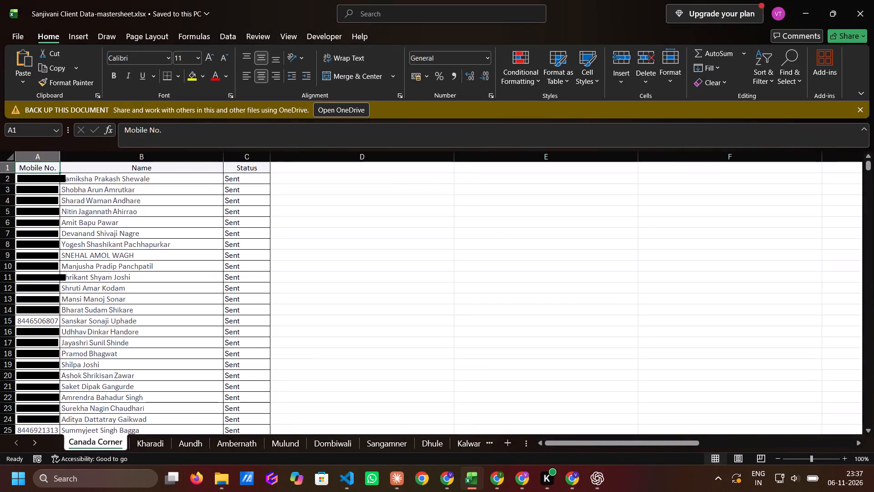
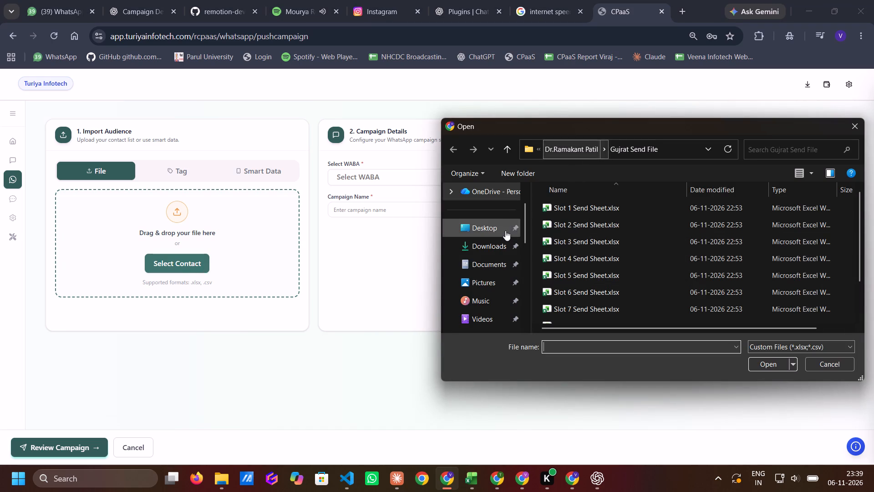
{"action": "scroll", "coordinate": [496, 301], "scroll_direction": "down", "scroll_amount": 1}
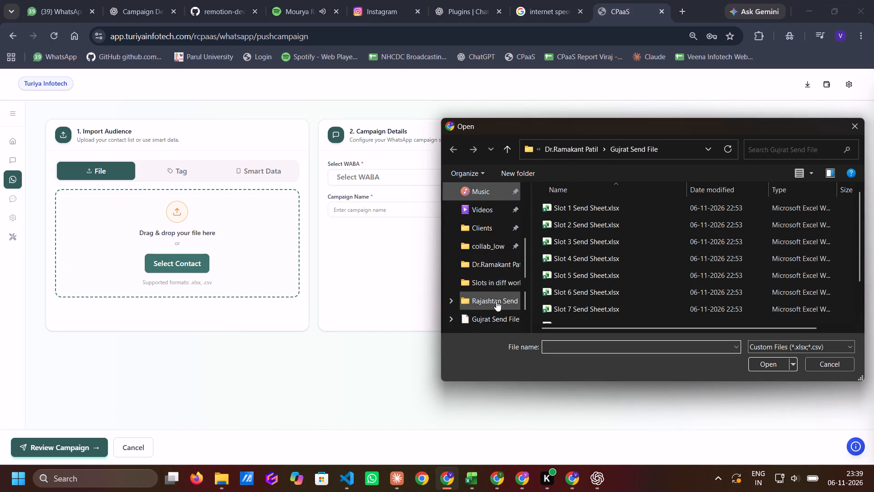
{"action": "scroll", "coordinate": [496, 301], "scroll_direction": "down", "scroll_amount": 1}
{"action": "scroll", "coordinate": [495, 251], "scroll_direction": "up", "scroll_amount": 1}
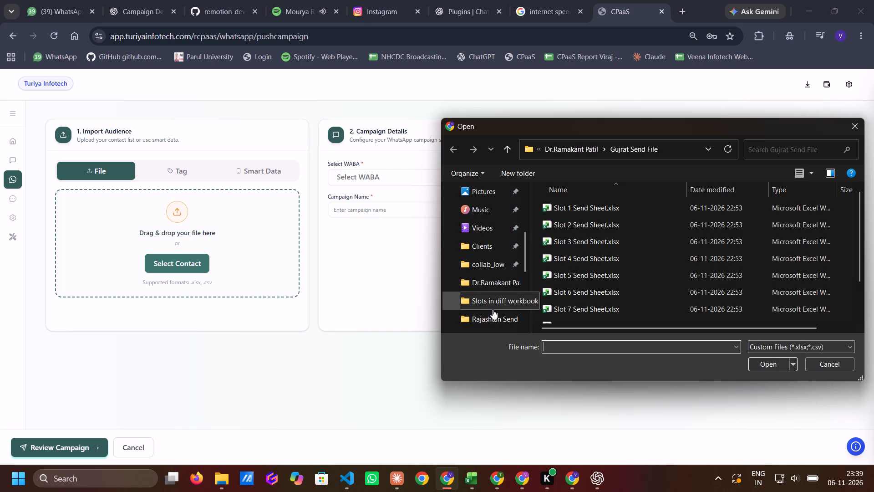
{"action": "scroll", "coordinate": [491, 220], "scroll_direction": "up", "scroll_amount": 1}
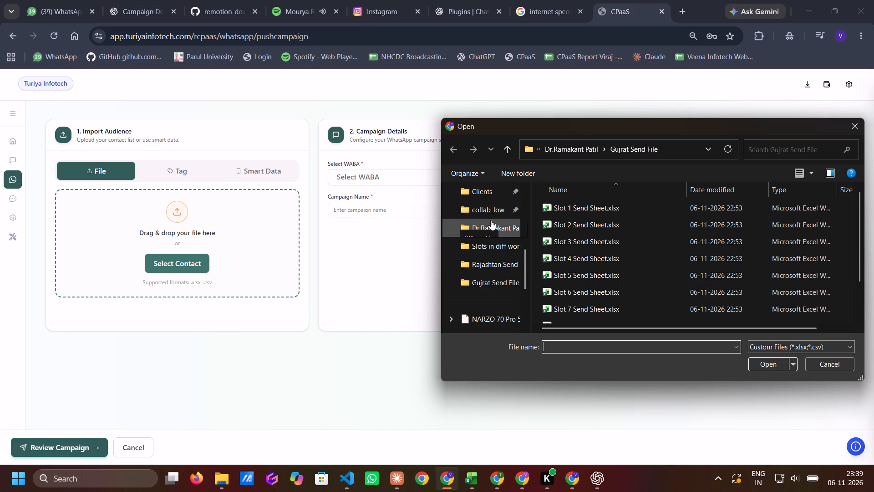
{"action": "scroll", "coordinate": [491, 220], "scroll_direction": "up", "scroll_amount": 1}
{"action": "left_click", "coordinate": [492, 193]}
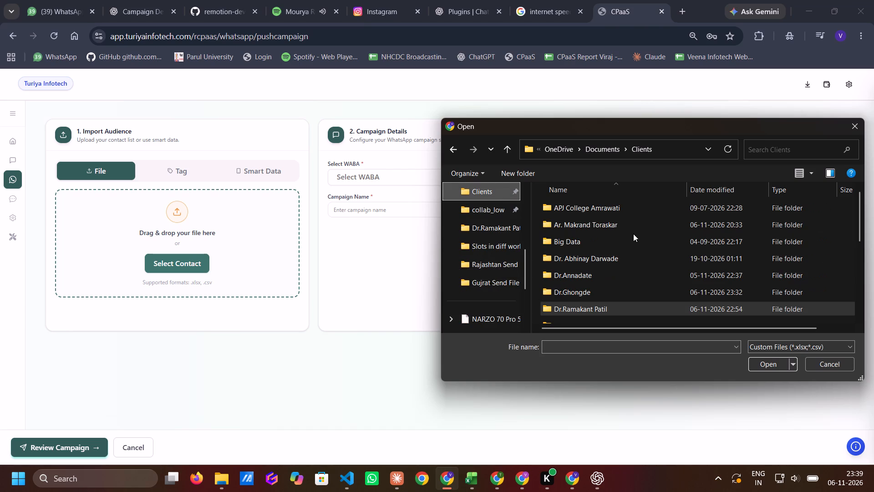
{"action": "left_click", "coordinate": [595, 254]}
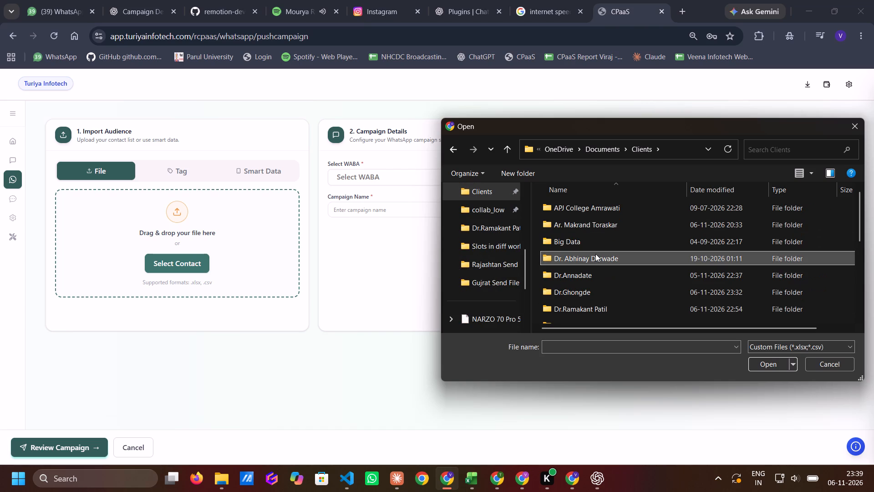
{"action": "double_click", "coordinate": [587, 268]}
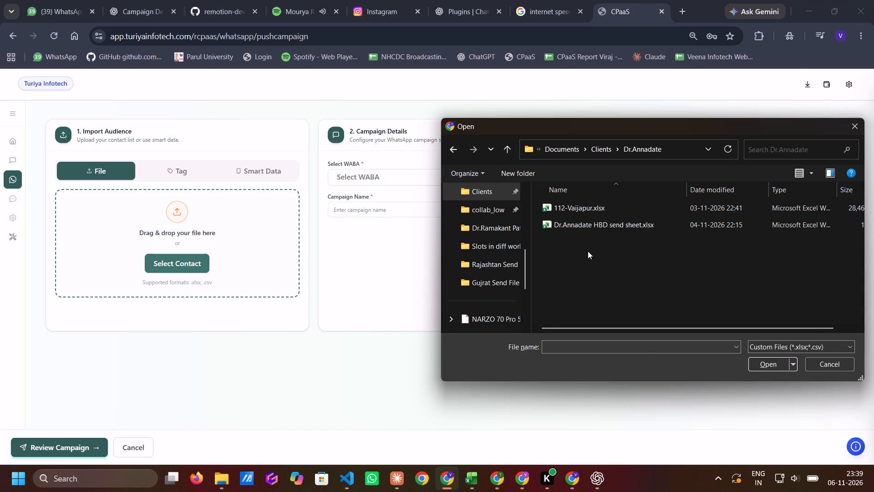
{"action": "key", "text": "alt+Tab"}
{"action": "key", "text": "alt+Down"}
{"action": "key", "text": "alt+Left"}
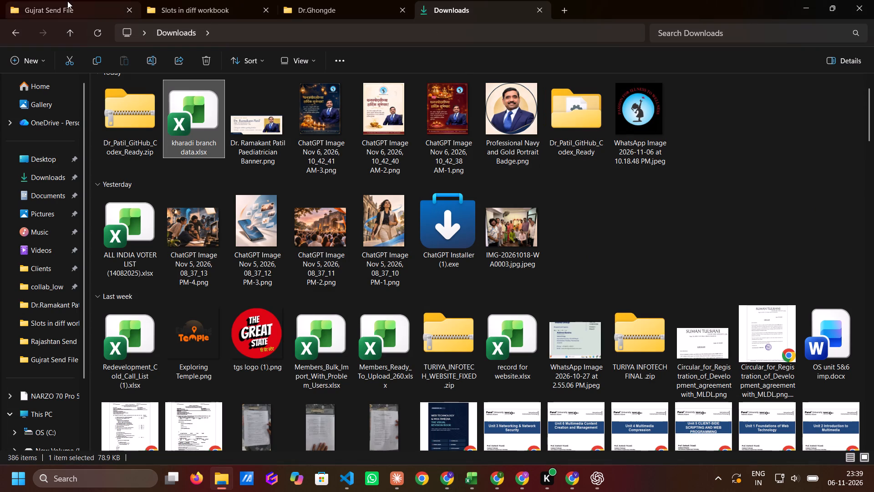
{"action": "left_click", "coordinate": [67, 1]}
{"action": "left_click", "coordinate": [52, 271]}
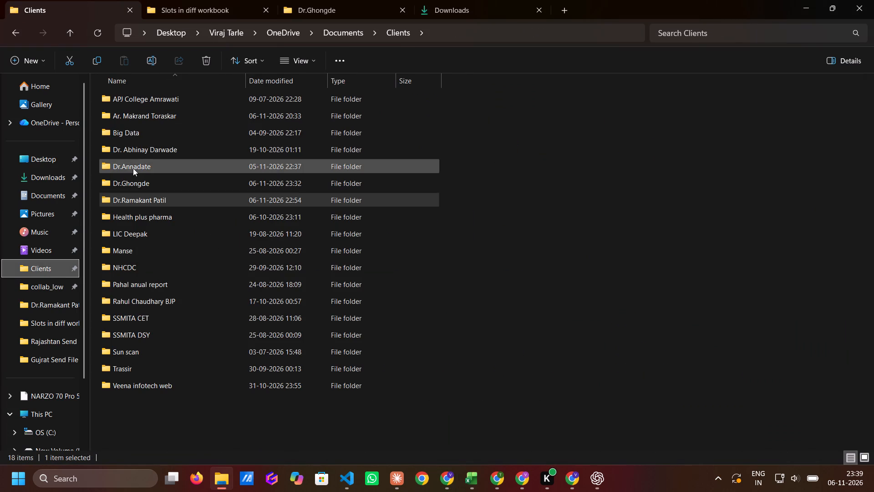
{"action": "double_click", "coordinate": [133, 168]}
{"action": "double_click", "coordinate": [155, 121]}
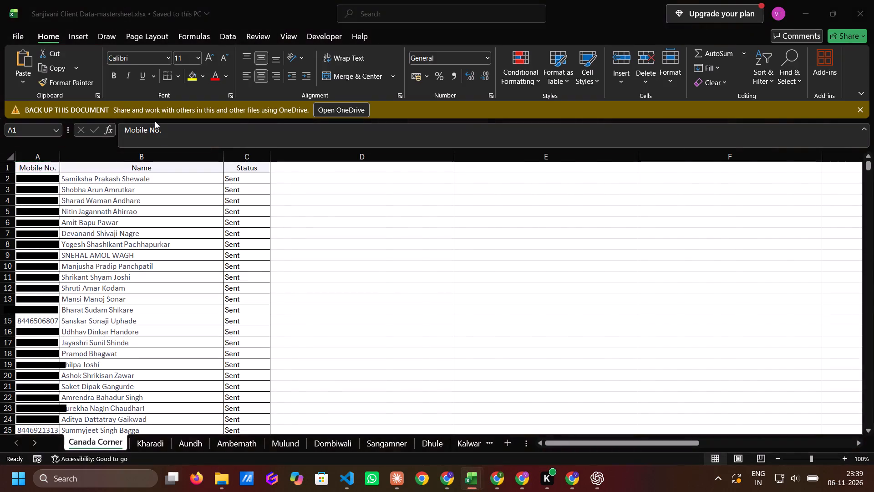
Select the first contact's mobile number and name, cells A2:B2, in the Dr.Annadate HBD send sheet.xlsx workbook.
{"action": "key", "text": "shift+Right"}
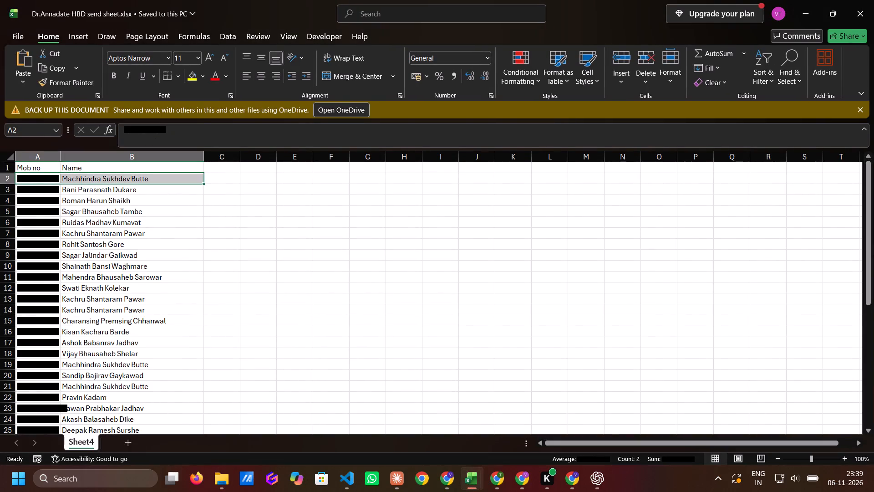
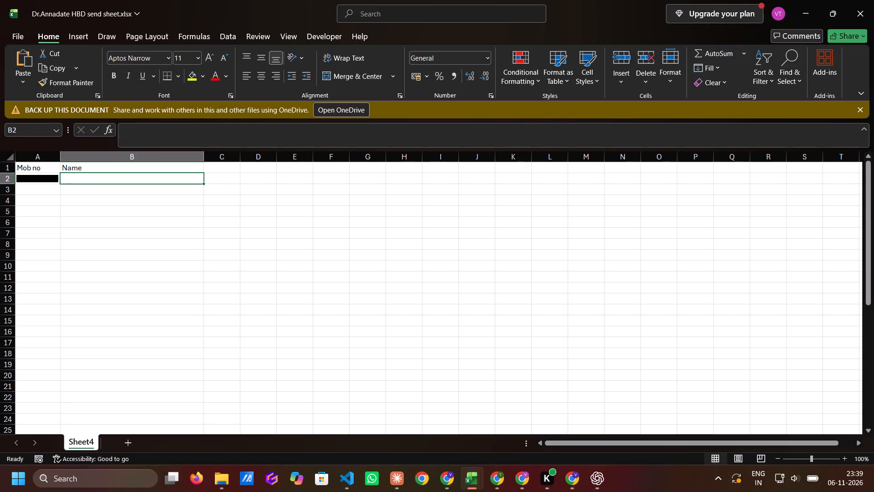
Enter Viraj as the first contact's name in cell B2, beside the mobile number already filled in.
{"action": "type", "text": "Viraj"}
{"action": "key", "text": "space"}
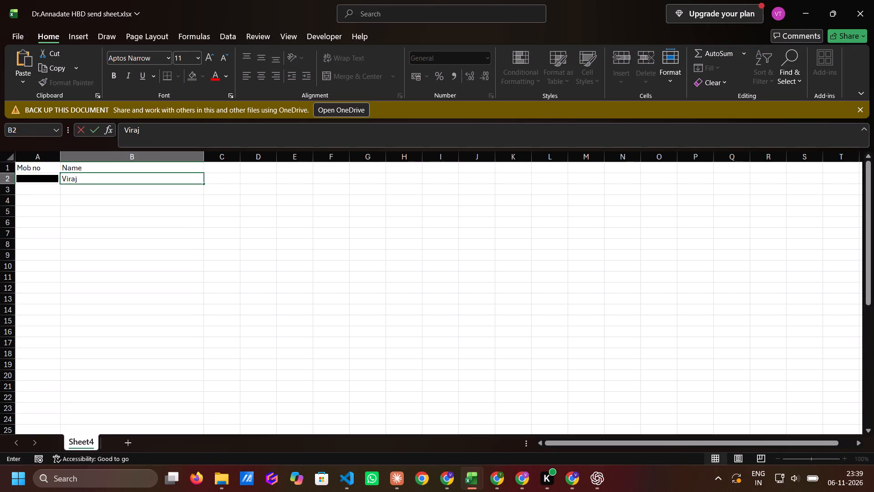
{"action": "key", "text": "Return"}
{"action": "key", "text": "Left"}
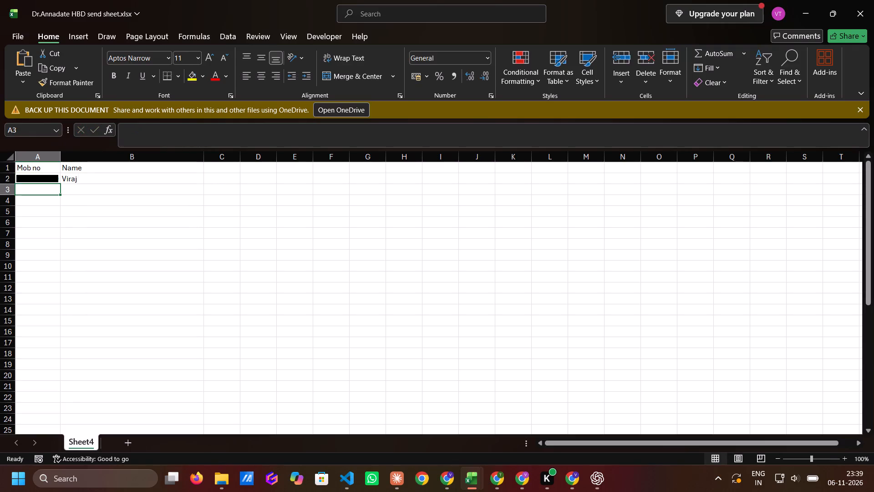
Switch from the HBD send sheet to the CPaaS window in Google Chrome.
{"action": "key", "text": "alt+Tab"}
{"action": "key", "text": "alt+Right"}
{"action": "key", "text": "alt+Right"}
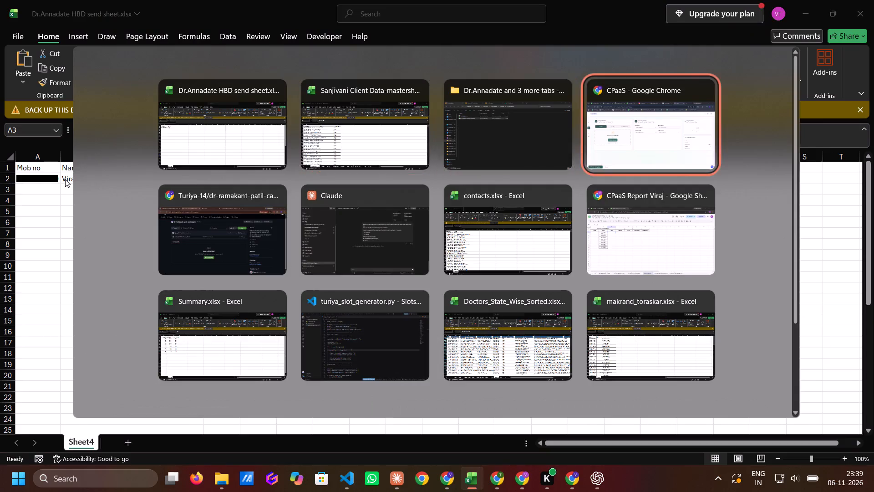
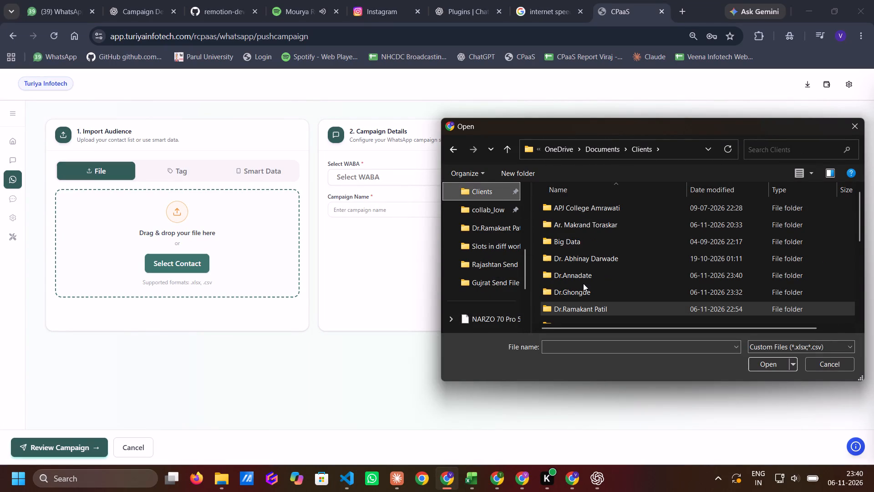
{"action": "double_click", "coordinate": [580, 270]}
{"action": "double_click", "coordinate": [597, 220]}
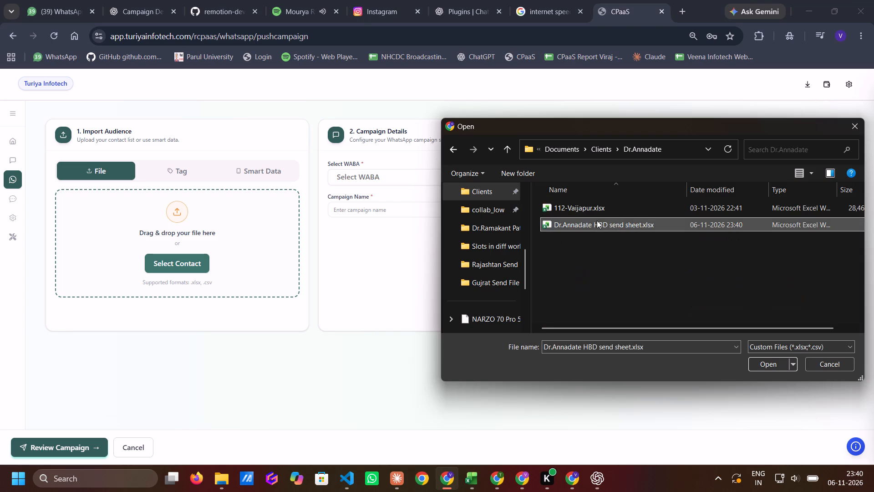
{"action": "left_click", "coordinate": [214, 267]}
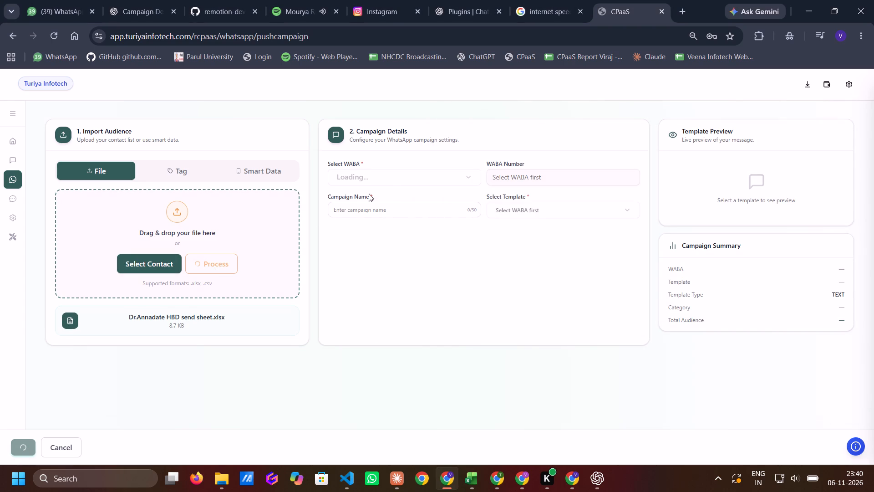
{"action": "left_click", "coordinate": [160, 360]}
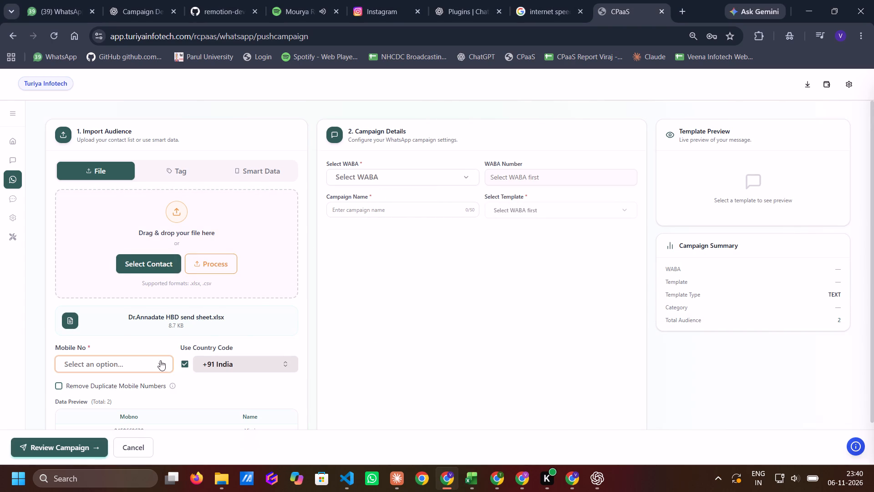
{"action": "left_click", "coordinate": [111, 380]}
Set the campaign's WABA to Dr Ghongde's Sanjivani Clinic and enter test slot as the campaign name.
{"action": "left_click", "coordinate": [361, 183]}
{"action": "left_click", "coordinate": [359, 195]}
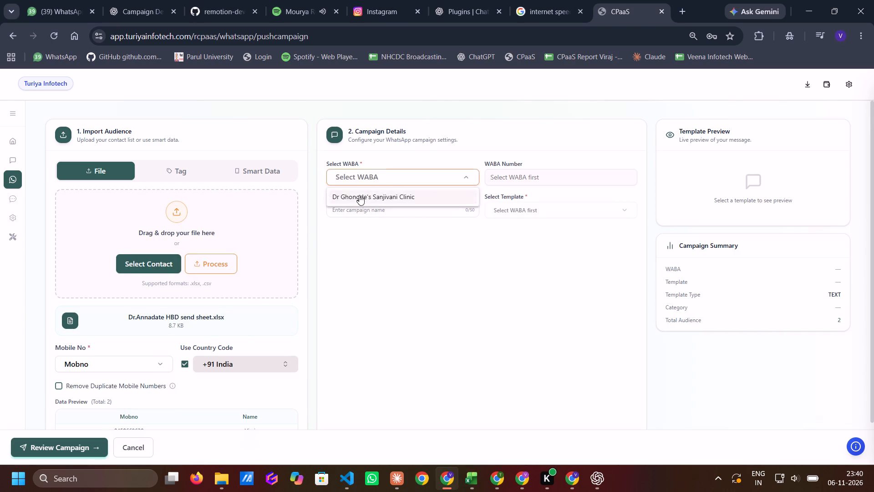
{"action": "left_click", "coordinate": [360, 197]}
{"action": "left_click", "coordinate": [360, 203]}
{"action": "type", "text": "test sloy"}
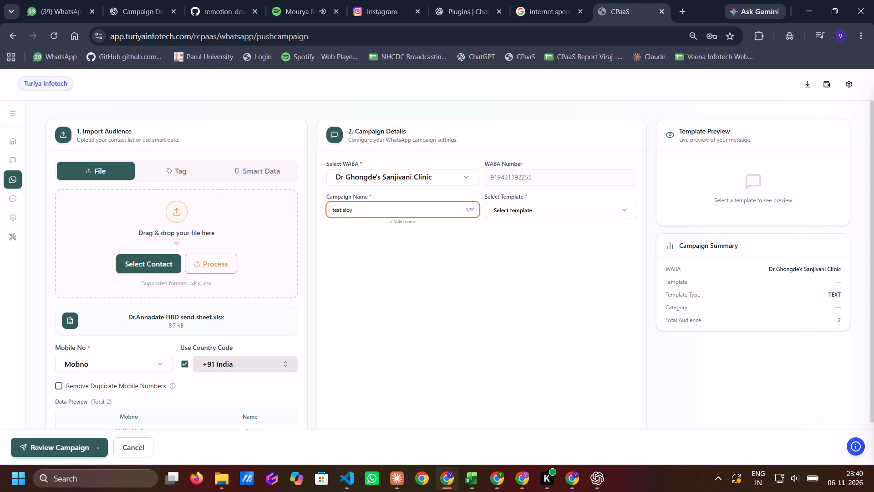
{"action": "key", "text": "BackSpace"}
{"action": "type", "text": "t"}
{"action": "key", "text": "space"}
Open the message template choices for the test slot campaign.
{"action": "left_click", "coordinate": [524, 208]}
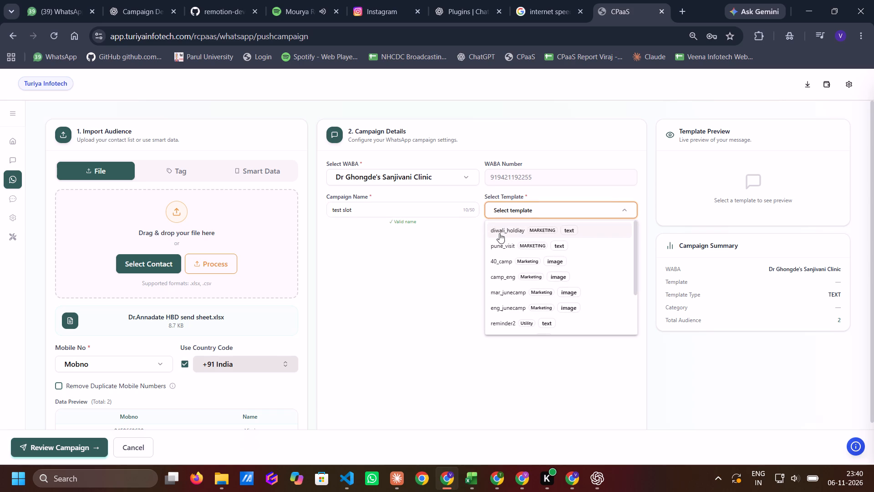
Choose the diwali_holdiay template for the test slot campaign.
{"action": "left_click", "coordinate": [505, 230]}
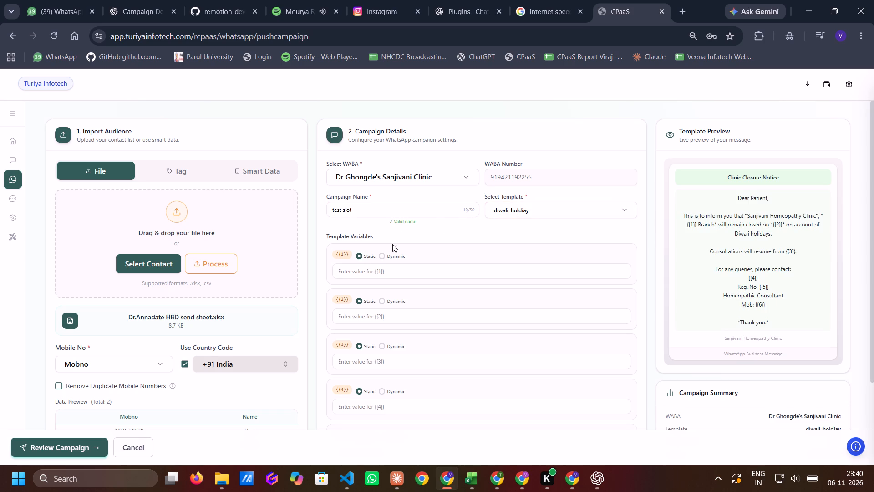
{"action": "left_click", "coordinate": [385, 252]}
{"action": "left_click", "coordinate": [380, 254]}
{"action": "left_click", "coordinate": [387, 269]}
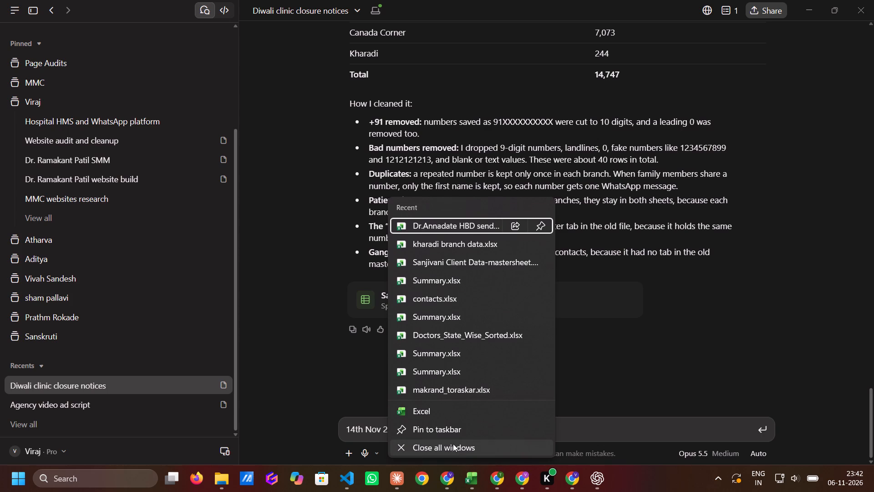
{"action": "left_click", "coordinate": [453, 445]}
{"action": "left_click", "coordinate": [219, 478]}
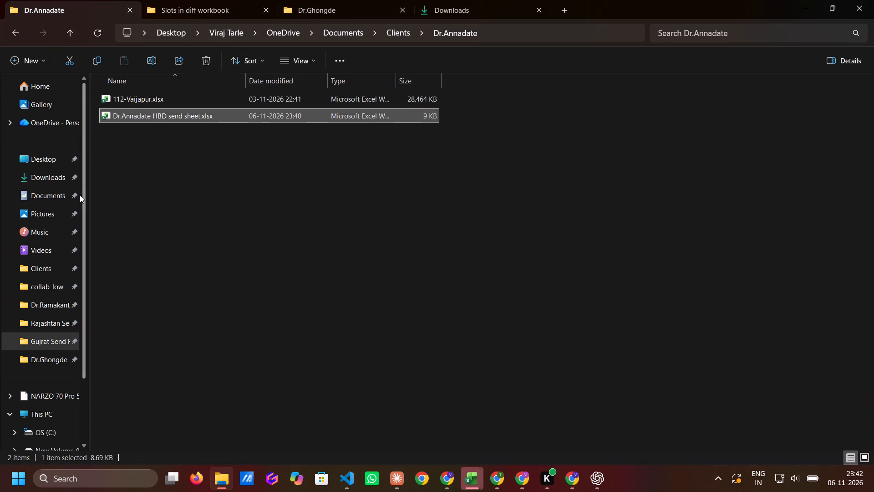
{"action": "left_click", "coordinate": [64, 269]}
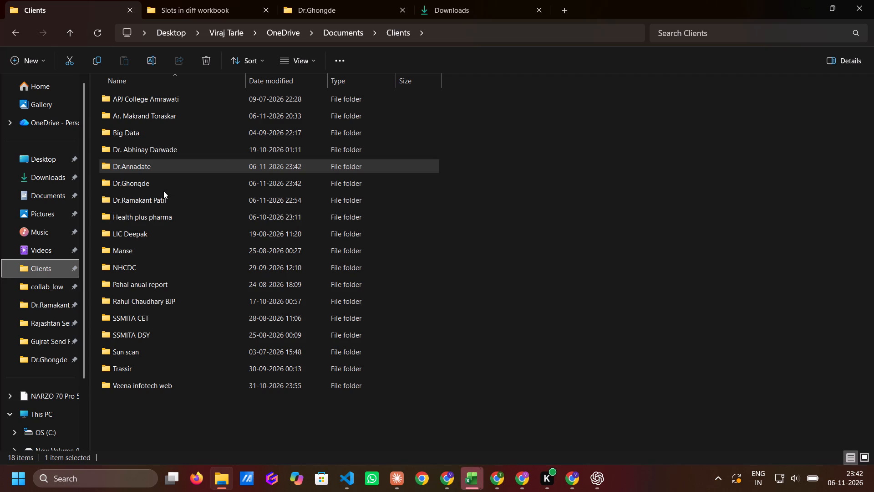
{"action": "double_click", "coordinate": [135, 185]}
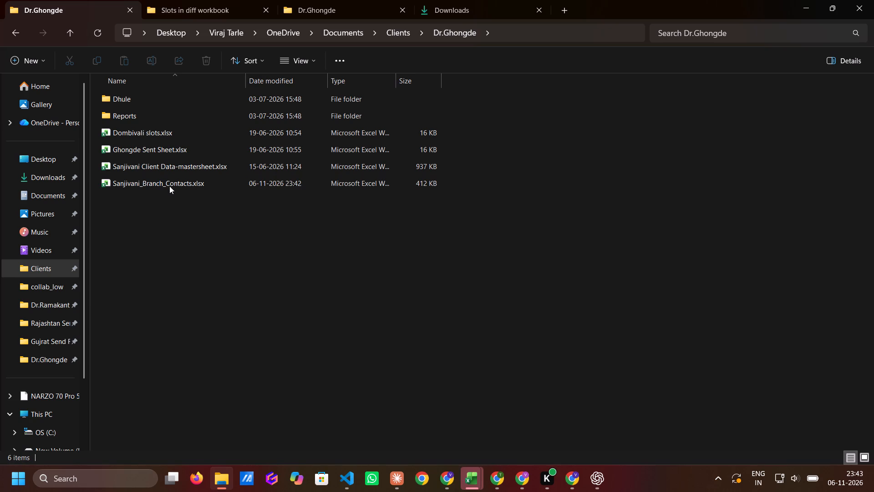
{"action": "double_click", "coordinate": [169, 187]}
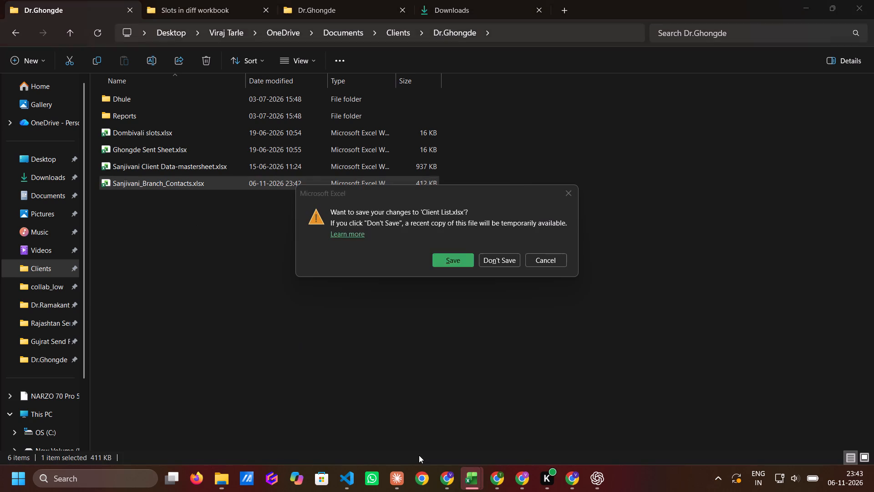
Finish closing the Excel workbooks, discarding the changes to Client List.xlsx and saving those to Doctors_State_Wise_Sorted.xlsx.
{"action": "left_click", "coordinate": [492, 264]}
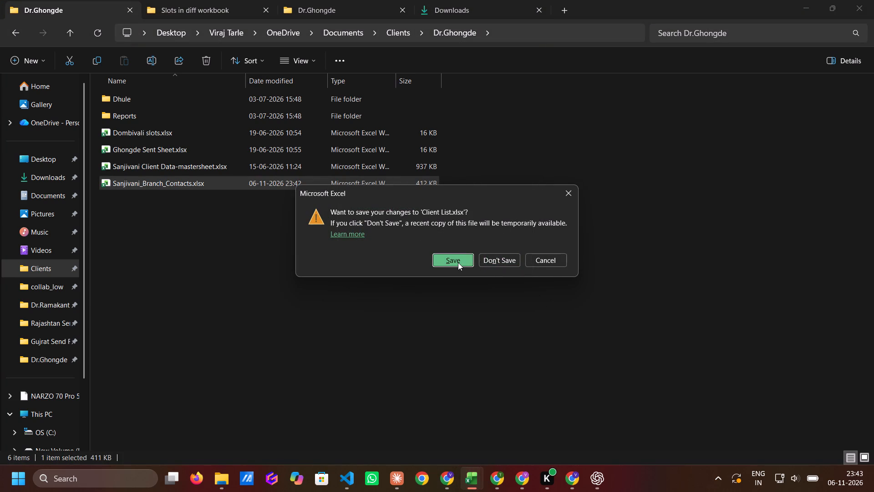
{"action": "left_click", "coordinate": [491, 257]}
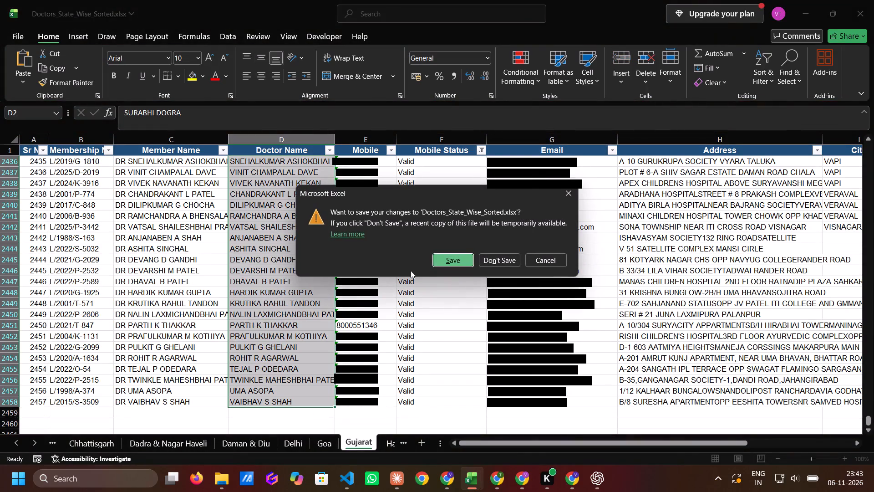
{"action": "left_click", "coordinate": [467, 261]}
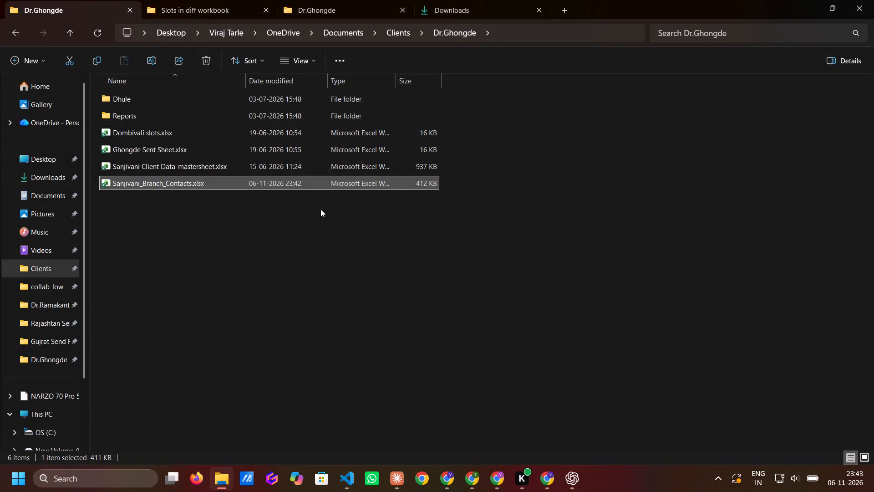
{"action": "double_click", "coordinate": [173, 187]}
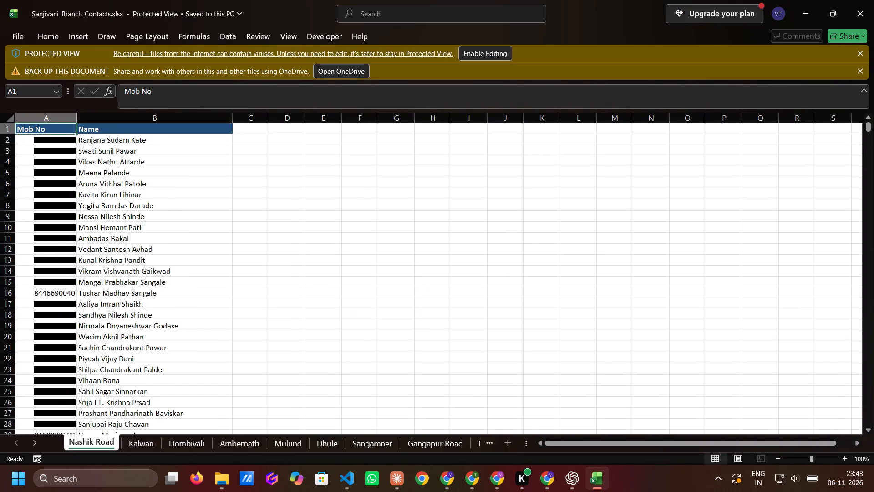
{"action": "triple_click", "coordinate": [33, 444]}
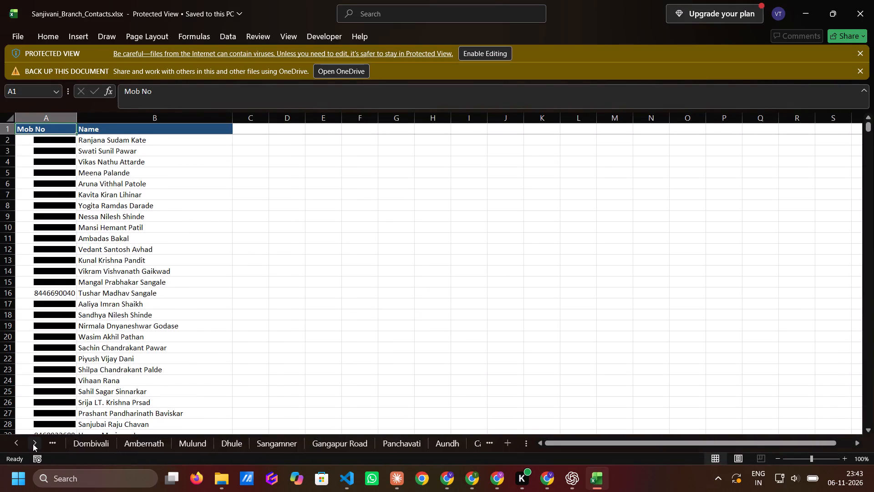
{"action": "triple_click", "coordinate": [33, 444]}
{"action": "triple_click", "coordinate": [12, 444]}
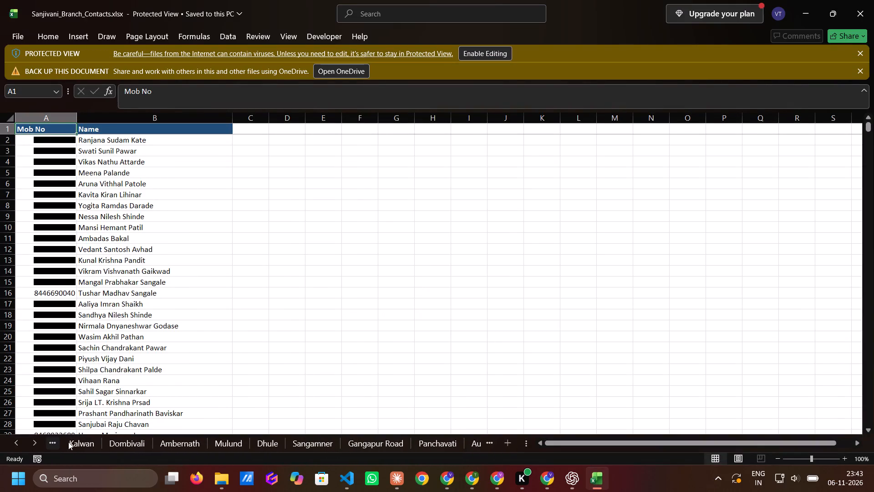
Check the contact counts of the Kalwan, Dombivali, Ambernath and Mulund sheets by selecting each one's Mob No entries.
{"action": "left_click", "coordinate": [68, 442]}
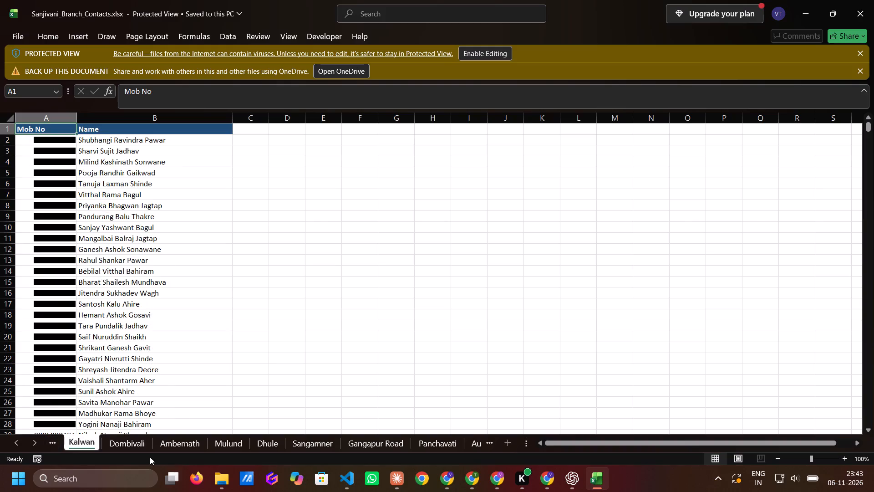
{"action": "key", "text": "Down"}
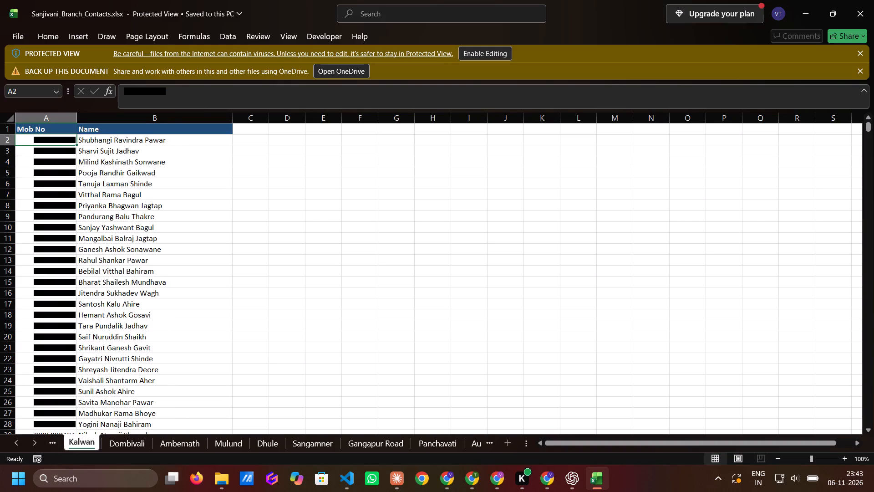
{"action": "key", "text": "ctrl+shift+Down"}
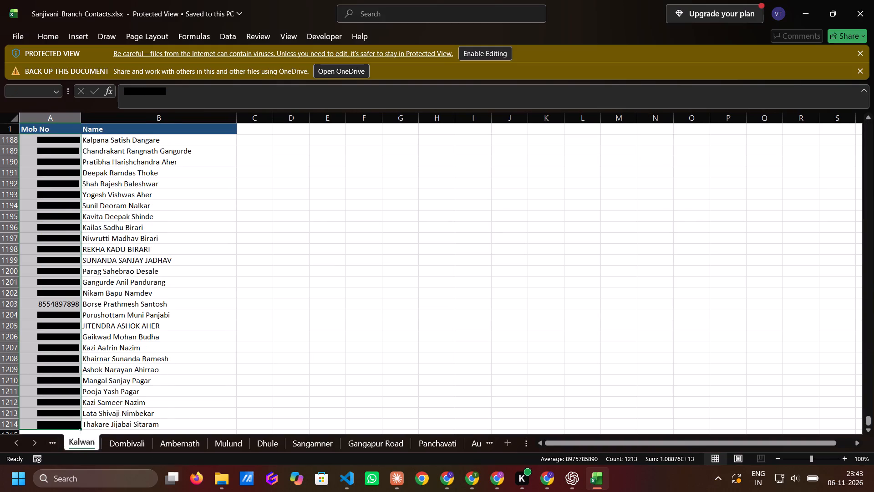
{"action": "left_click", "coordinate": [119, 452]}
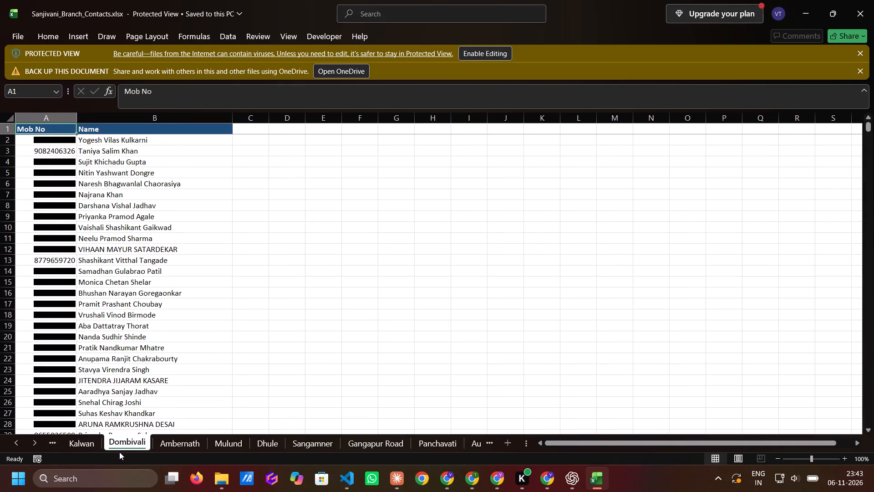
{"action": "key", "text": "Down"}
{"action": "key", "text": "ctrl+shift+Down"}
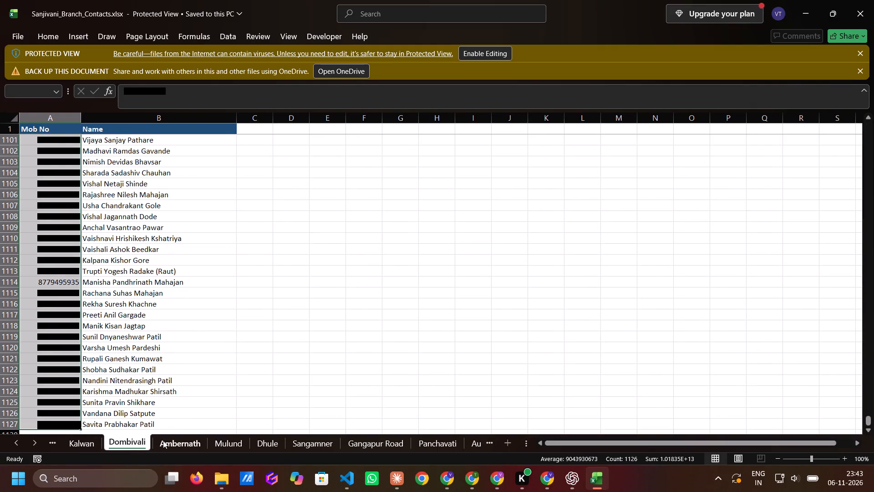
{"action": "left_click", "coordinate": [173, 442]}
{"action": "key", "text": "Down"}
{"action": "key", "text": "ctrl+shift+Down"}
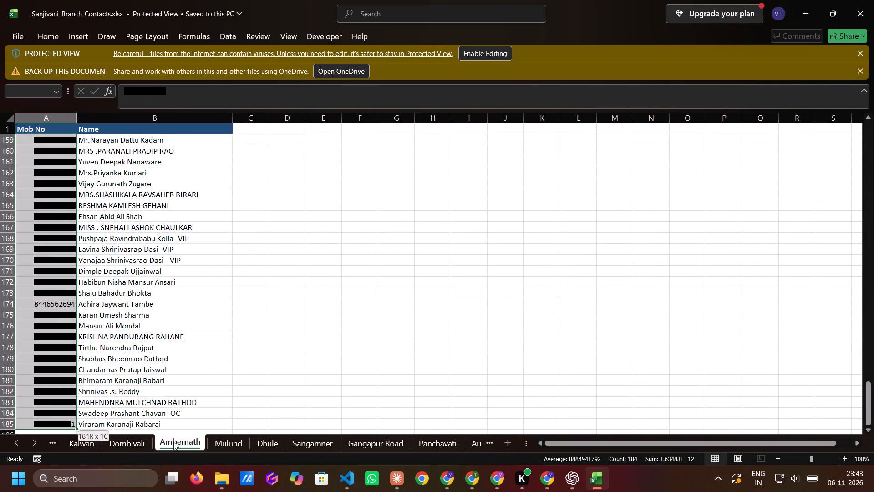
{"action": "left_click", "coordinate": [218, 442]}
{"action": "key", "text": "Down"}
{"action": "key", "text": "ctrl+shift+Down"}
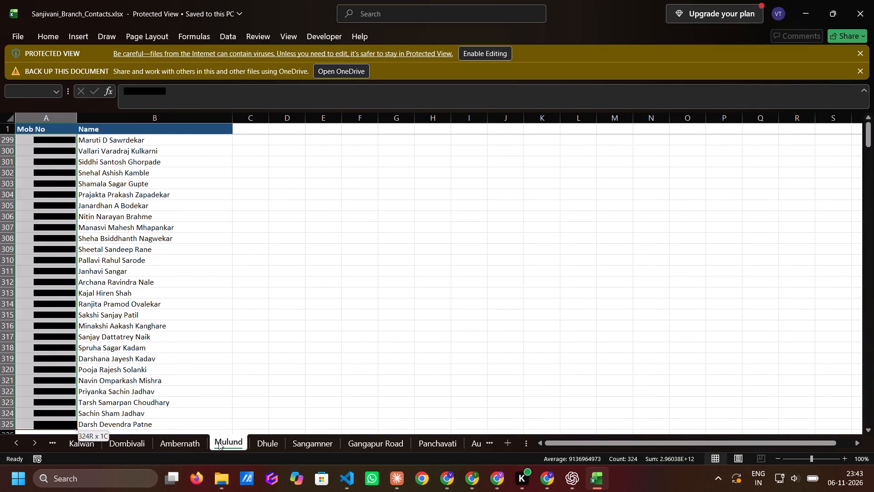
Check the contact counts of the Dhule, Sangamner, Gangapur Road and Panchavati sheets by selecting each one's Mob No entries.
{"action": "left_click", "coordinate": [256, 439]}
{"action": "key", "text": "Down"}
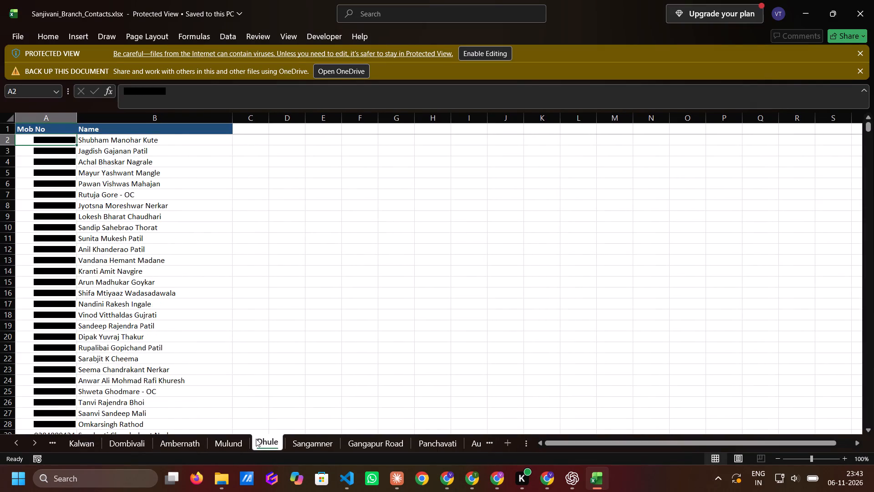
{"action": "key", "text": "ctrl+shift+Down"}
{"action": "left_click", "coordinate": [327, 445]}
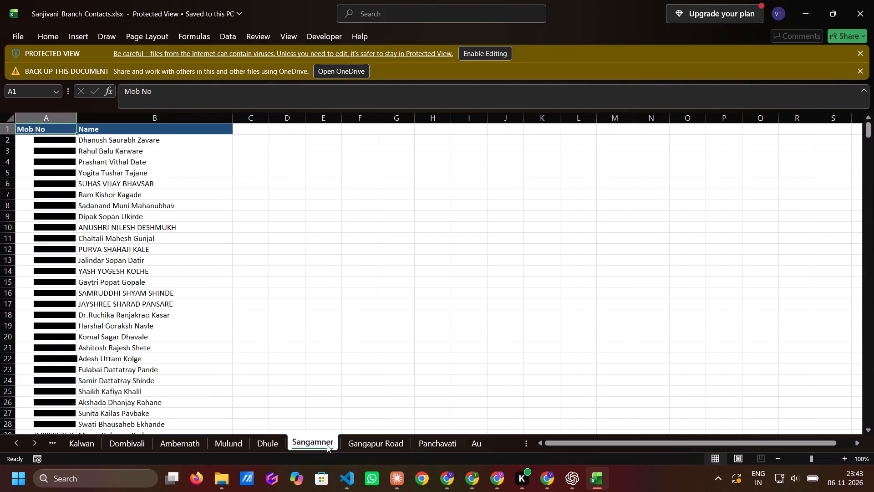
{"action": "key", "text": "Down"}
{"action": "key", "text": "ctrl+shift+Down"}
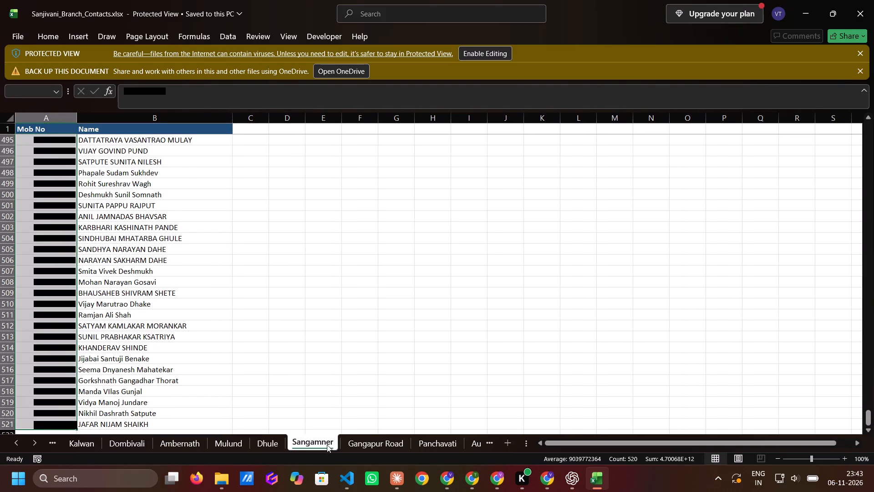
{"action": "left_click", "coordinate": [366, 437]}
{"action": "key", "text": "Down"}
{"action": "key", "text": "ctrl+shift+Down"}
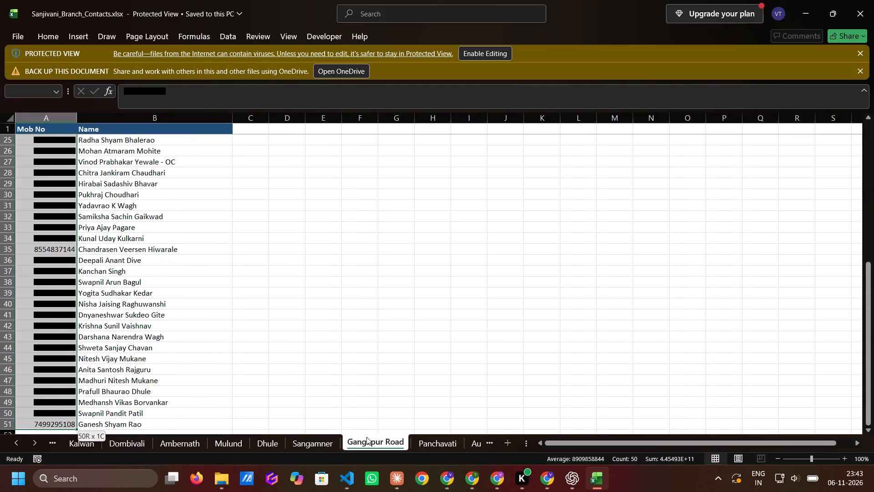
{"action": "left_click", "coordinate": [433, 441]}
{"action": "key", "text": "Down"}
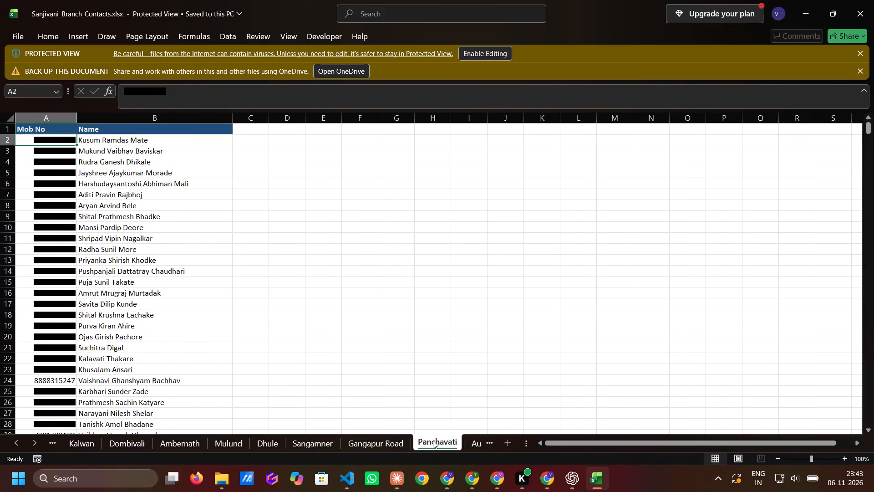
{"action": "key", "text": "ctrl+shift+Down"}
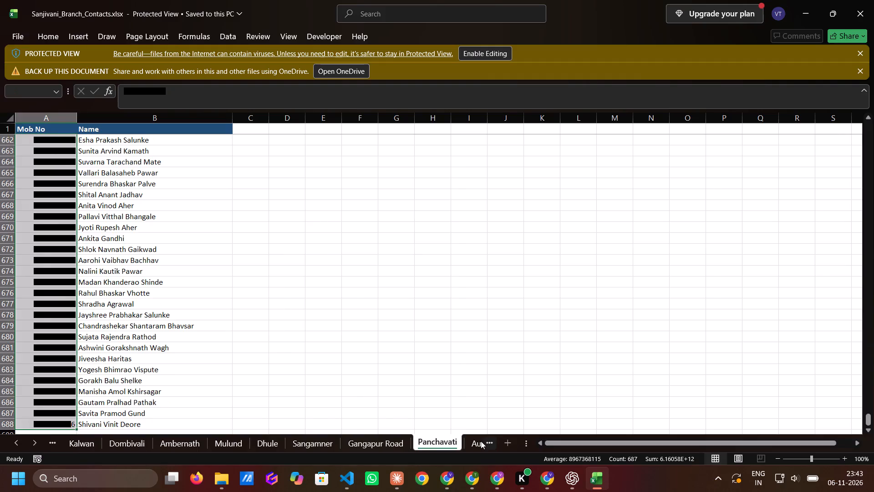
Check the contact counts of the Aundh and Canada Corner sheets by selecting their Mob No entries, and look through Canada Corner's last rows.
{"action": "left_click", "coordinate": [481, 441]}
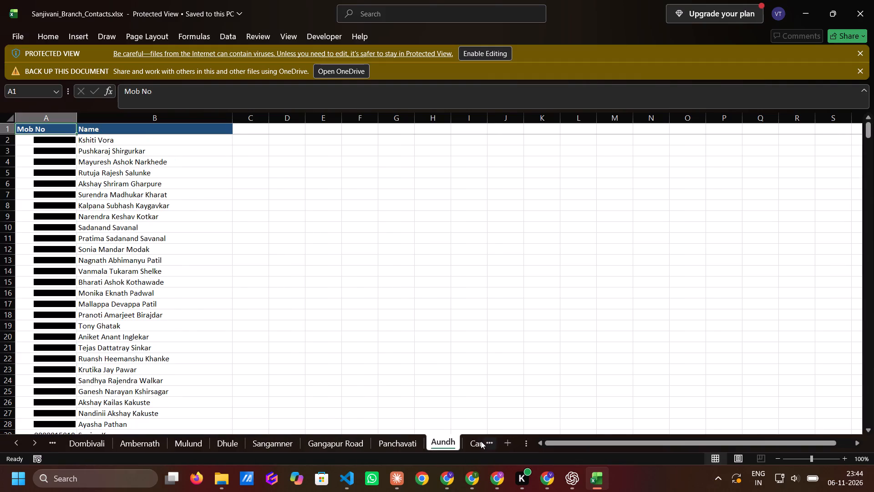
{"action": "key", "text": "Down"}
{"action": "key", "text": "ctrl+shift+Down"}
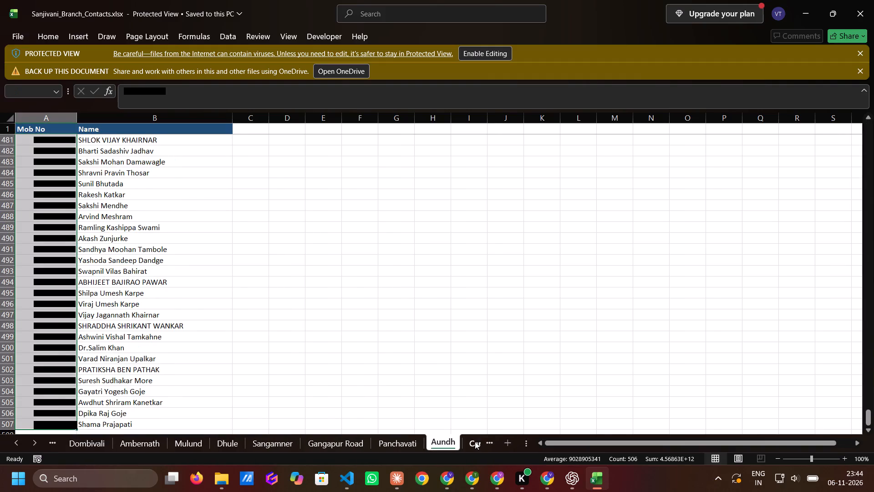
{"action": "left_click", "coordinate": [465, 442]}
{"action": "key", "text": "Down"}
{"action": "key", "text": "ctrl+shift+Down"}
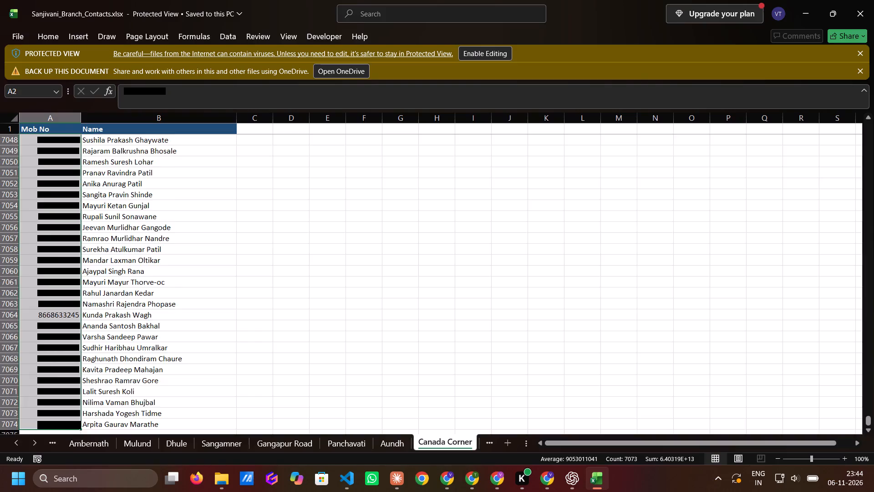
{"action": "scroll", "coordinate": [438, 385], "scroll_direction": "down", "scroll_amount": 2}
{"action": "scroll", "coordinate": [438, 385], "scroll_direction": "up", "scroll_amount": 12}
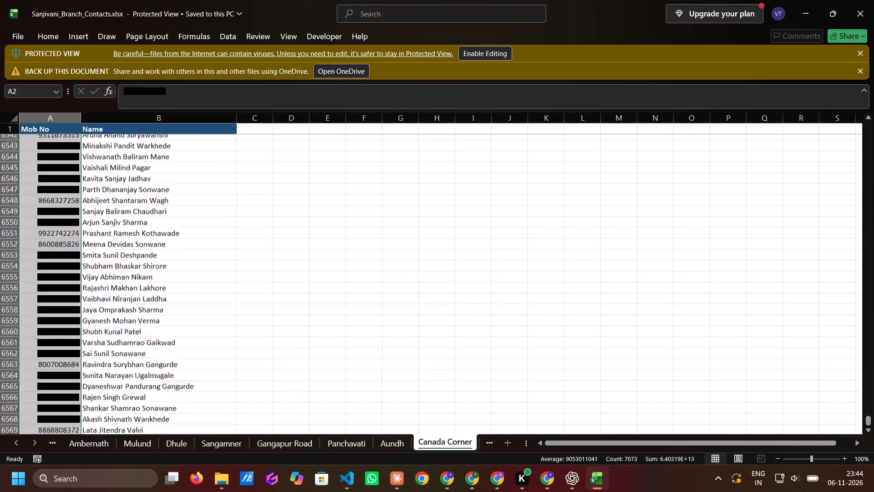
{"action": "scroll", "coordinate": [438, 385], "scroll_direction": "up", "scroll_amount": 1}
{"action": "left_click", "coordinate": [326, 322]}
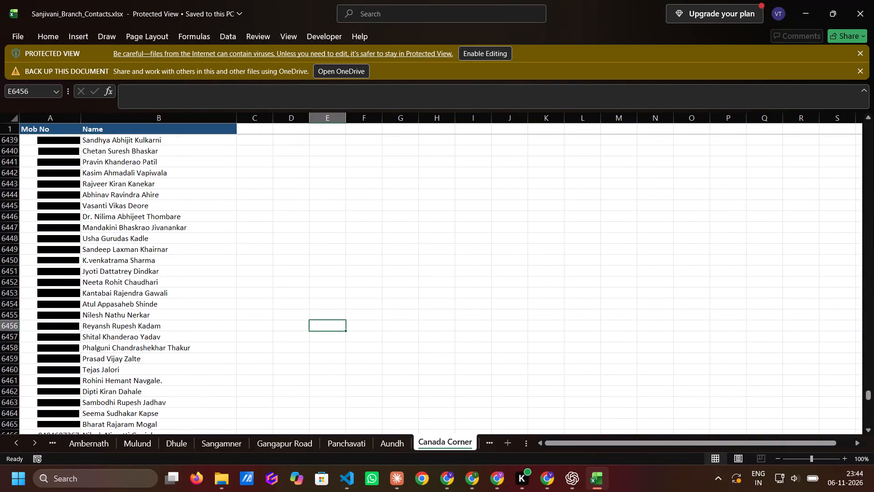
Return to the Nashik Road sheet of the branch contacts workbook and view its contacts from the start.
{"action": "key", "text": "alt+Tab"}
{"action": "key", "text": "alt+Tab"}
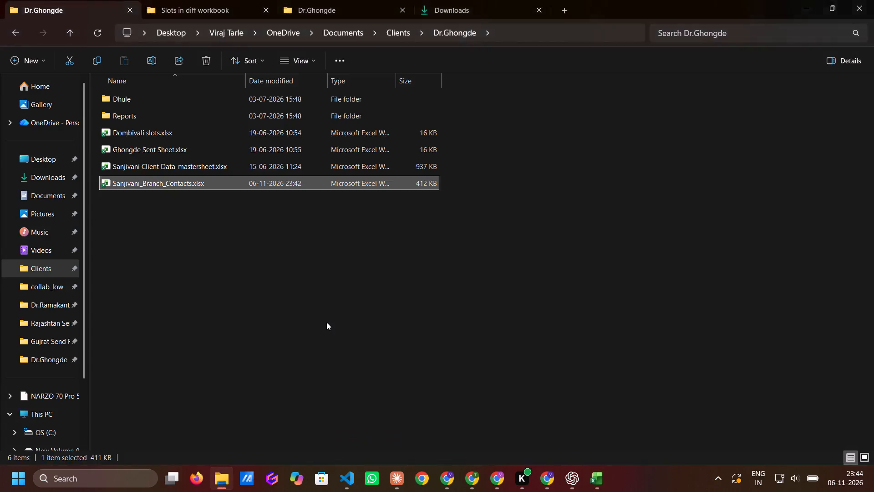
{"action": "triple_click", "coordinate": [15, 440]}
{"action": "triple_click", "coordinate": [15, 440]}
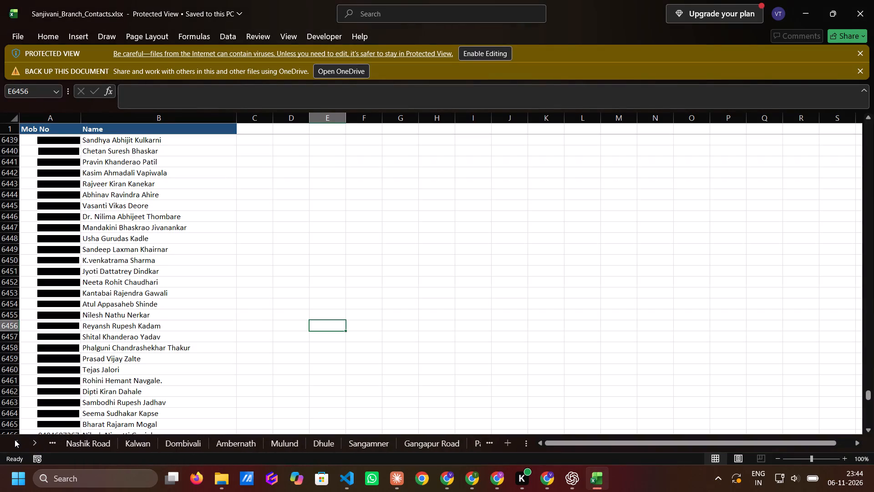
{"action": "left_click", "coordinate": [15, 440]}
{"action": "left_click", "coordinate": [84, 445]}
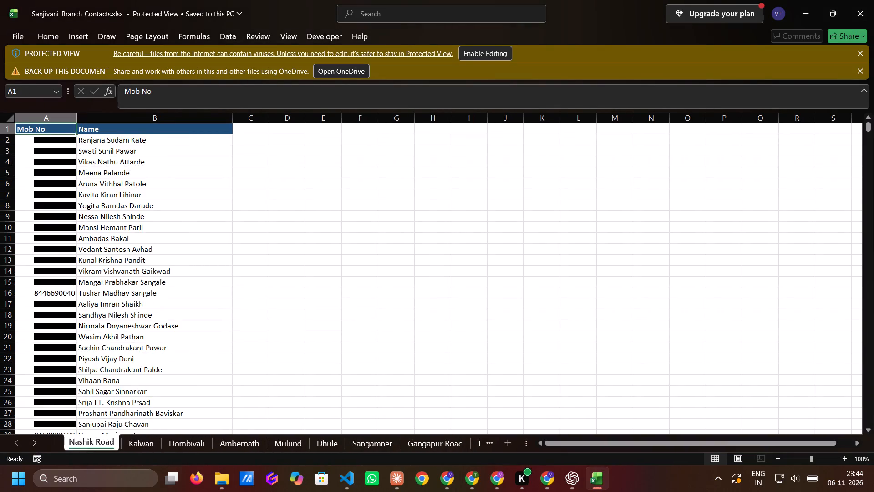
{"action": "scroll", "coordinate": [48, 306], "scroll_direction": "up", "scroll_amount": 5}
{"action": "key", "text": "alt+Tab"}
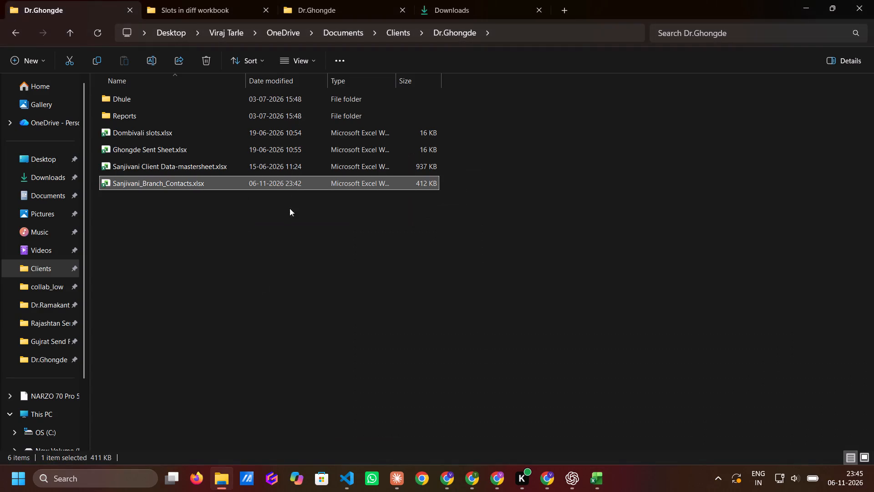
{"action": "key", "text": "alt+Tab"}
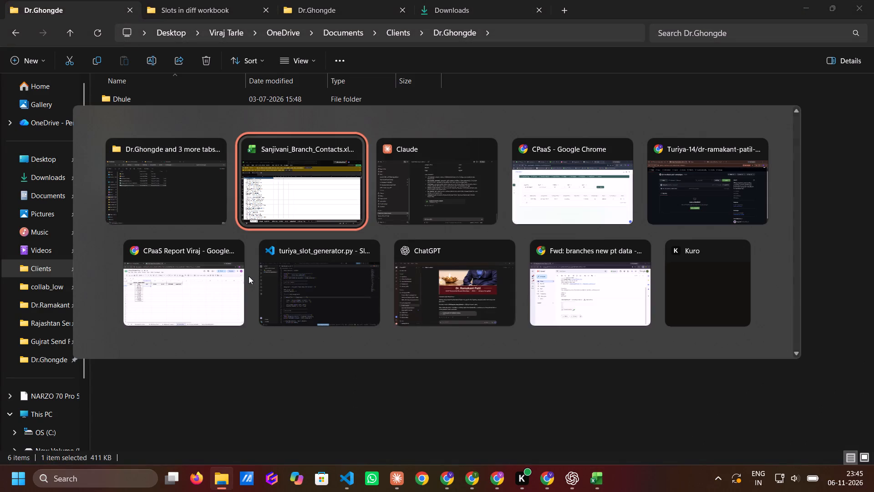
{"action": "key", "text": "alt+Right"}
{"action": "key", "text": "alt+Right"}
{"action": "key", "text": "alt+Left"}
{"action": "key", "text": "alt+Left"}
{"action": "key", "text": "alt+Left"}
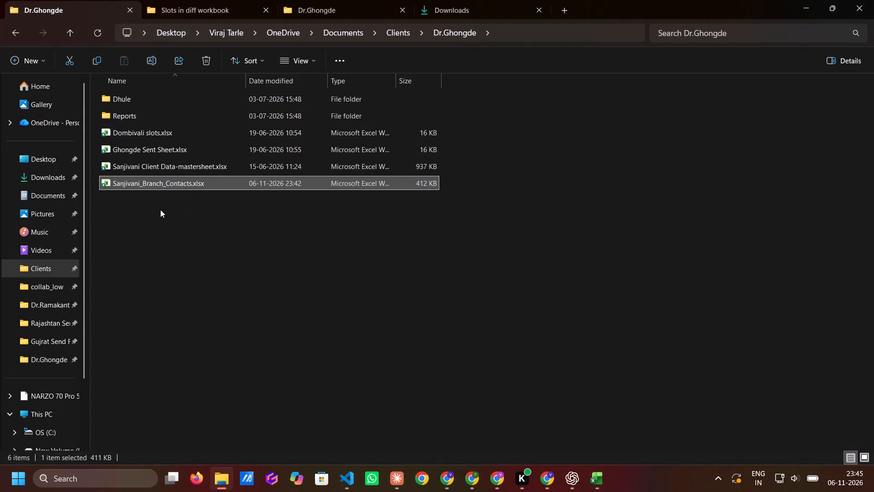
Open contacts.xlsx from the Slots in diff workbook folder and clear all existing contacts below the Mob no and Name headers.
{"action": "left_click", "coordinate": [235, 4]}
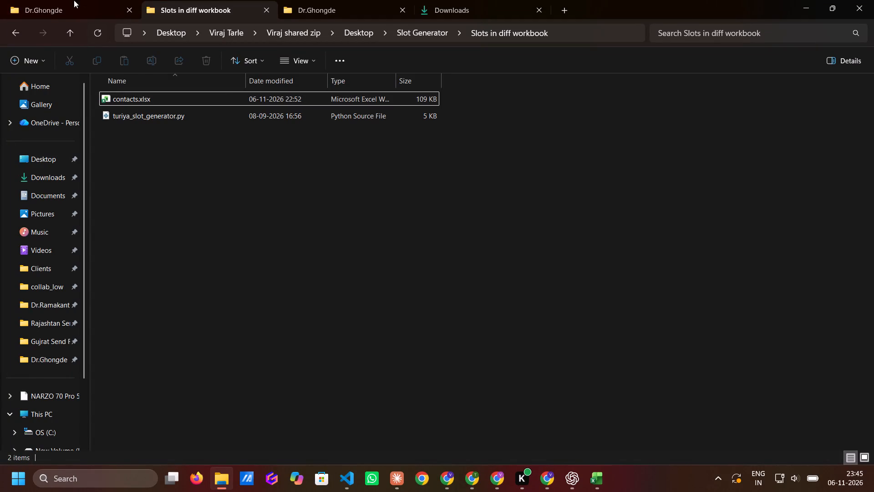
{"action": "double_click", "coordinate": [150, 101]}
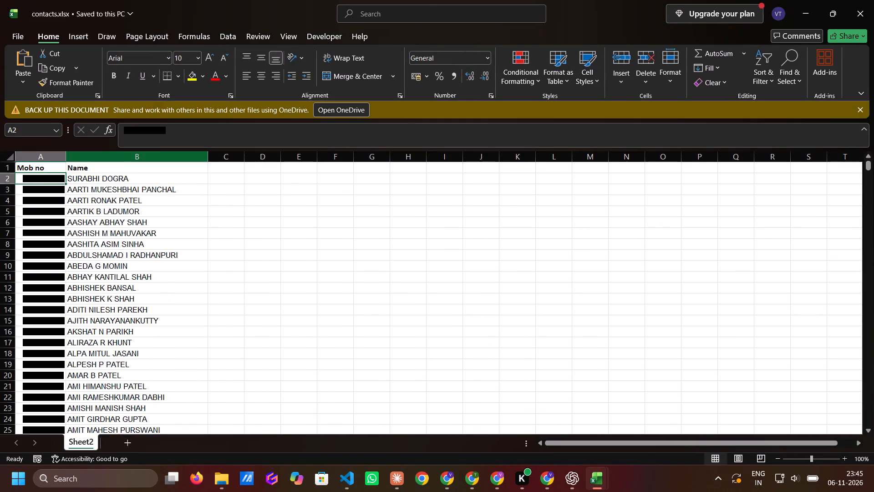
{"action": "key", "text": "shift+Down"}
{"action": "key", "text": "ctrl+shift+Down"}
{"action": "key", "text": "shift+Right"}
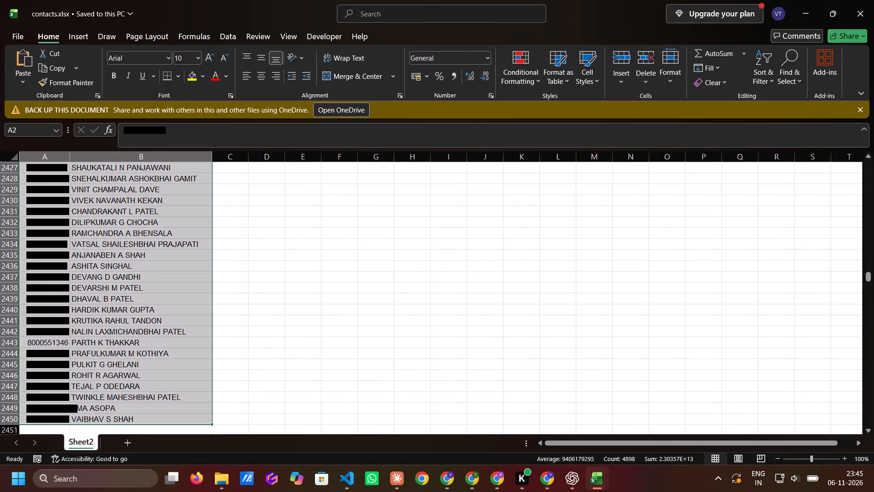
{"action": "key", "text": "Delete"}
{"action": "key", "text": "Down"}
{"action": "key", "text": "Up"}
Copy all Nashik Road mobile numbers and names from Sanjivani_Branch_Contacts.xlsx into contacts.xlsx starting at A2, and check the pasted rows.
{"action": "key", "text": "alt+Tab"}
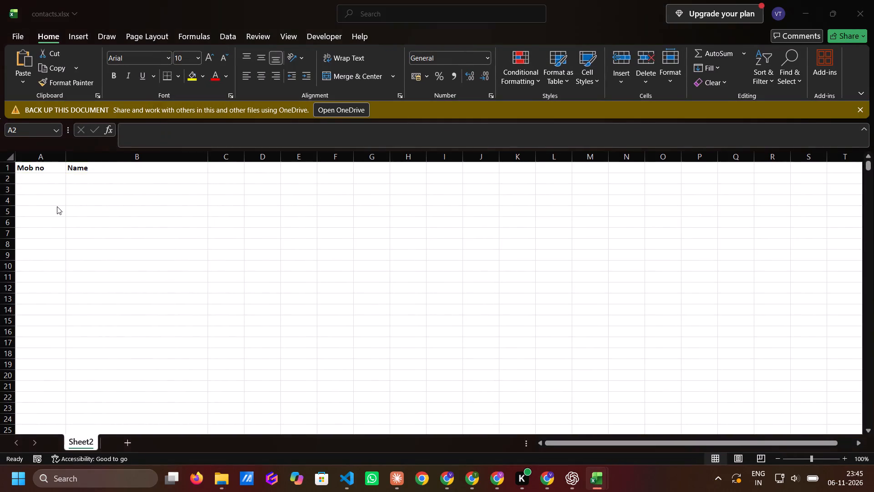
{"action": "key", "text": "Down"}
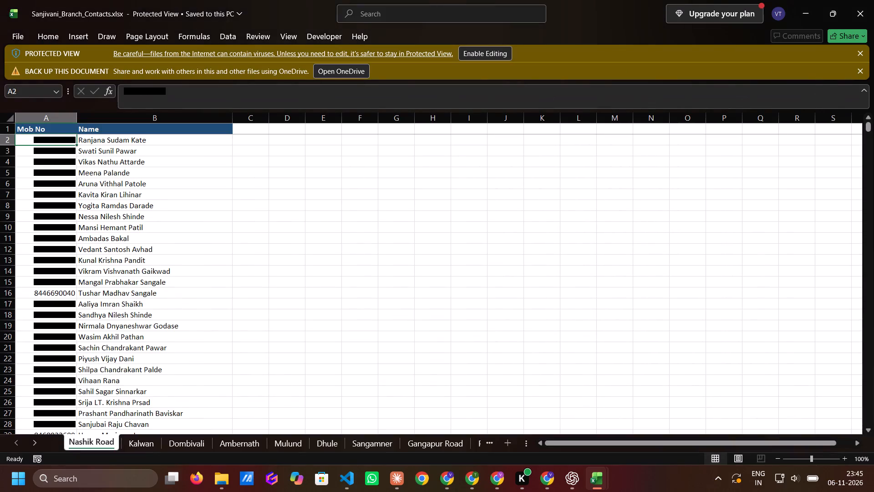
{"action": "key", "text": "ctrl+shift+Down"}
{"action": "key", "text": "shift+Right"}
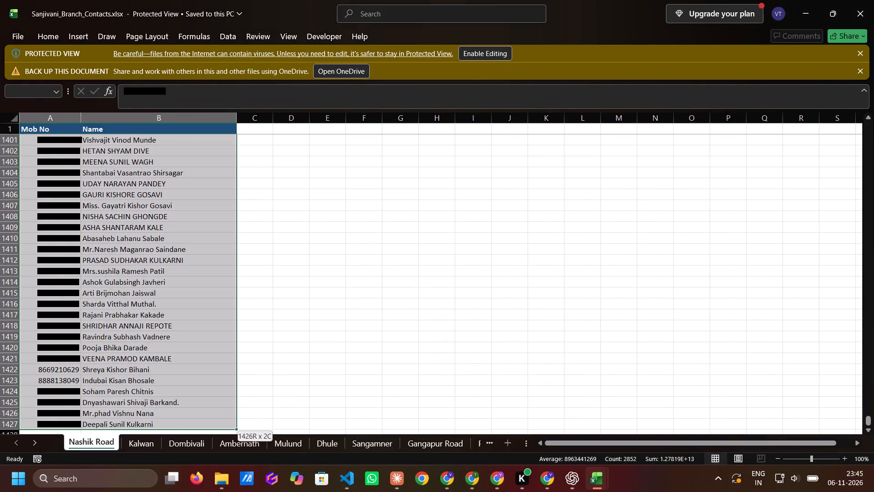
{"action": "key", "text": "ctrl+c"}
{"action": "key", "text": "Tab"}
{"action": "key", "text": "alt+Tab"}
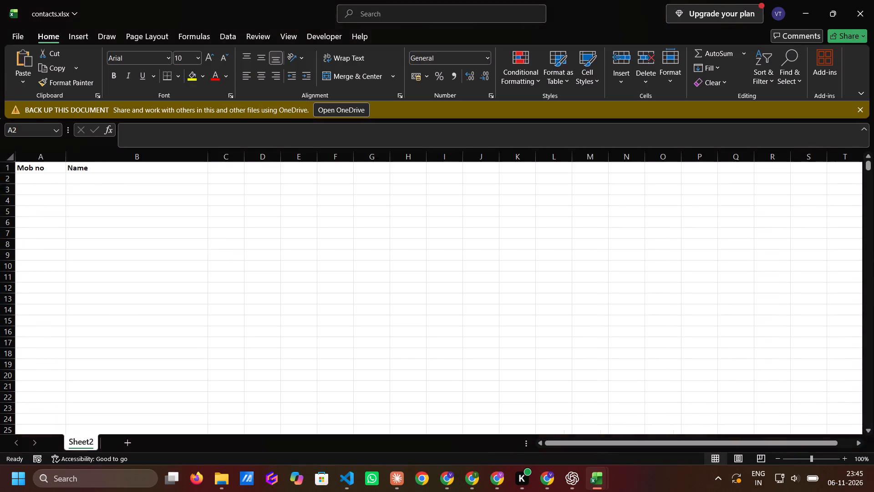
{"action": "key", "text": "ctrl+v"}
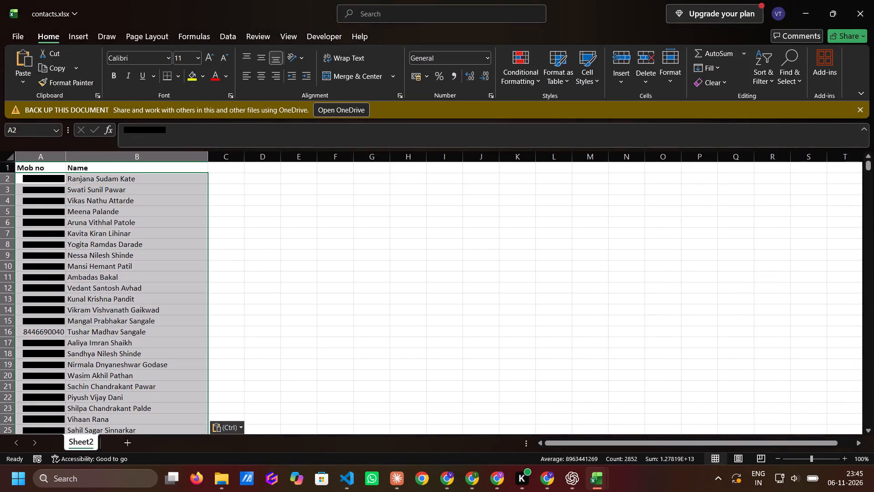
{"action": "key", "text": "Down"}
{"action": "key", "text": "Up"}
{"action": "key", "text": "ctrl+shift+Down"}
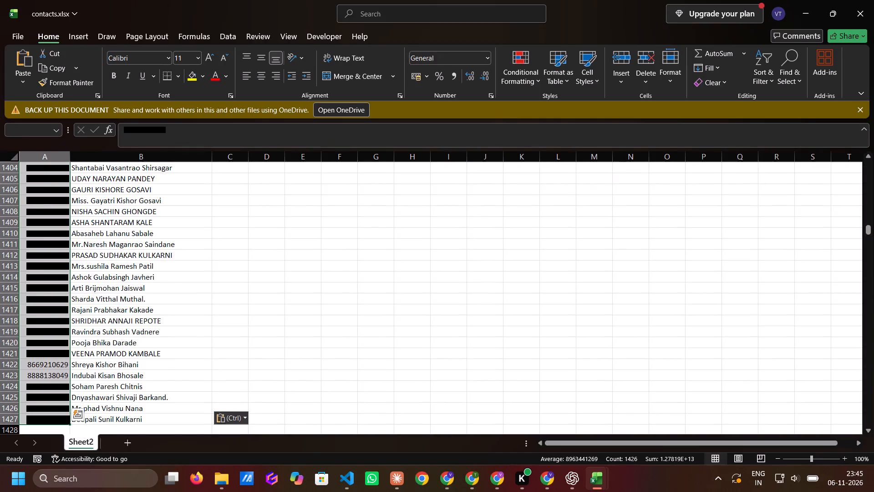
{"action": "key", "text": "Down"}
Save contacts.xlsx with the Nashik Road contacts.
{"action": "key", "text": "alt+Tab"}
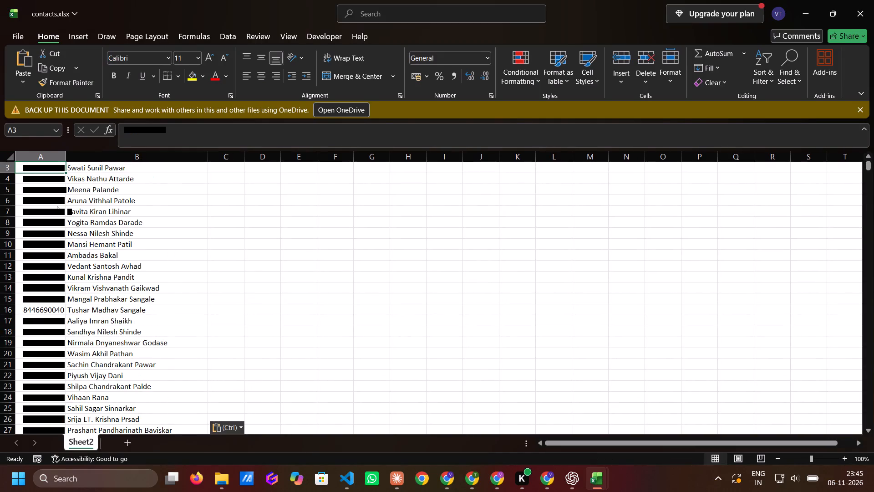
{"action": "key", "text": "alt+Right"}
{"action": "key", "text": "alt+Right"}
{"action": "key", "text": "alt+Left"}
{"action": "key", "text": "alt+Down"}
{"action": "key", "text": "alt+Right"}
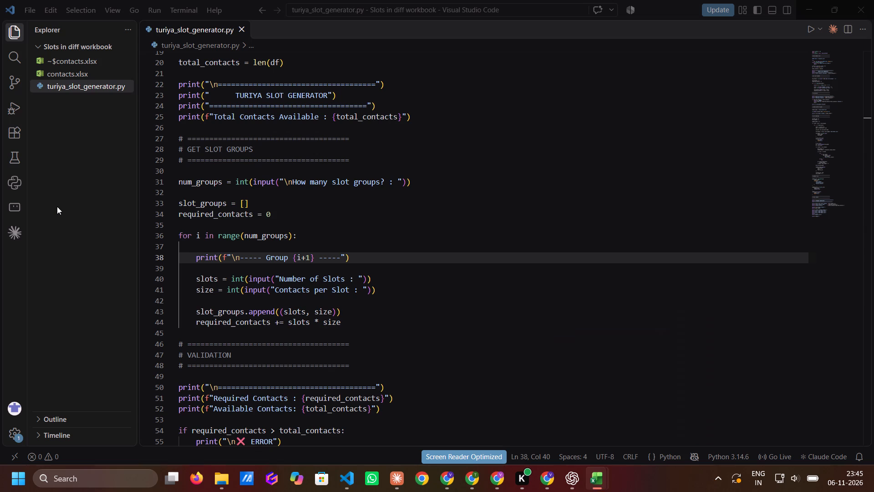
{"action": "key", "text": "alt+Tab"}
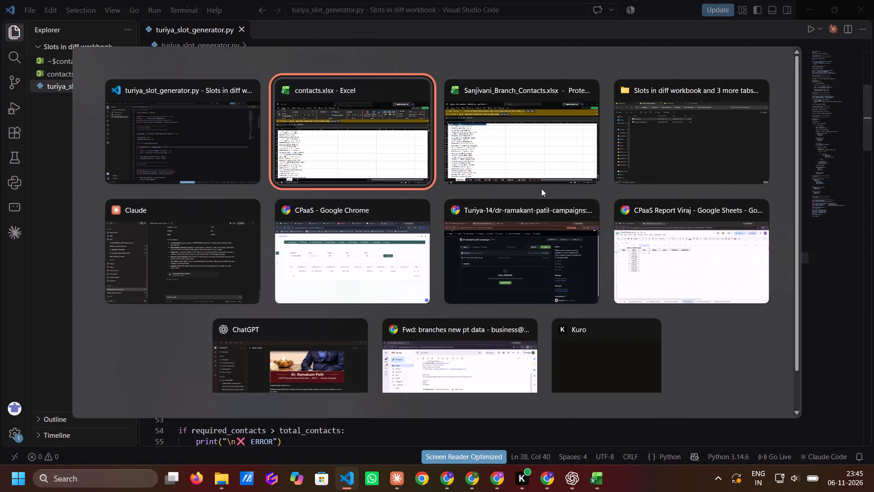
{"action": "key", "text": "ctrl+s"}
Switch to Visual Studio Code and run turiya_slot_generator.py.
{"action": "key", "text": "alt+Tab"}
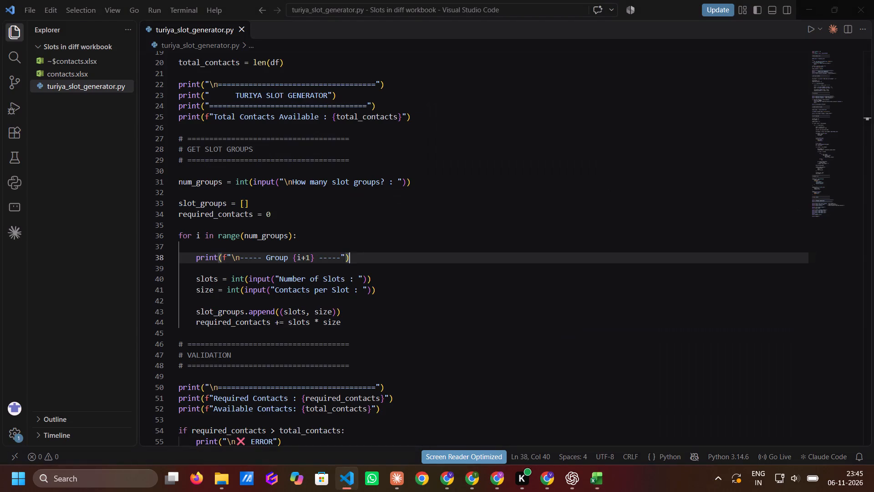
{"action": "left_click", "coordinate": [541, 189]}
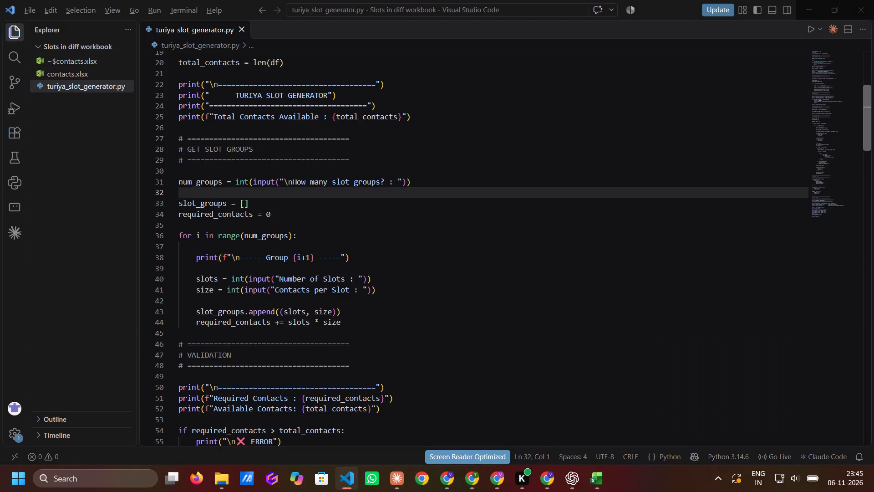
{"action": "key", "text": "ctrl+alt+n"}
{"action": "key", "text": "BackSpace"}
{"action": "left_click", "coordinate": [813, 29]}
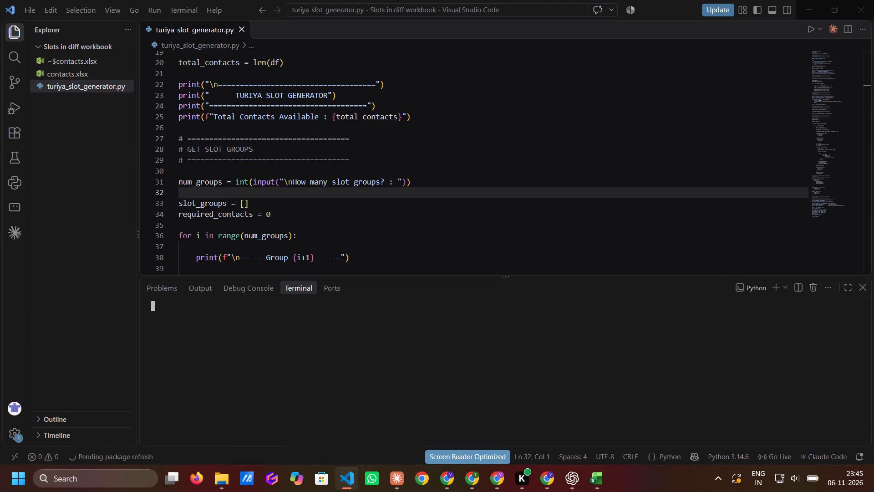
{"action": "left_click", "coordinate": [399, 395]}
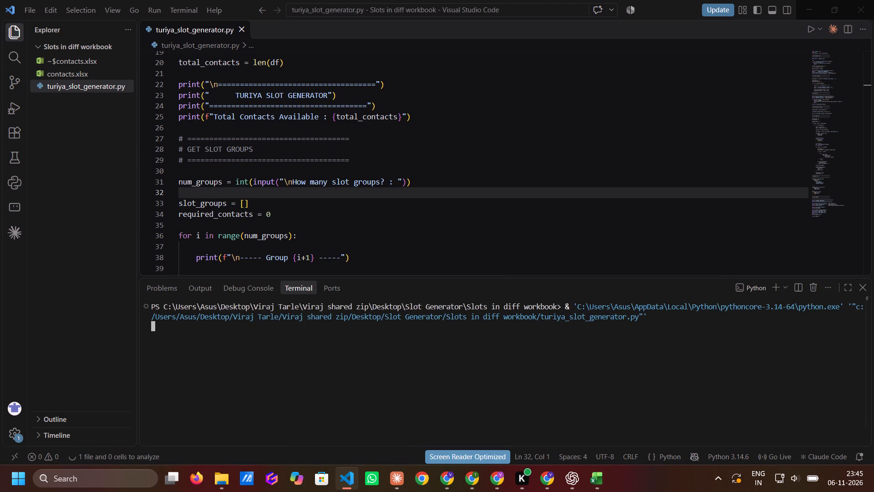
{"action": "left_click", "coordinate": [352, 396]}
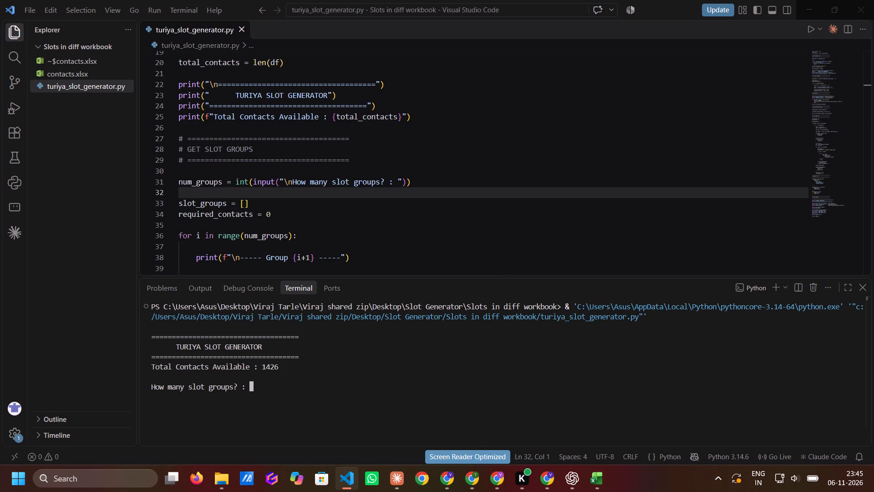
Generate the Nashik Road slot files with 2 slot groups: 4 slots of 300 contacts and 1 slot of 226, and review the output.
{"action": "key", "text": "2"}
{"action": "key", "text": "Return"}
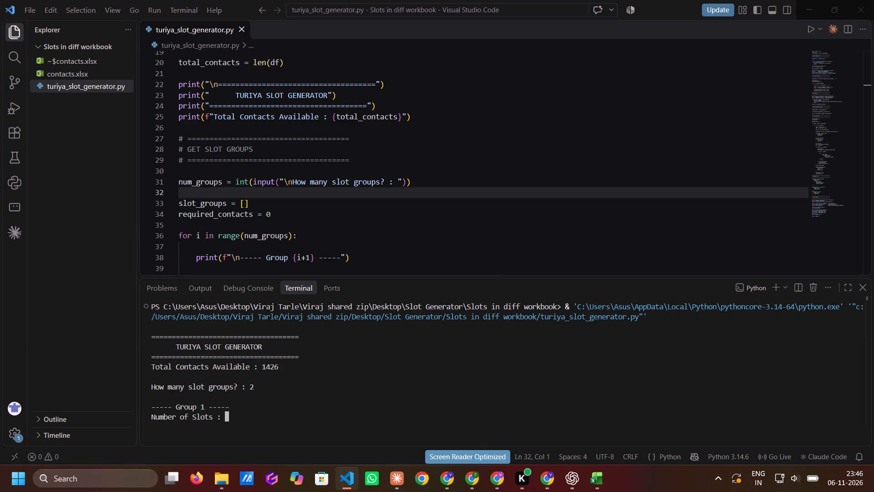
{"action": "key", "text": "3"}
{"action": "key", "text": "BackSpace"}
{"action": "key", "text": "4"}
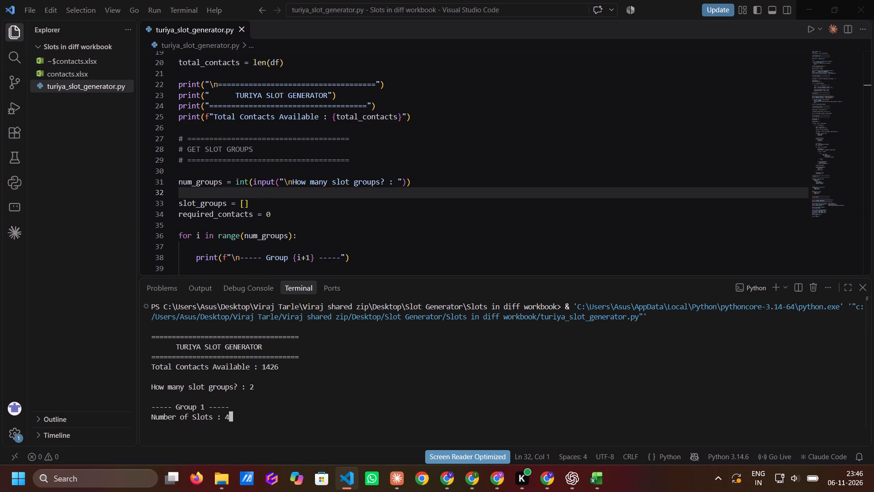
{"action": "key", "text": "Return"}
{"action": "type", "text": "300"}
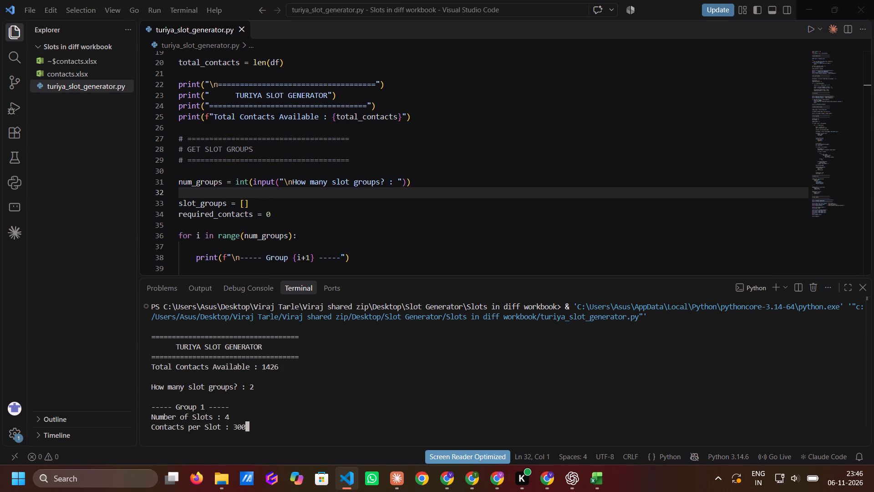
{"action": "key", "text": "Return"}
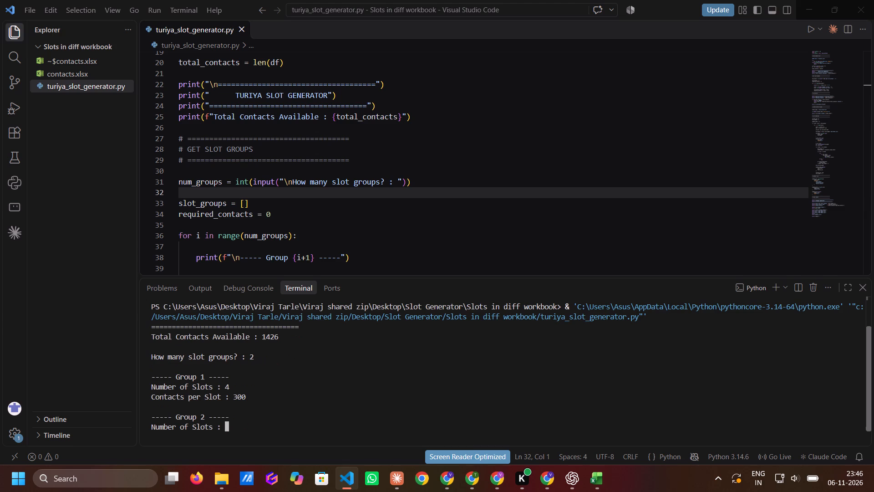
{"action": "key", "text": "1"}
{"action": "key", "text": "Return"}
{"action": "type", "text": "226"}
{"action": "key", "text": "Return"}
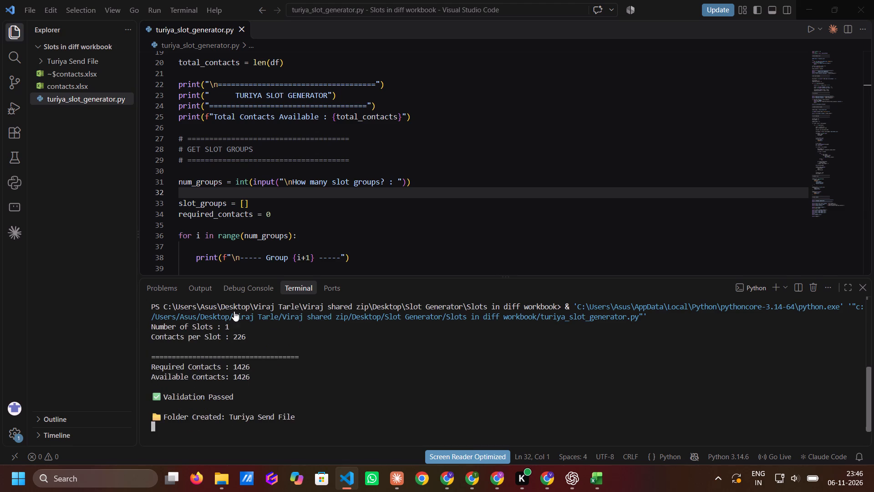
{"action": "scroll", "coordinate": [302, 389], "scroll_direction": "up", "scroll_amount": 1}
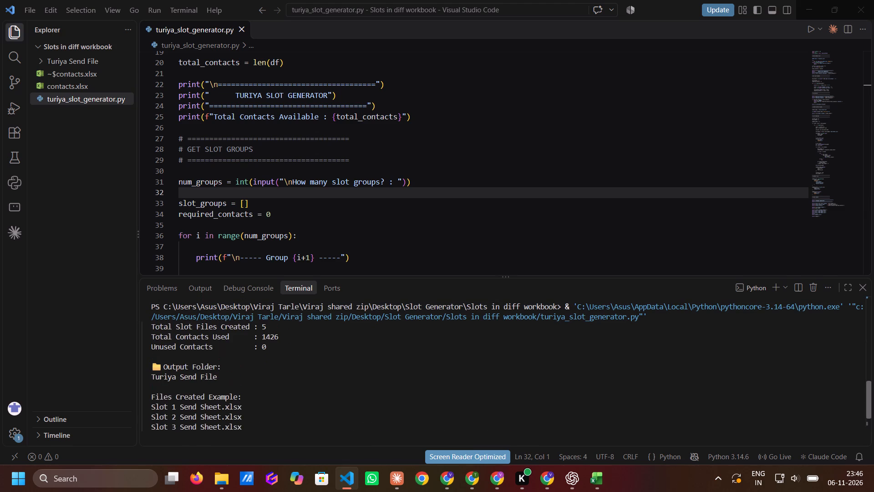
{"action": "scroll", "coordinate": [302, 389], "scroll_direction": "up", "scroll_amount": 2}
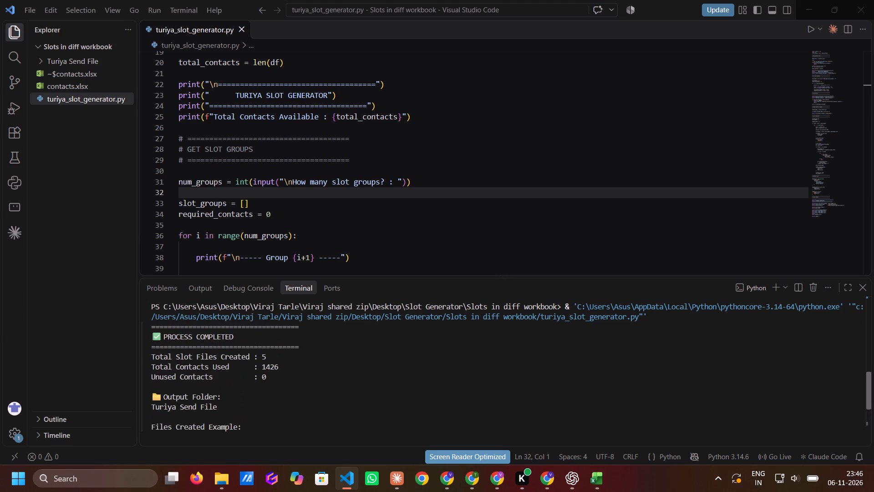
{"action": "scroll", "coordinate": [302, 389], "scroll_direction": "up", "scroll_amount": 1}
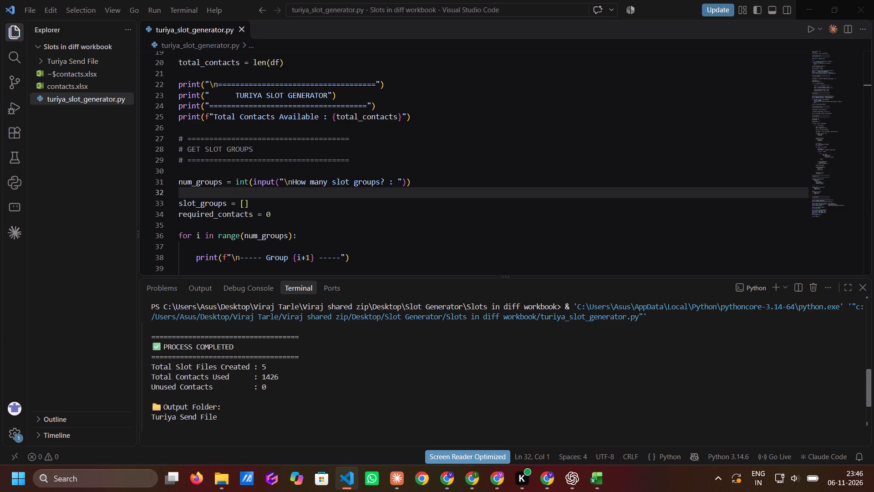
{"action": "key", "text": "alt+Tab"}
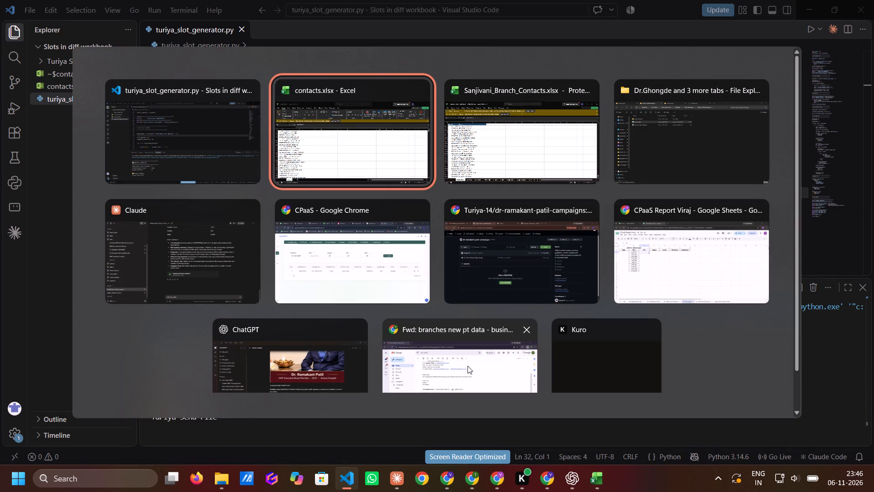
{"action": "key", "text": "alt+Tab"}
{"action": "key", "text": "alt+Tab"}
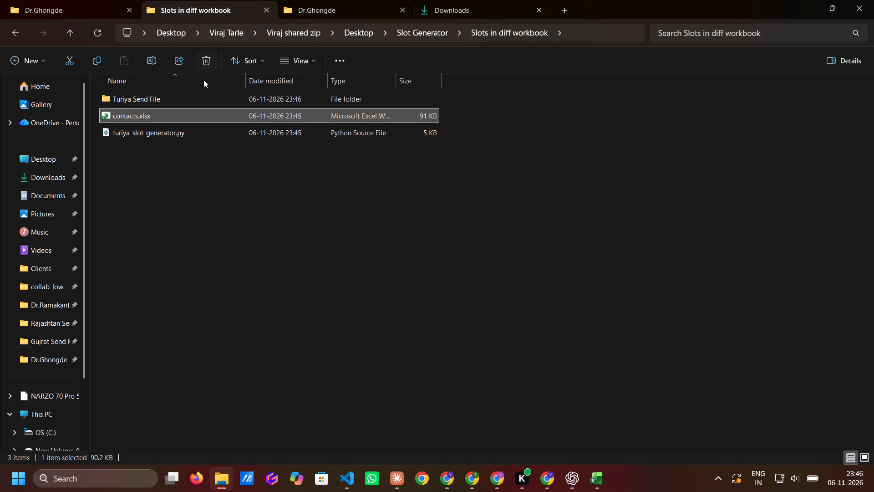
{"action": "left_click", "coordinate": [183, 98]}
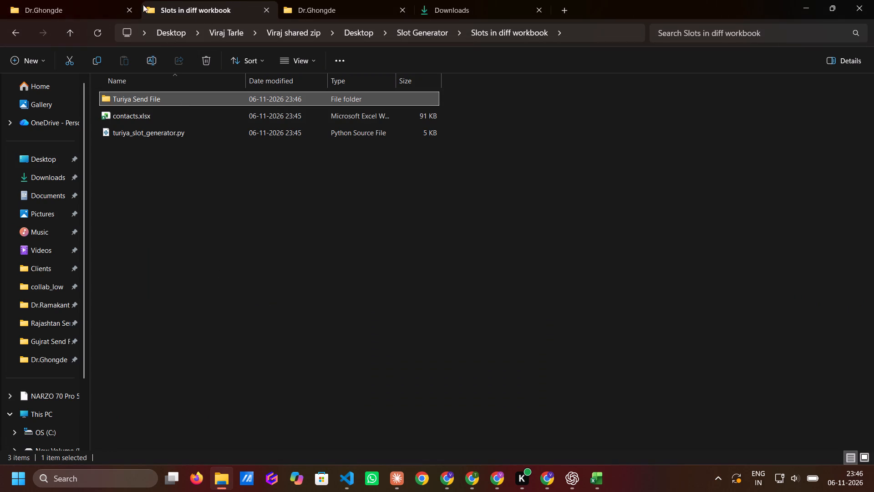
{"action": "left_click", "coordinate": [301, 11]}
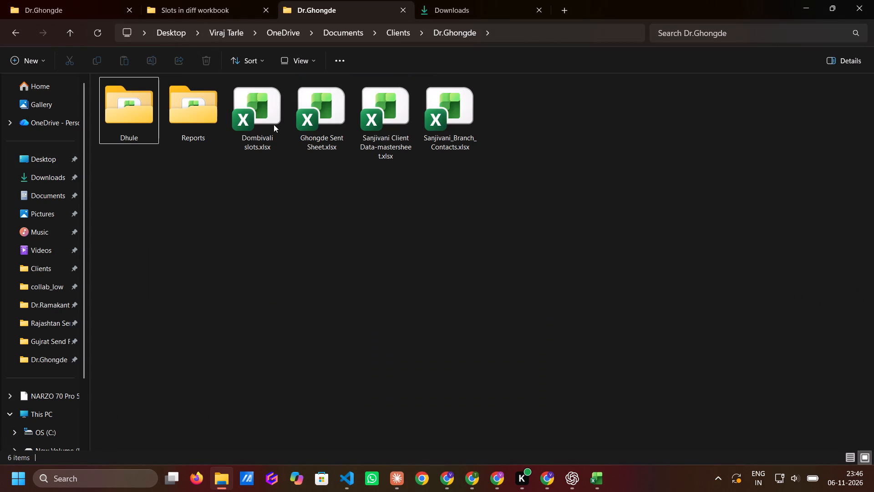
{"action": "left_click", "coordinate": [275, 123]}
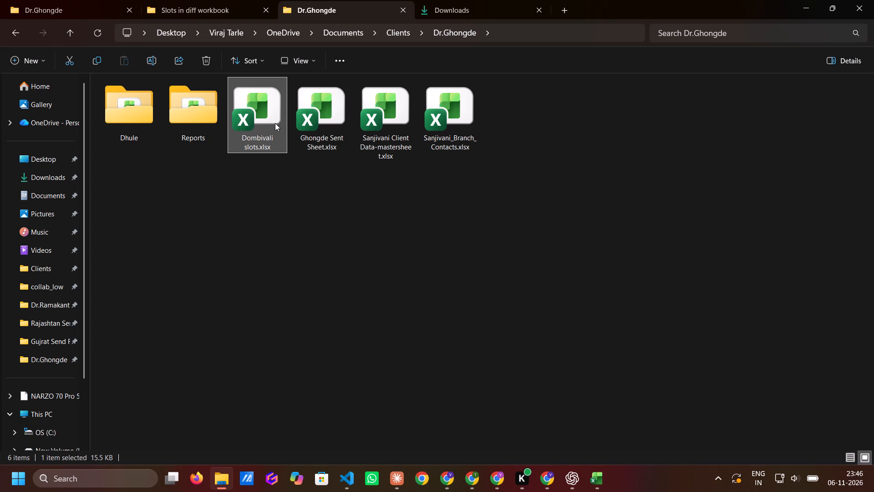
{"action": "key", "text": "shift+Right"}
{"action": "key", "text": "shift+Left"}
{"action": "key", "text": "Delete"}
{"action": "key", "text": "Left"}
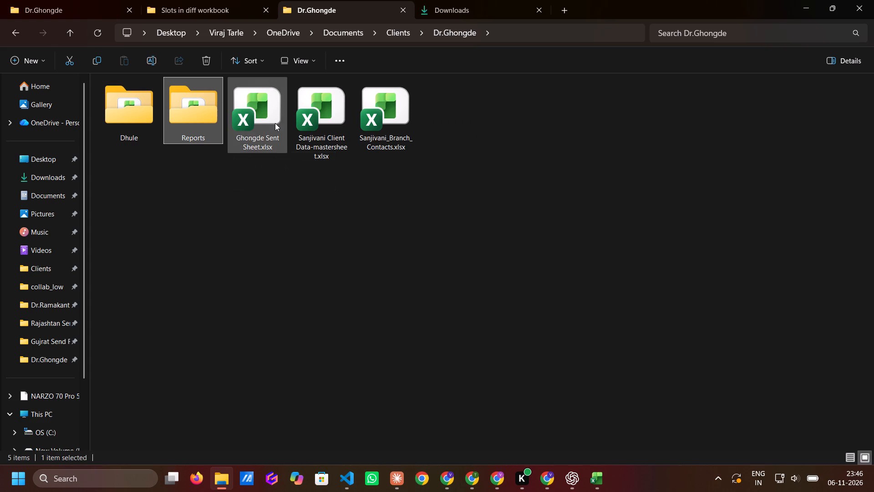
{"action": "key", "text": "shift+Left"}
{"action": "key", "text": "Delete"}
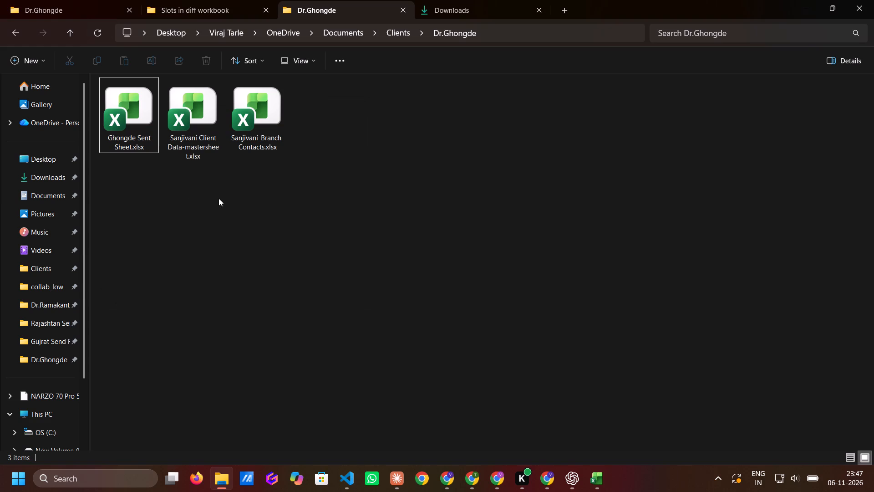
{"action": "left_click", "coordinate": [218, 198]}
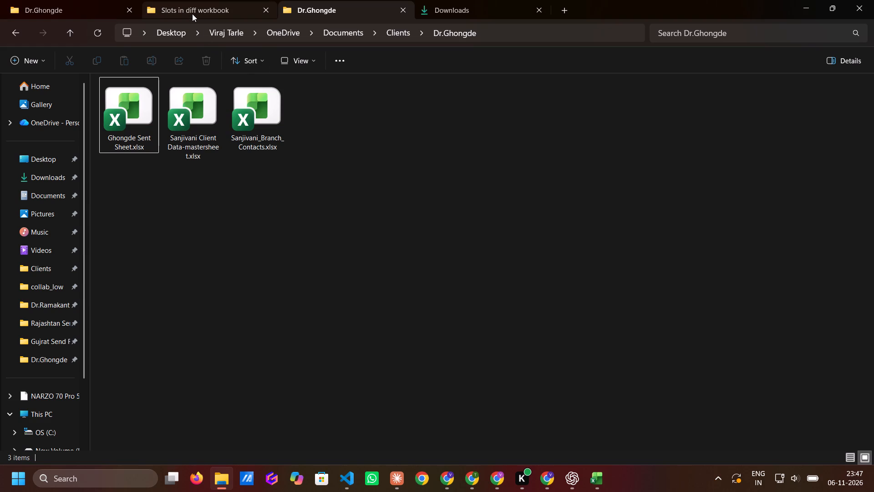
{"action": "left_click", "coordinate": [192, 14]}
{"action": "left_click", "coordinate": [202, 98]}
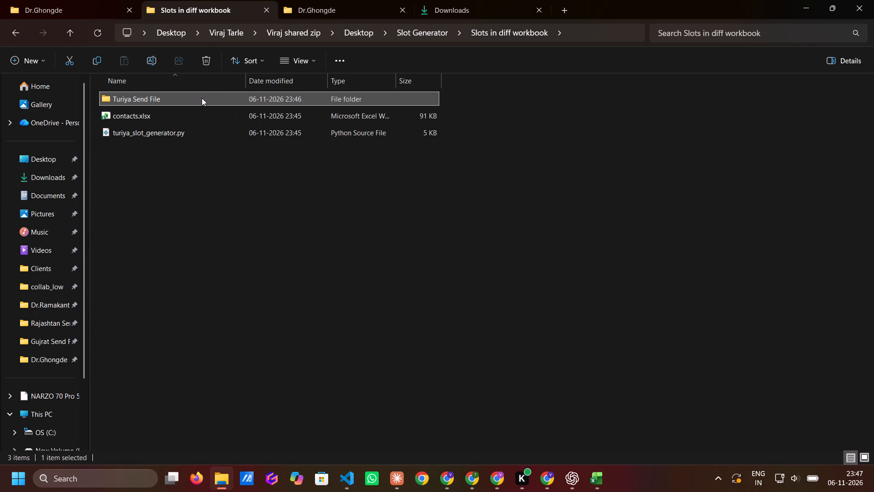
{"action": "key", "text": "ctrl+x"}
{"action": "left_click", "coordinate": [299, 243]}
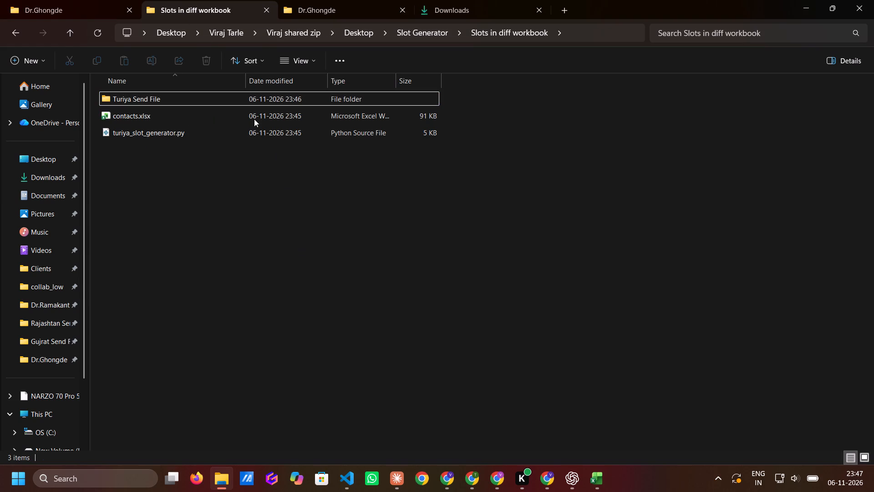
{"action": "left_click", "coordinate": [243, 95]}
{"action": "key", "text": "ctrl+x"}
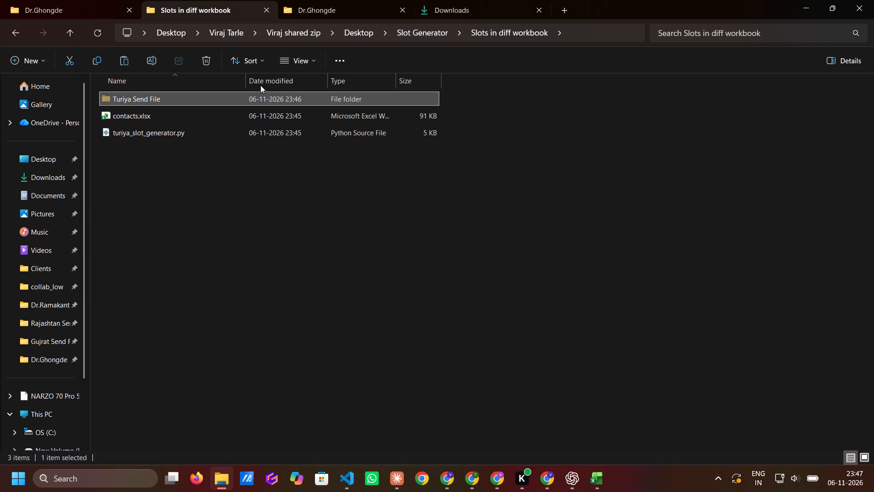
{"action": "left_click", "coordinate": [319, 7]}
{"action": "left_click", "coordinate": [202, 239]}
{"action": "key", "text": "ctrl+v"}
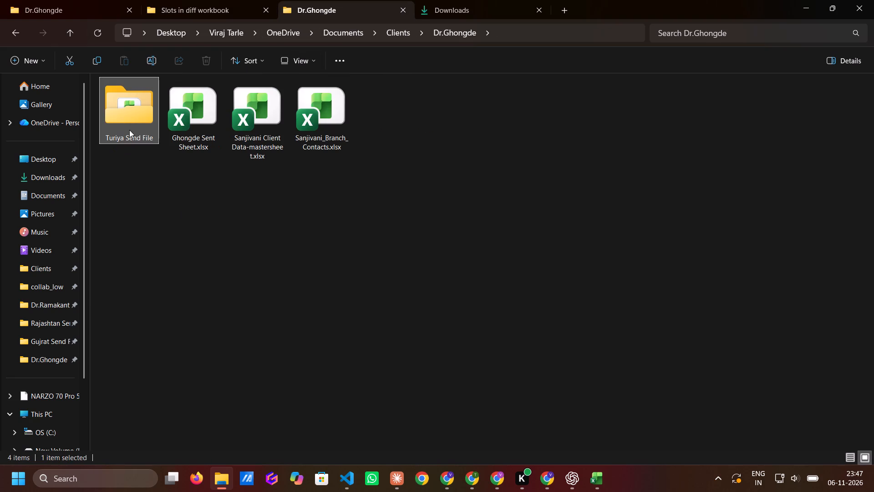
Rename the moved Turiya Send File folder as Nashik road.
{"action": "left_click", "coordinate": [146, 63]}
{"action": "type", "text": "Nashik"}
{"action": "key", "text": "space"}
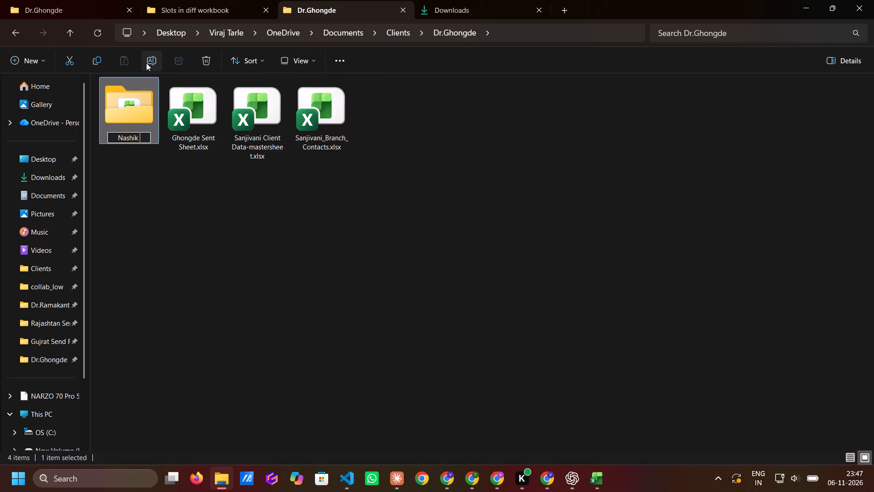
{"action": "type", "text": "road"}
{"action": "key", "text": "space"}
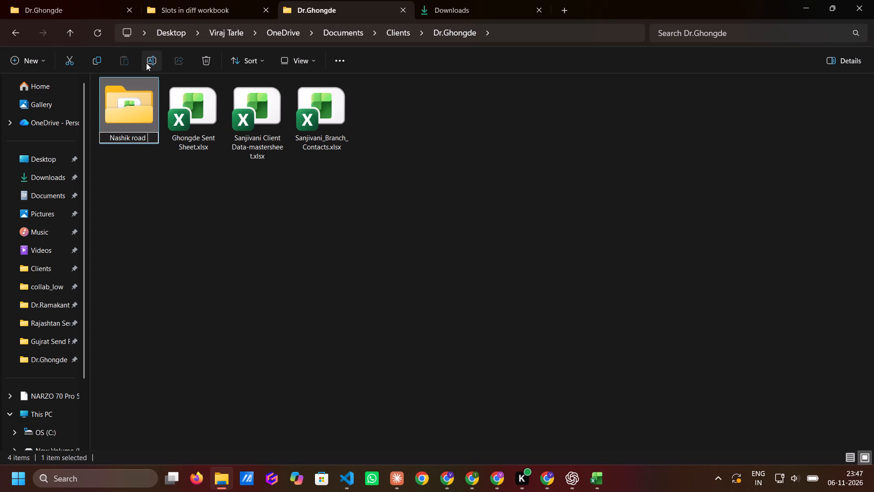
{"action": "key", "text": "Return"}
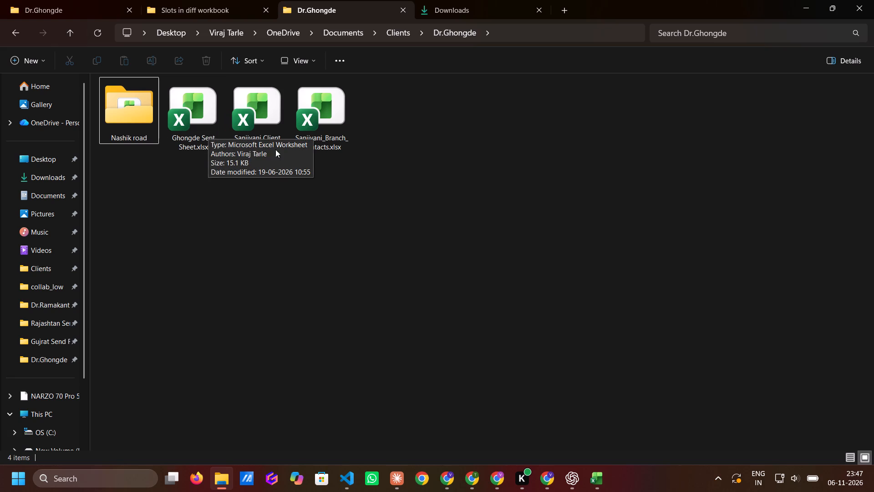
Switch to Sanjivani_Branch_Contacts.xlsx in Excel and copy all mobile numbers and names from the Kalwan sheet, without the header row.
{"action": "key", "text": "alt+Tab"}
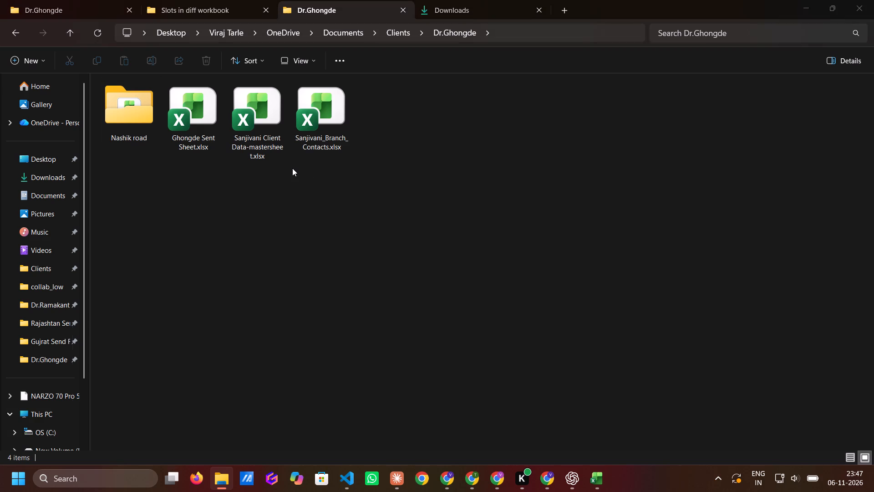
{"action": "key", "text": "alt+Right"}
{"action": "key", "text": "alt+Right"}
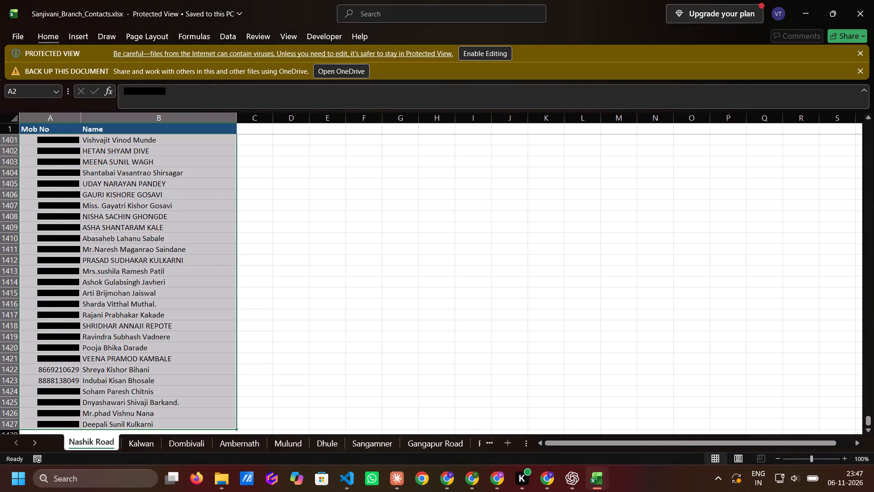
{"action": "left_click", "coordinate": [144, 450]}
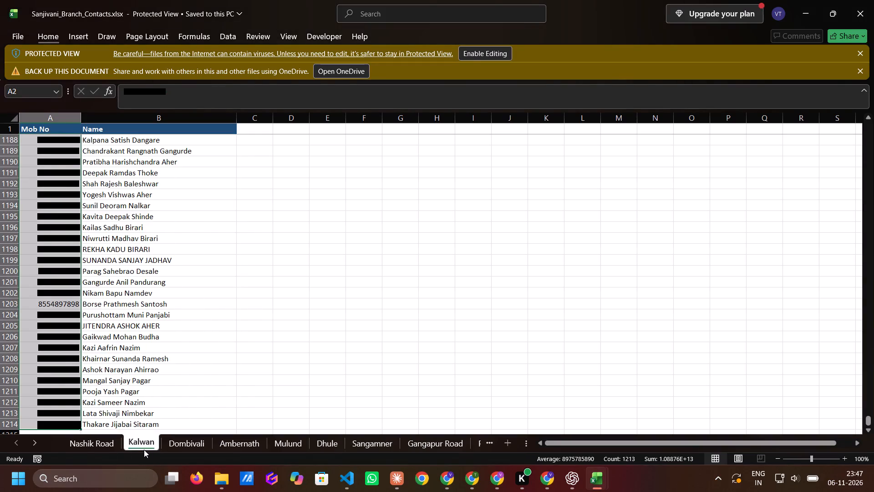
{"action": "key", "text": "Down"}
{"action": "key", "text": "Up"}
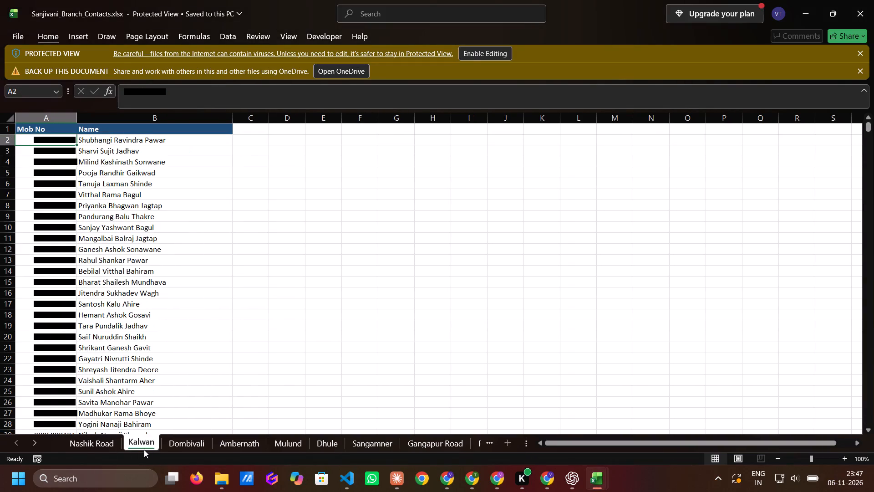
{"action": "key", "text": "Up"}
{"action": "key", "text": "Down"}
{"action": "key", "text": "ctrl+shift+Down"}
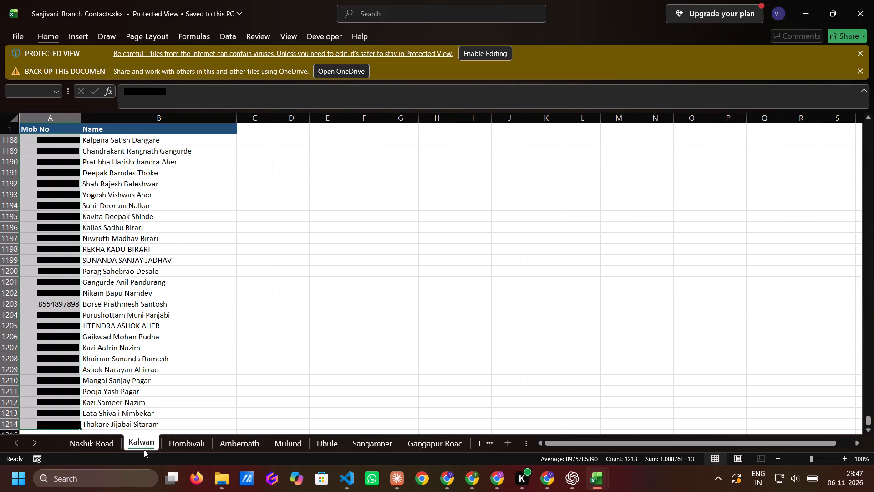
{"action": "key", "text": "Right"}
{"action": "key", "text": "Up"}
{"action": "key", "text": "Left"}
{"action": "key", "text": "Down"}
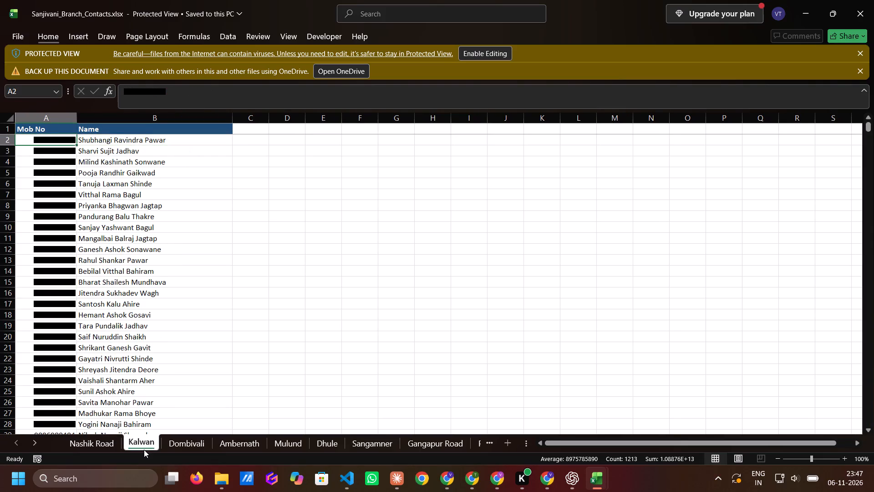
{"action": "key", "text": "ctrl+shift+Down"}
{"action": "key", "text": "shift+Right"}
{"action": "key", "text": "ctrl+c"}
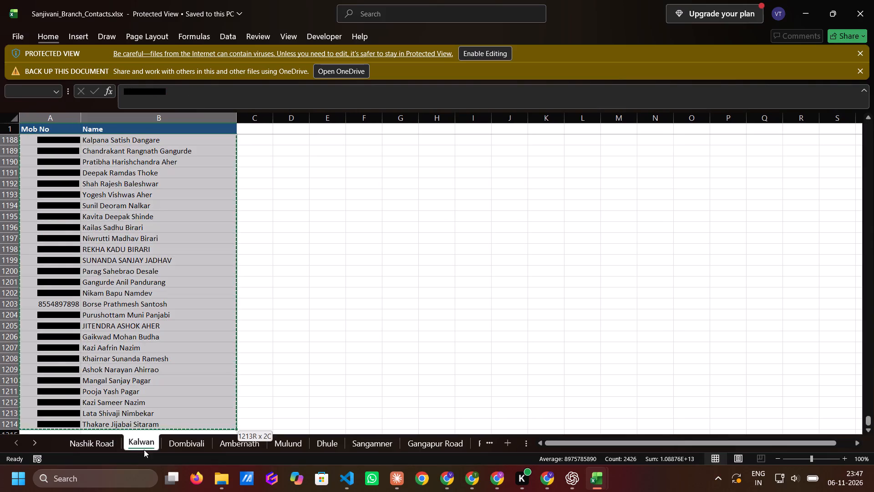
Switch to contacts.xlsx and paste the Kalwan contacts into a new sheet, starting at cell A2.
{"action": "key", "text": "alt+Tab"}
{"action": "key", "text": "alt+Tab"}
{"action": "key", "text": "alt+Right"}
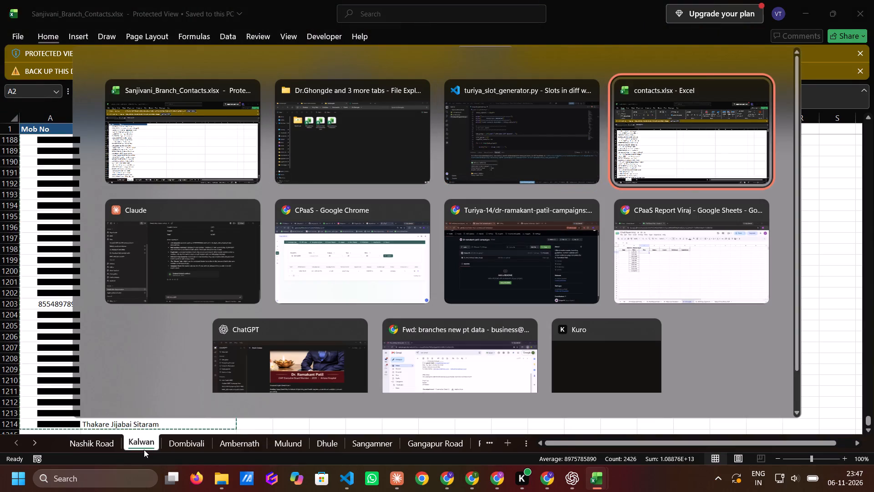
{"action": "left_click", "coordinate": [129, 444]}
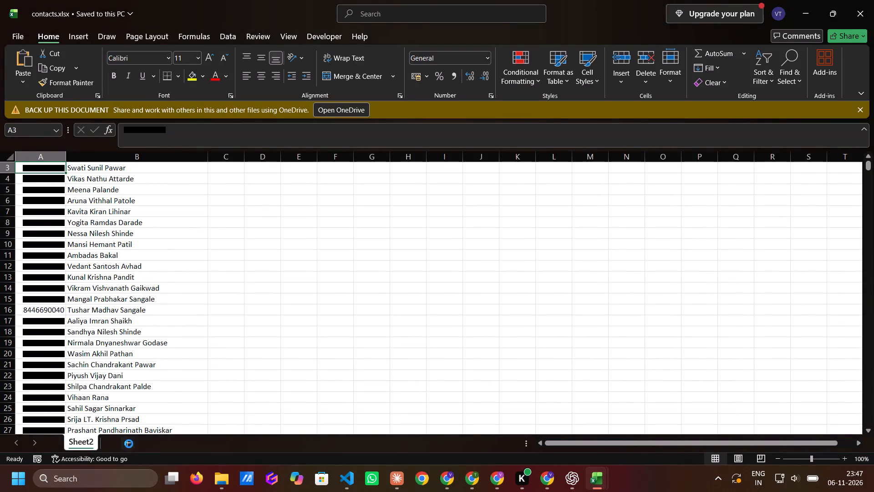
{"action": "key", "text": "Down"}
{"action": "key", "text": "ctrl+v"}
Enter the headers Mob no in A1 and Name in B1 of the new sheet.
{"action": "key", "text": "Up"}
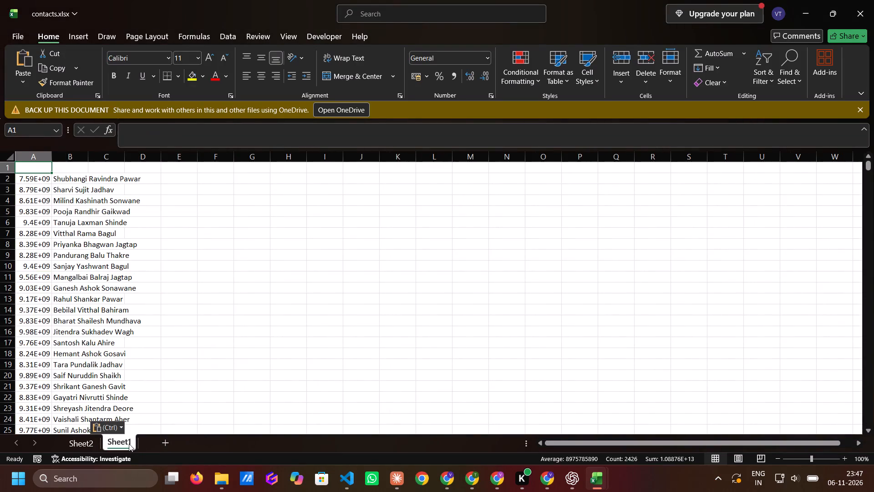
{"action": "type", "text": "Mob no"}
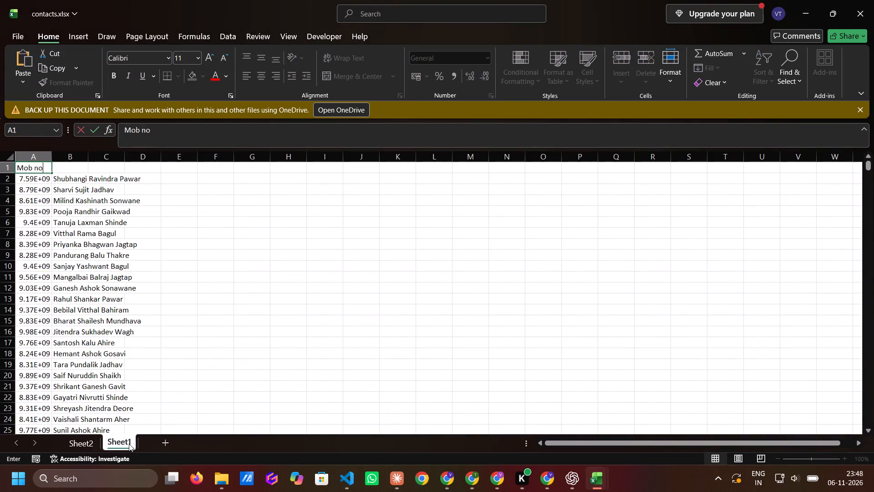
{"action": "key", "text": "Return"}
{"action": "key", "text": "Right"}
{"action": "key", "text": "Up"}
{"action": "type", "text": "Name"}
{"action": "key", "text": "Return"}
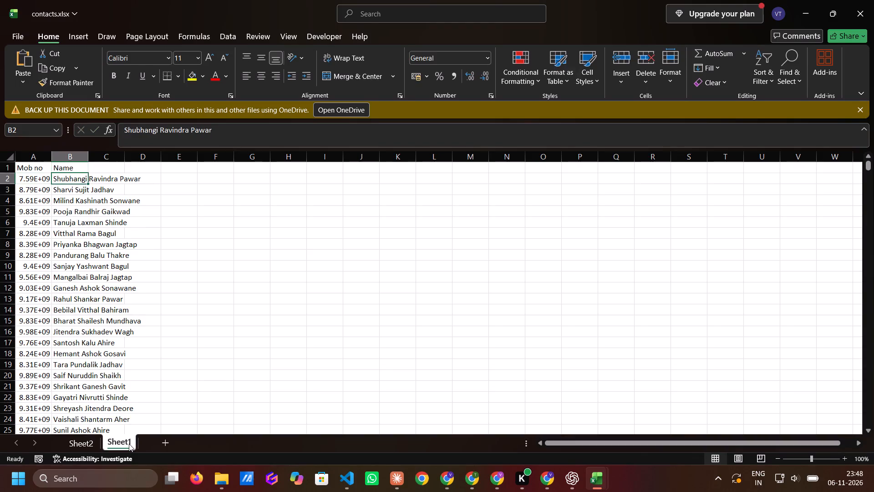
Delete Sheet2, which holds the Nashik Road contacts, from contacts.xlsx.
{"action": "left_click", "coordinate": [81, 438]}
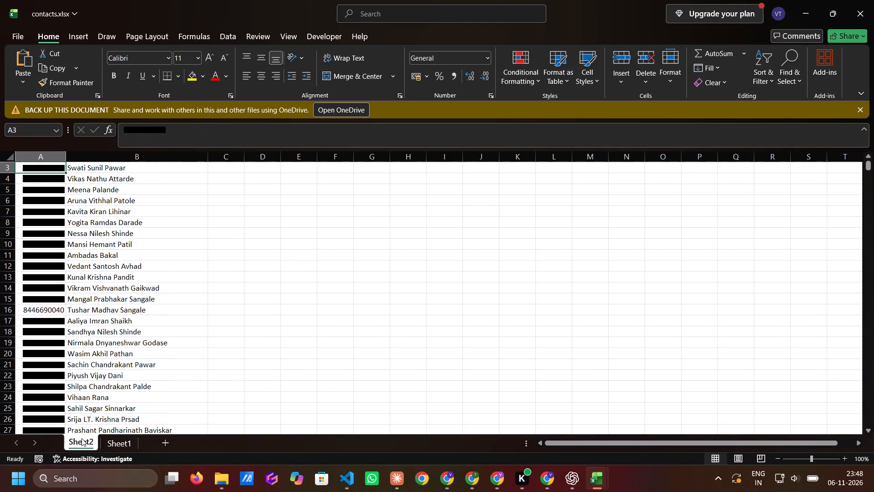
{"action": "right_click", "coordinate": [81, 438]}
{"action": "left_click", "coordinate": [120, 299]}
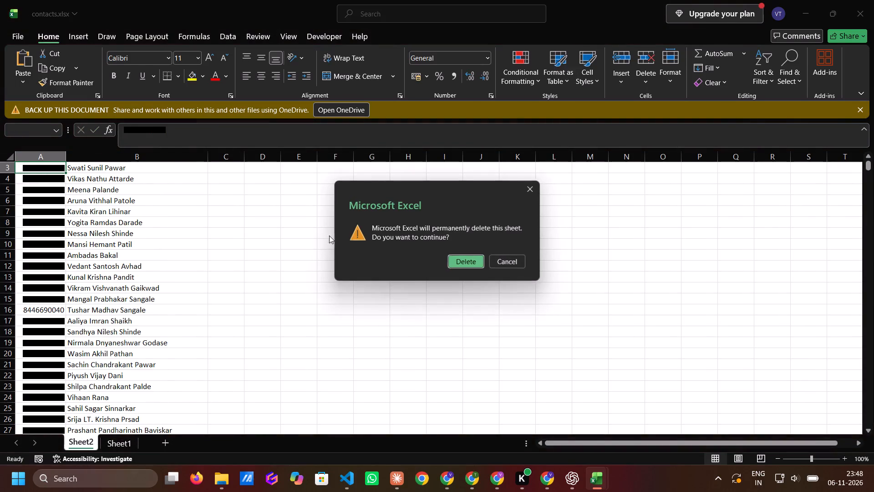
{"action": "left_click", "coordinate": [468, 258]}
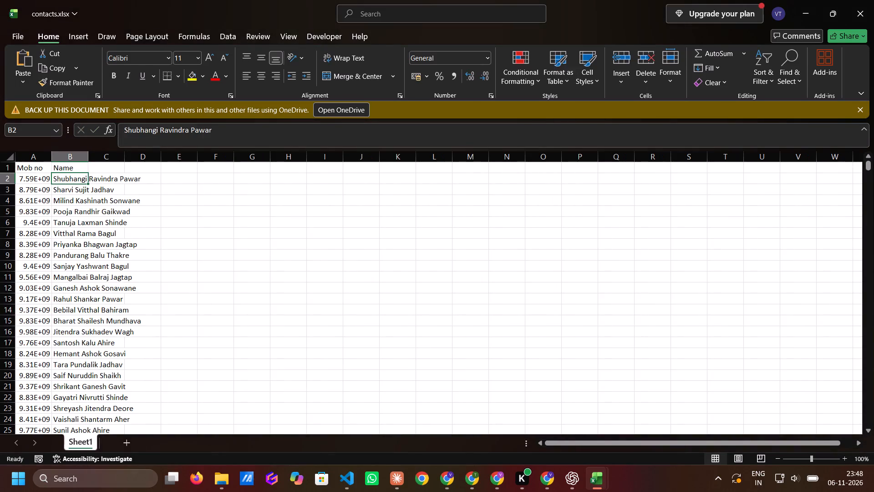
Fit columns A and B to their contents, save contacts.xlsx, and check the number of Kalwan contacts.
{"action": "double_click", "coordinate": [49, 153]}
{"action": "double_click", "coordinate": [94, 155]}
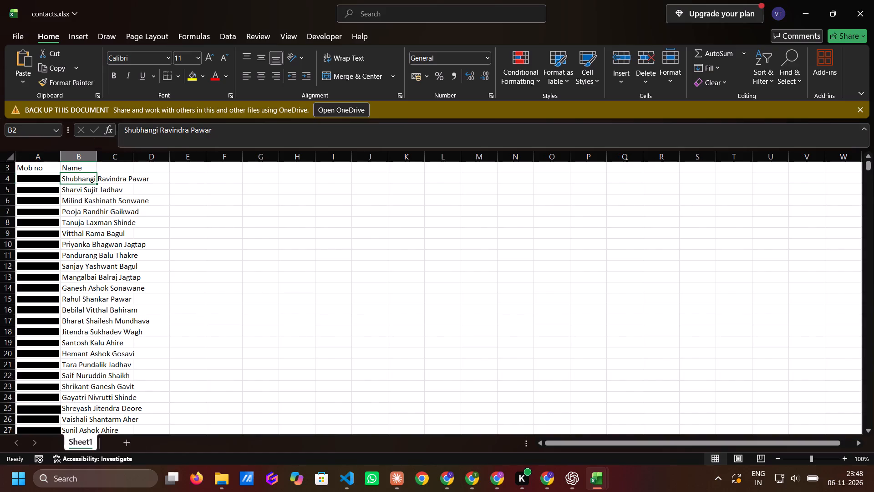
{"action": "left_click", "coordinate": [197, 274]}
{"action": "key", "text": "ctrl+s"}
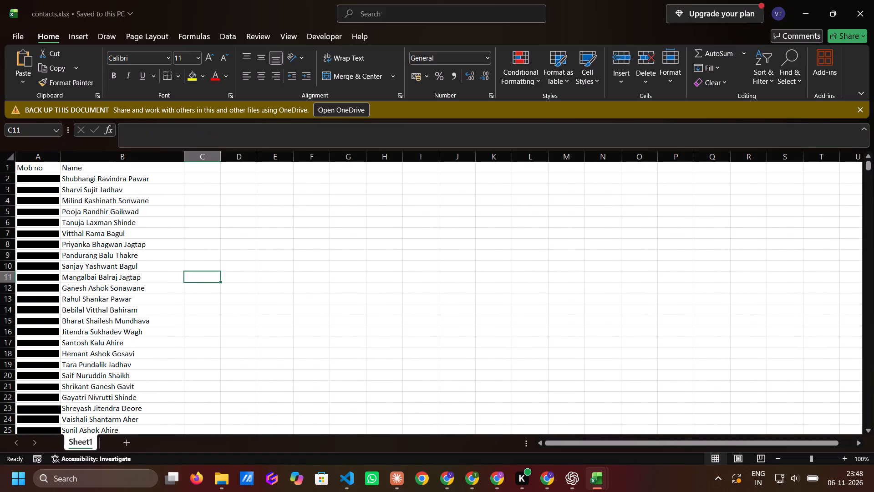
{"action": "left_click", "coordinate": [36, 180]}
{"action": "key", "text": "ctrl+shift+Down"}
{"action": "key", "text": "Right"}
{"action": "key", "text": "Down"}
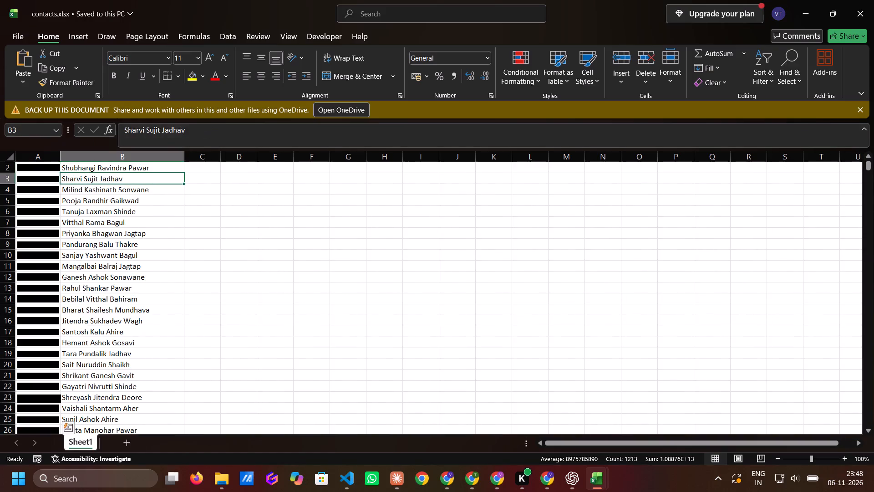
Switch to Visual Studio Code and run turiya_slot_generator.py on the Kalwan contacts.
{"action": "key", "text": "alt+Tab"}
{"action": "key", "text": "alt+Right"}
{"action": "key", "text": "alt+Right"}
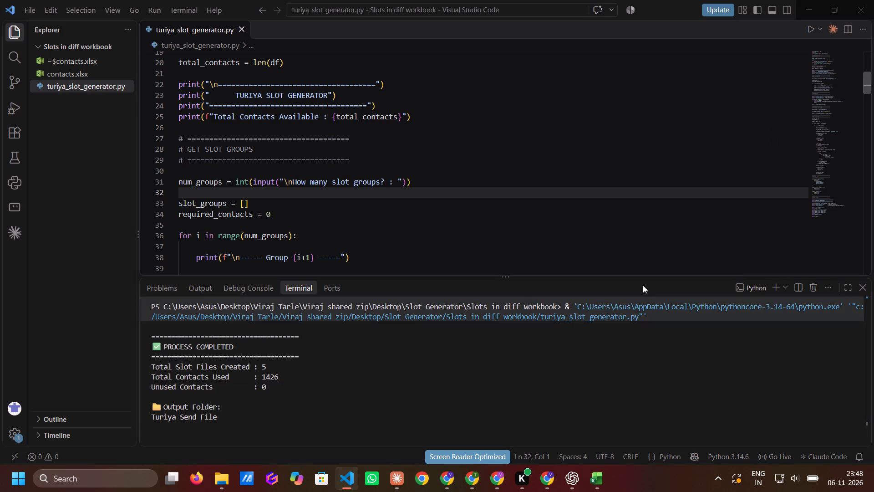
{"action": "left_click", "coordinate": [809, 284]}
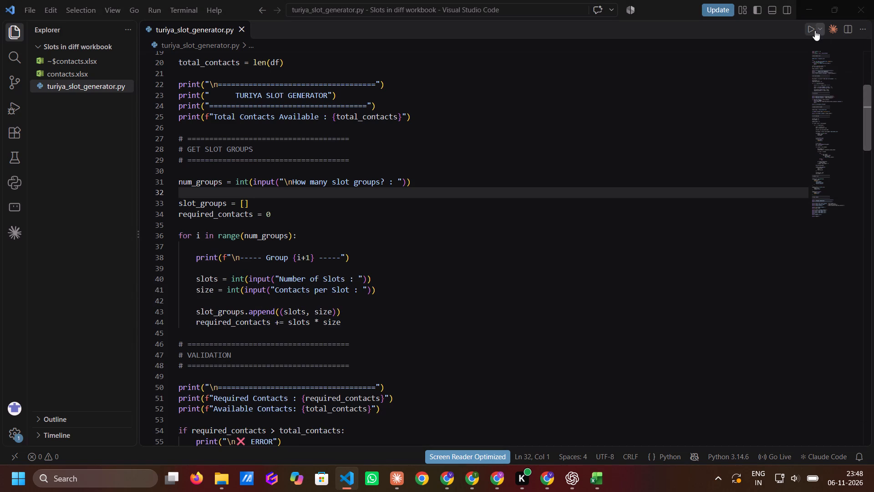
{"action": "left_click", "coordinate": [811, 30]}
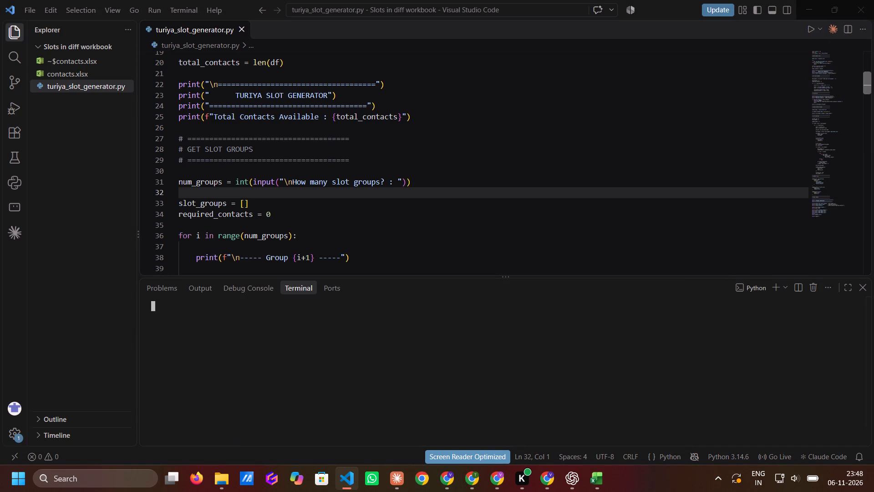
{"action": "left_click", "coordinate": [491, 269]}
{"action": "left_click", "coordinate": [444, 343]}
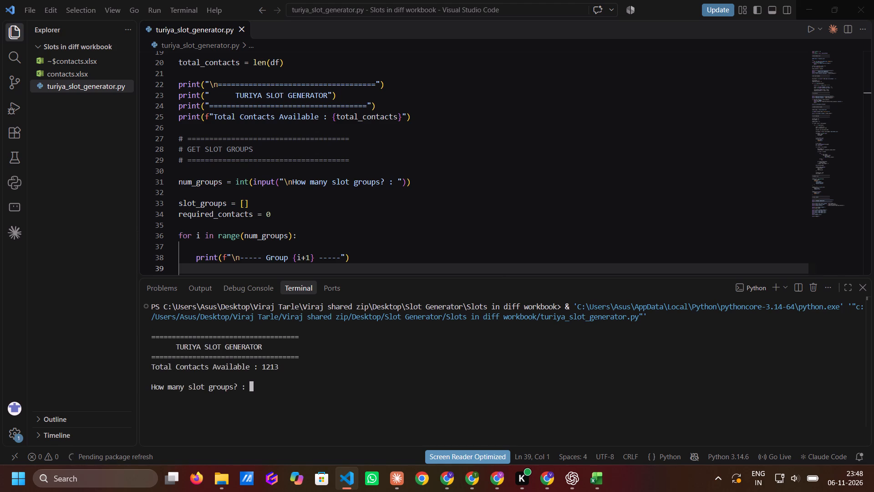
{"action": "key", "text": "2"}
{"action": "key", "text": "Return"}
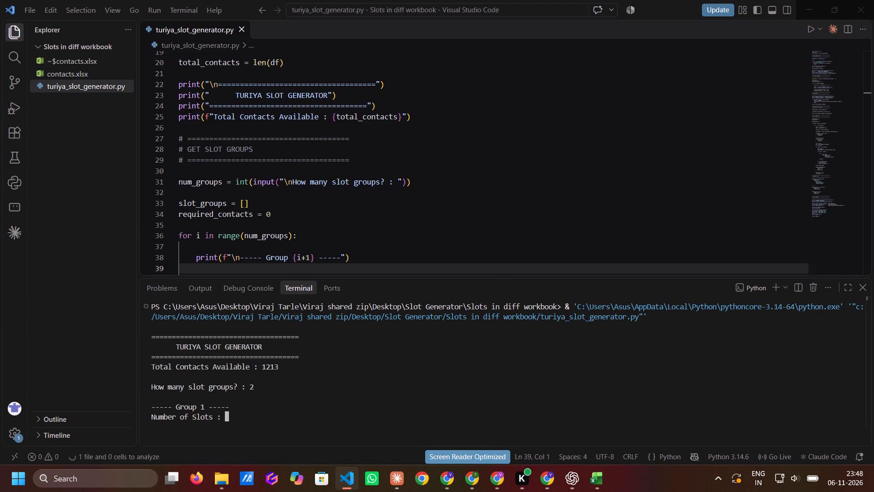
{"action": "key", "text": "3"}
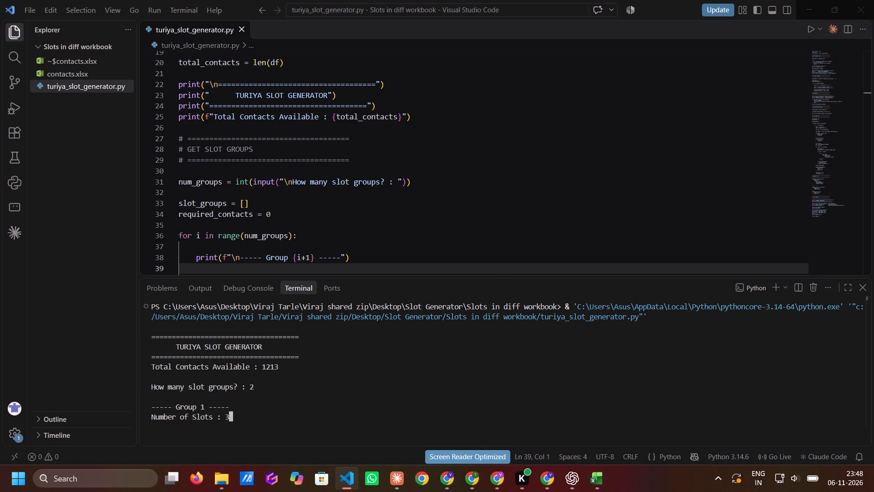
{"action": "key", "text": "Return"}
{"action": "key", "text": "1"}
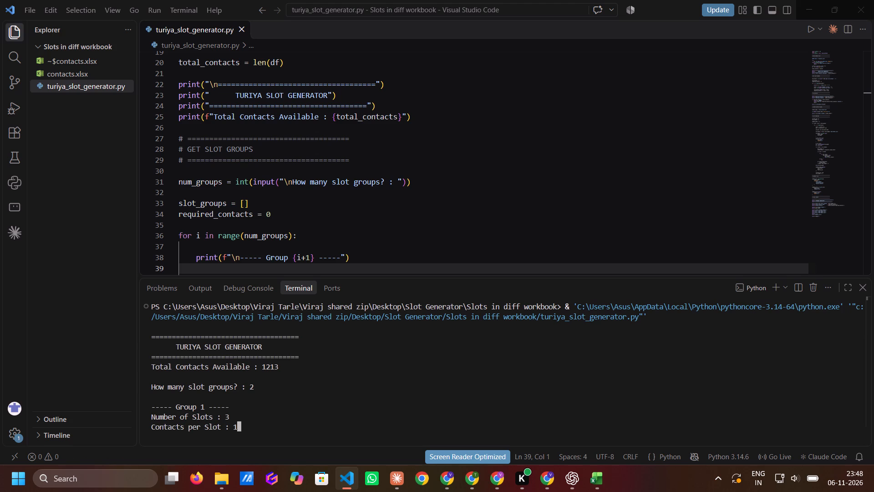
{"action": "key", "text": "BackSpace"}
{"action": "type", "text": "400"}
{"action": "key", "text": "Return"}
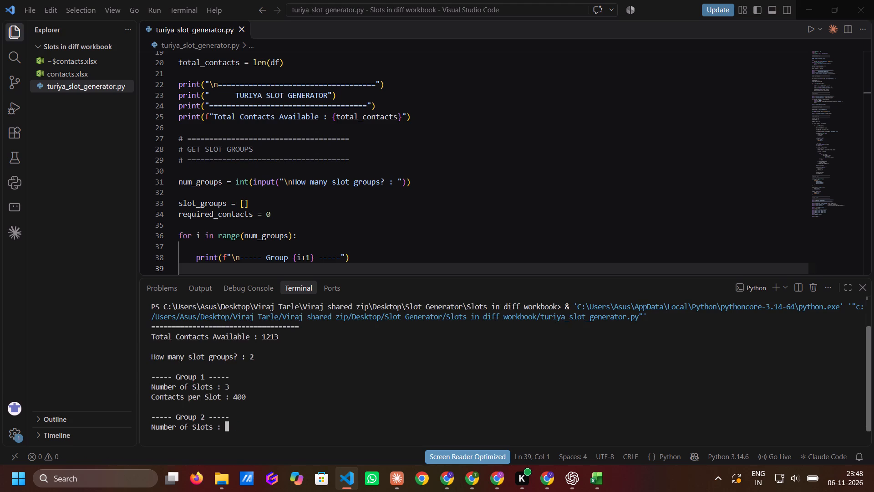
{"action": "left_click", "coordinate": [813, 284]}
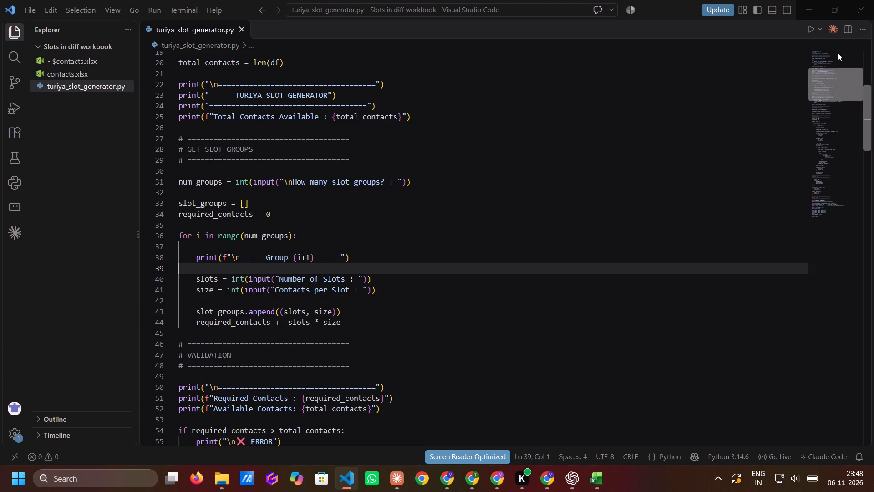
Run turiya_slot_generator.py with 2 slot groups: 2 slots of 400 contacts and 1 slot of 413 contacts.
{"action": "left_click", "coordinate": [811, 27]}
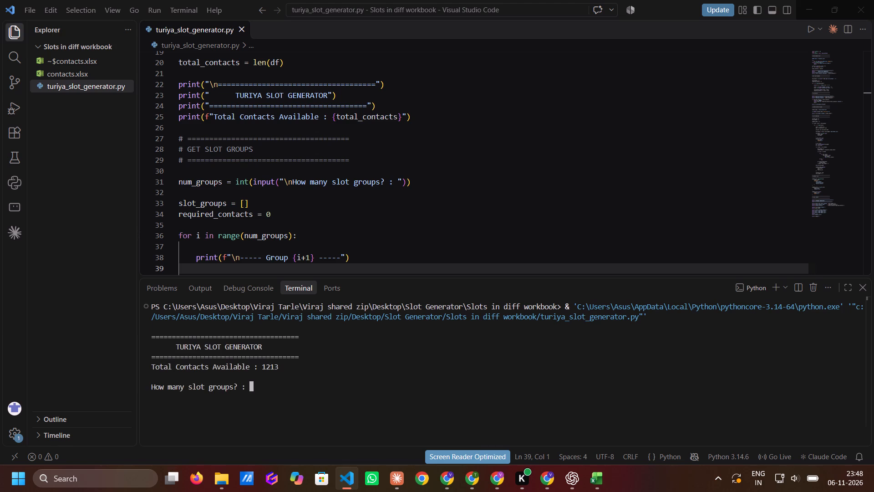
{"action": "key", "text": "2"}
{"action": "key", "text": "Return"}
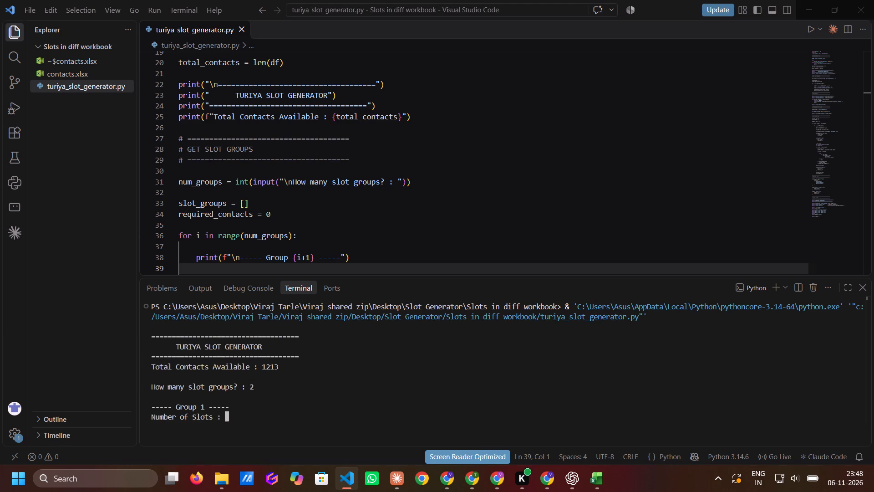
{"action": "key", "text": "2"}
{"action": "key", "text": "Return"}
{"action": "type", "text": "400"}
{"action": "key", "text": "Return"}
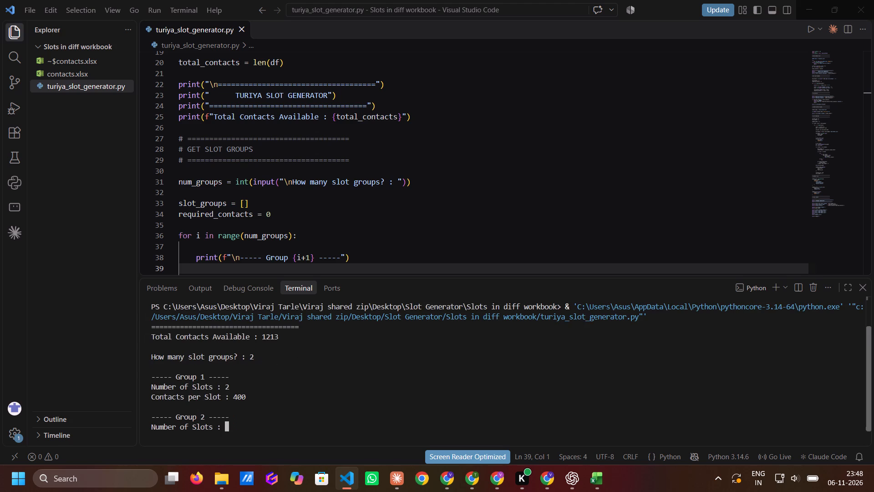
{"action": "key", "text": "1"}
{"action": "key", "text": "Return"}
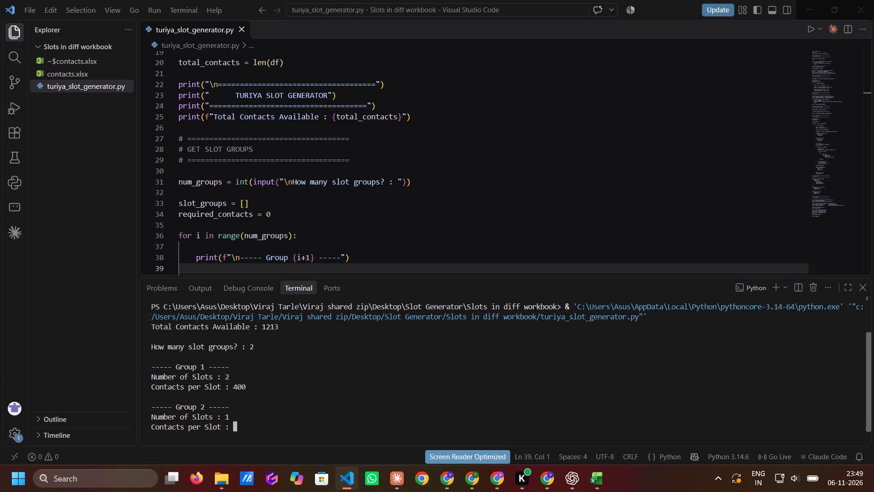
{"action": "type", "text": "413"}
{"action": "key", "text": "Return"}
{"action": "scroll", "coordinate": [285, 377], "scroll_direction": "up", "scroll_amount": 1}
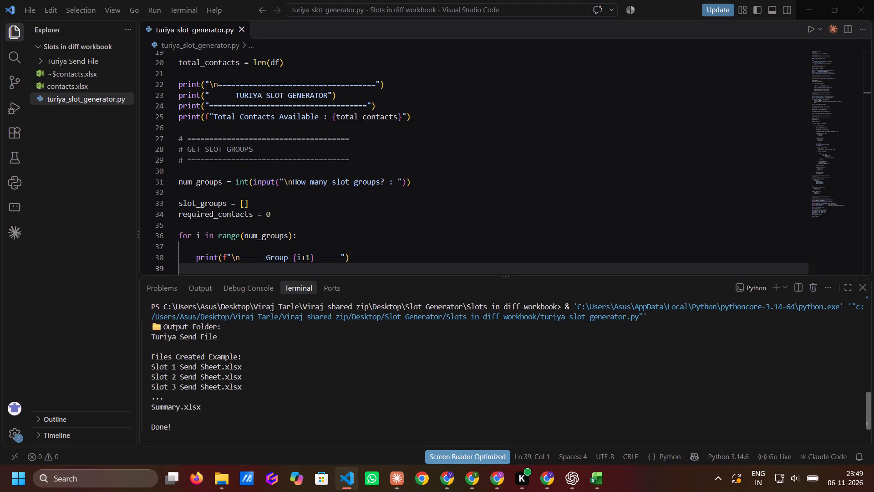
{"action": "scroll", "coordinate": [285, 377], "scroll_direction": "up", "scroll_amount": 1}
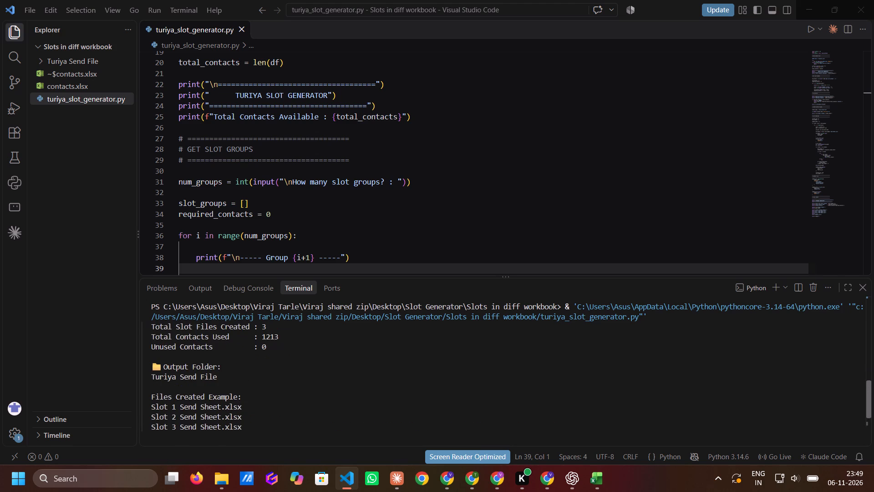
{"action": "scroll", "coordinate": [272, 351], "scroll_direction": "down", "scroll_amount": 3}
{"action": "key", "text": "alt+Tab"}
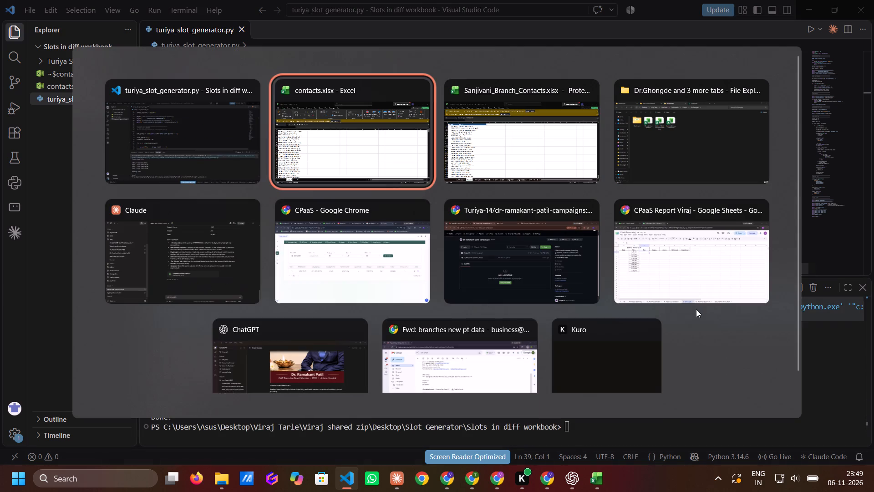
{"action": "key", "text": "alt+Tab"}
{"action": "key", "text": "alt+Tab"}
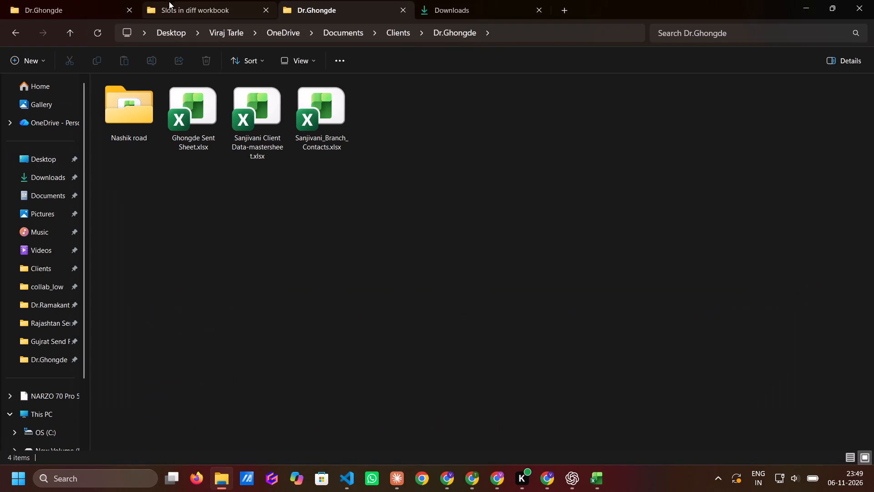
{"action": "left_click", "coordinate": [173, 3]}
{"action": "left_click", "coordinate": [156, 100]}
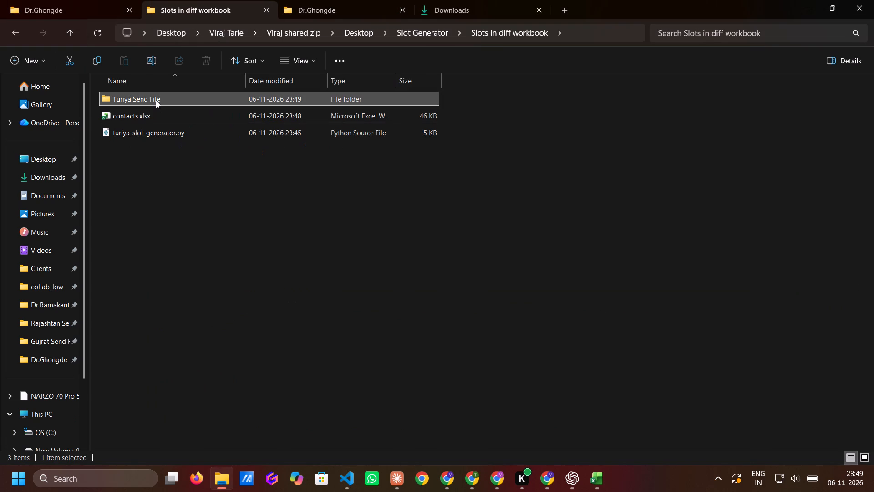
{"action": "key", "text": "ctrl+x"}
{"action": "left_click", "coordinate": [323, 15]}
{"action": "left_click", "coordinate": [204, 190]}
{"action": "key", "text": "ctrl+v"}
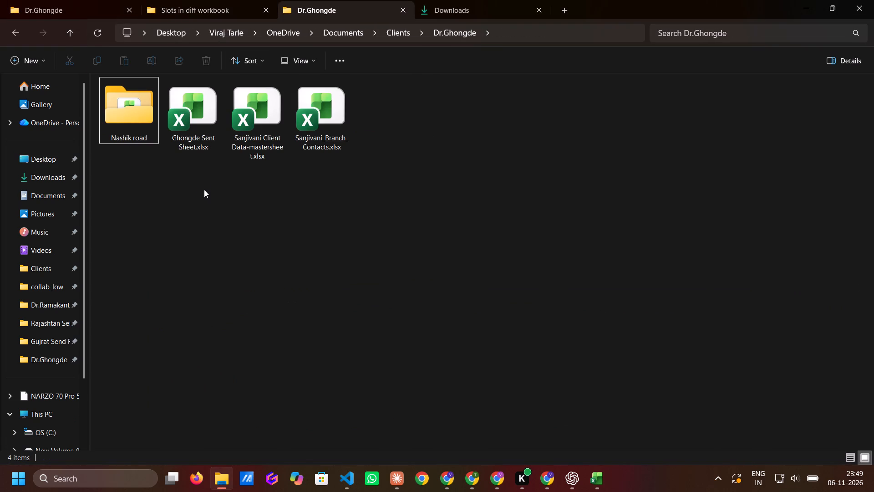
Check the branch name in Sanjivani_Branch_Contacts.xlsx and rename the moved Turiya Send File folder as Kalwan.
{"action": "key", "text": "alt+Tab"}
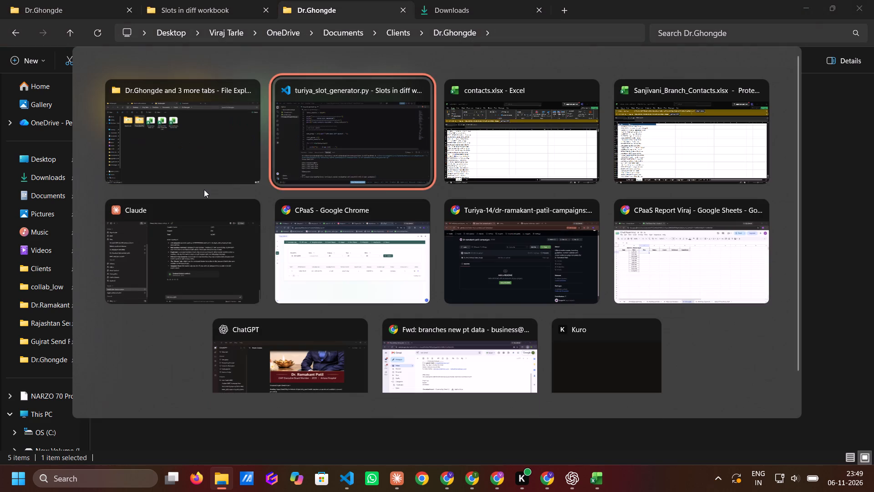
{"action": "key", "text": "alt+Tab"}
{"action": "key", "text": "alt+Tab"}
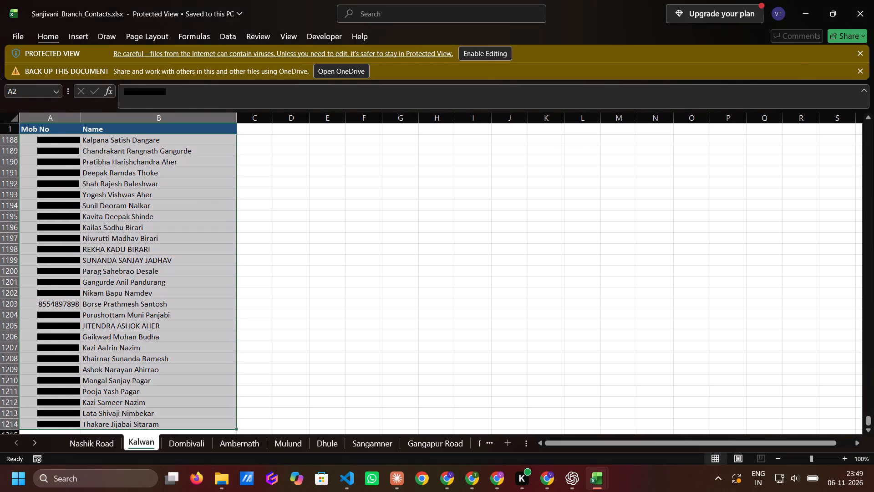
{"action": "key", "text": "alt+Tab"}
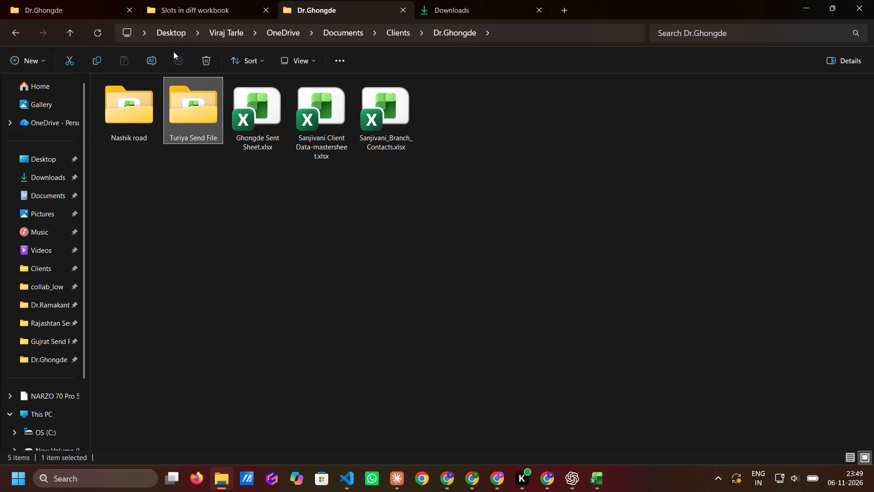
{"action": "left_click", "coordinate": [148, 60]}
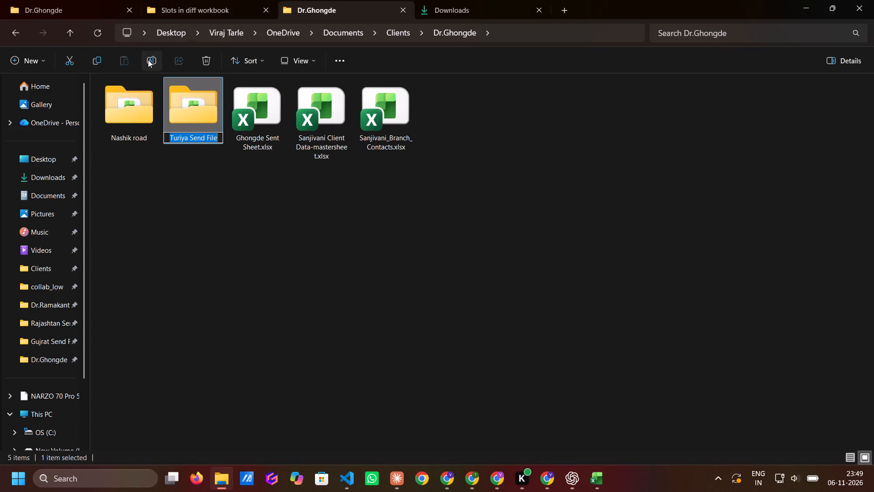
{"action": "type", "text": "Kal"}
{"action": "type", "text": "wan"}
{"action": "key", "text": "Return"}
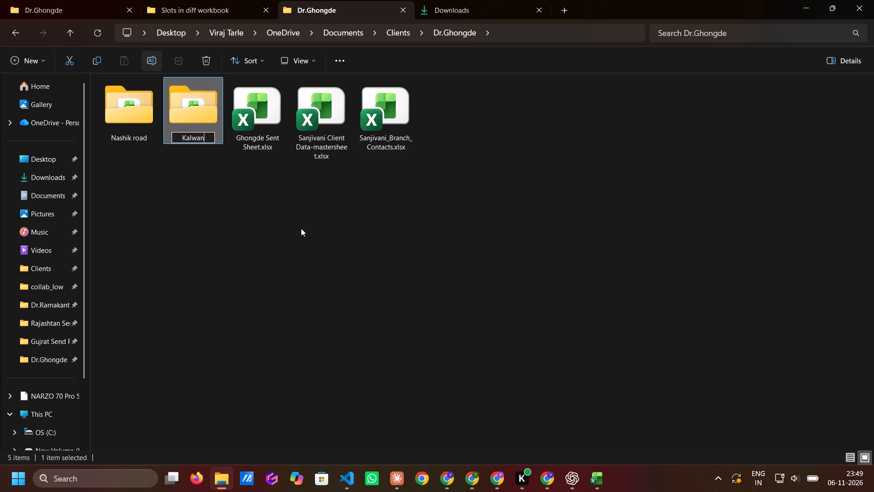
Switch to contacts.xlsx and clear all Kalwan contacts from columns A and B, keeping the header row.
{"action": "key", "text": "alt+Tab"}
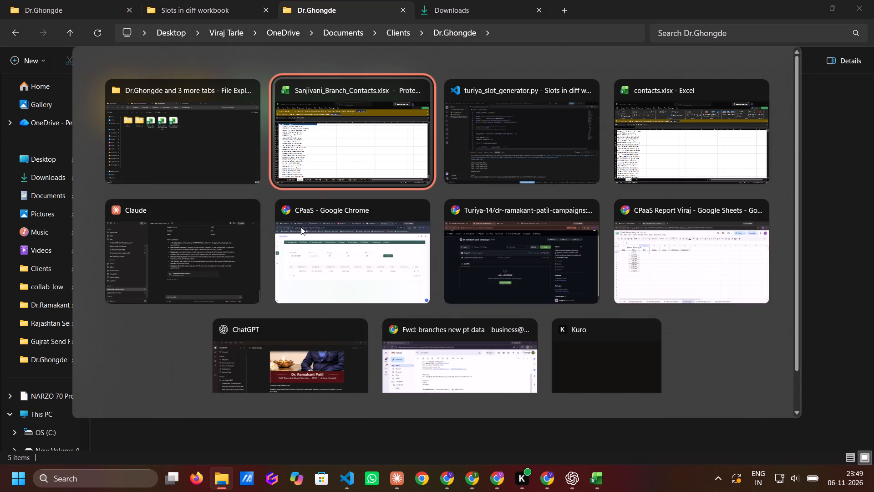
{"action": "key", "text": "alt+Right"}
{"action": "key", "text": "alt+Left"}
{"action": "key", "text": "alt+Right"}
{"action": "key", "text": "alt+Right"}
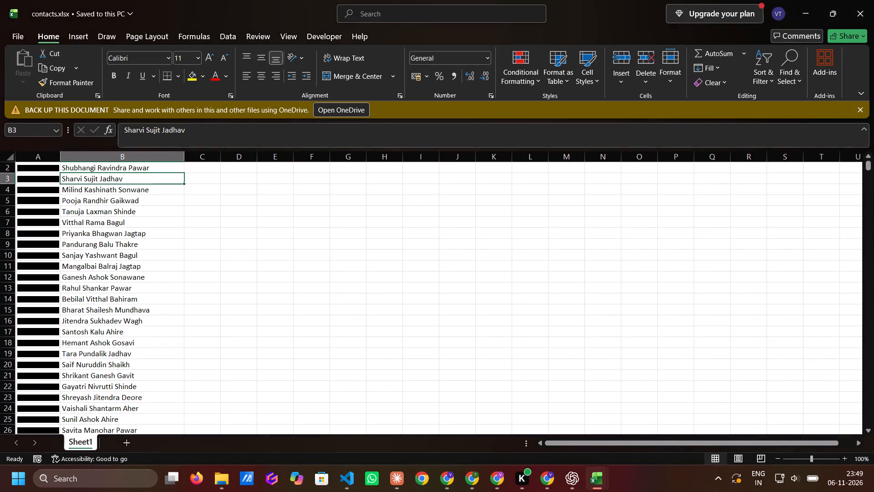
{"action": "key", "text": "Left"}
{"action": "key", "text": "Left"}
{"action": "key", "text": "Up"}
{"action": "key", "text": "Up"}
{"action": "key", "text": "Up"}
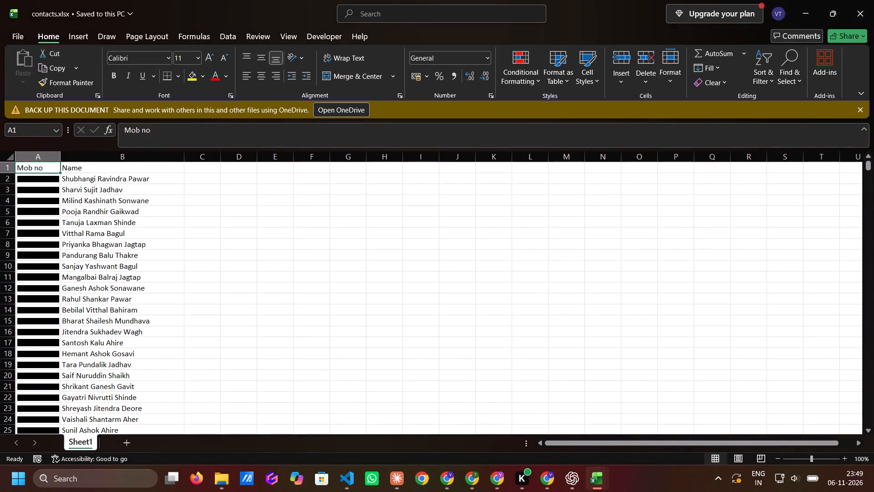
{"action": "key", "text": "Down"}
{"action": "key", "text": "shift+Right"}
{"action": "key", "text": "ctrl+shift+Down"}
{"action": "key", "text": "Delete"}
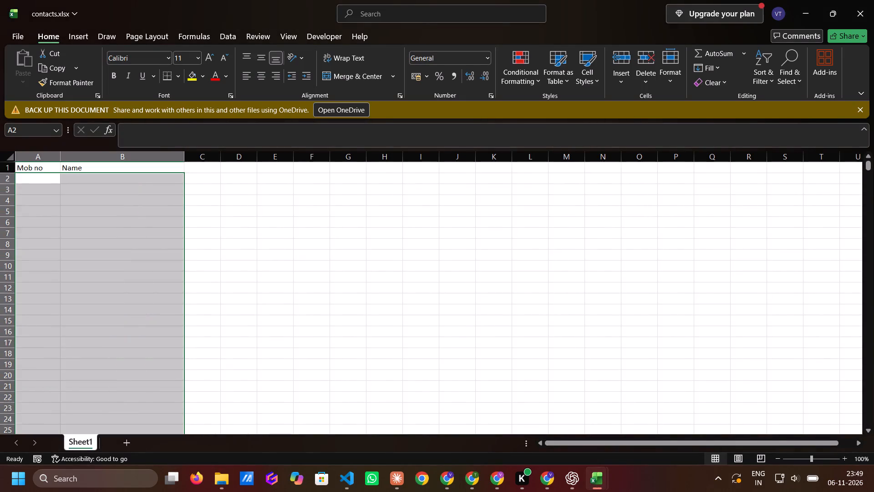
{"action": "key", "text": "Down"}
{"action": "key", "text": "Up"}
Switch to Sanjivani_Branch_Contacts.xlsx and copy all mobile numbers and names from the Dombivali sheet, excluding the header row.
{"action": "key", "text": "alt+Tab"}
{"action": "key", "text": "alt+Right"}
{"action": "key", "text": "alt+Right"}
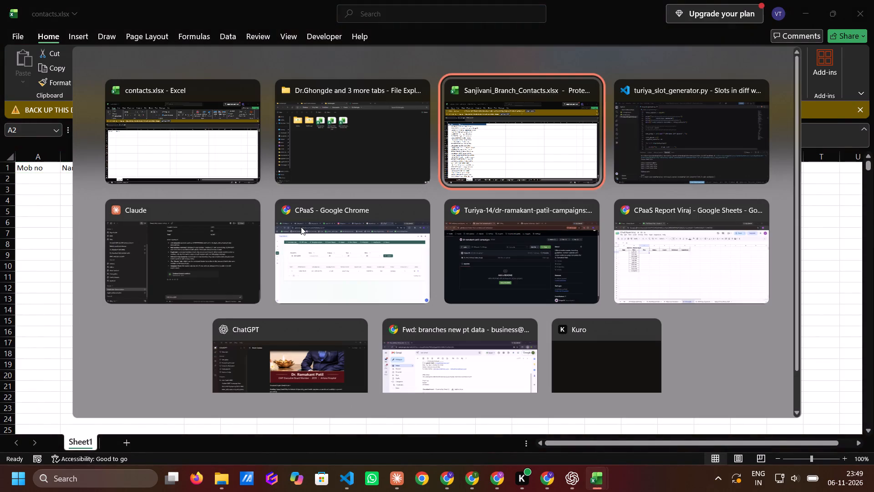
{"action": "key", "text": "alt+Left"}
{"action": "key", "text": "alt+Left"}
{"action": "key", "text": "alt+Right"}
{"action": "key", "text": "alt+Right"}
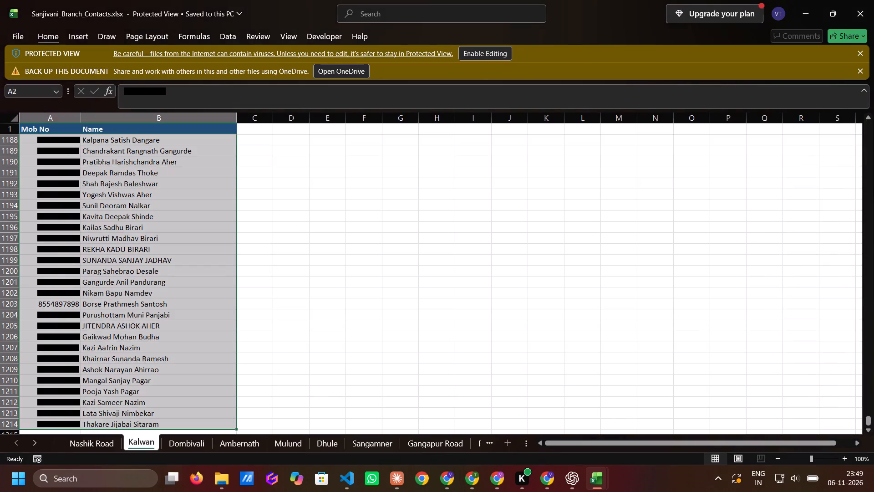
{"action": "left_click", "coordinate": [189, 448]}
{"action": "key", "text": "Up"}
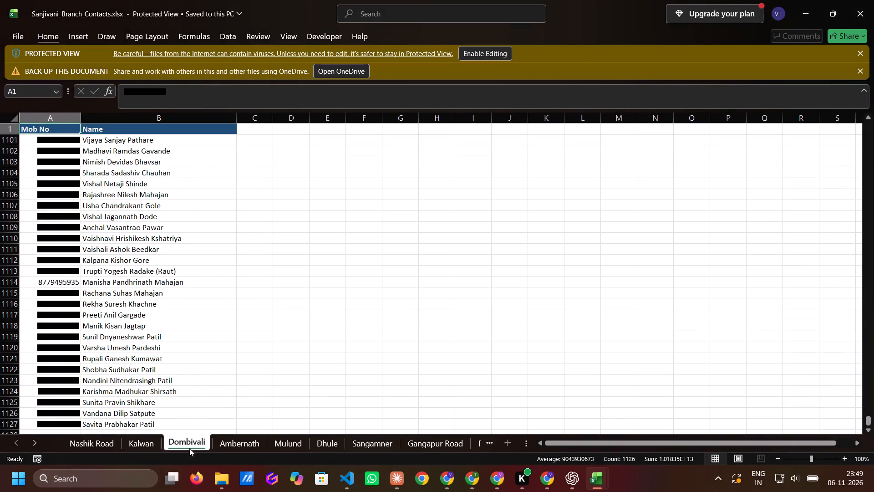
{"action": "key", "text": "Up"}
{"action": "key", "text": "Down"}
{"action": "key", "text": "ctrl+shift+Down"}
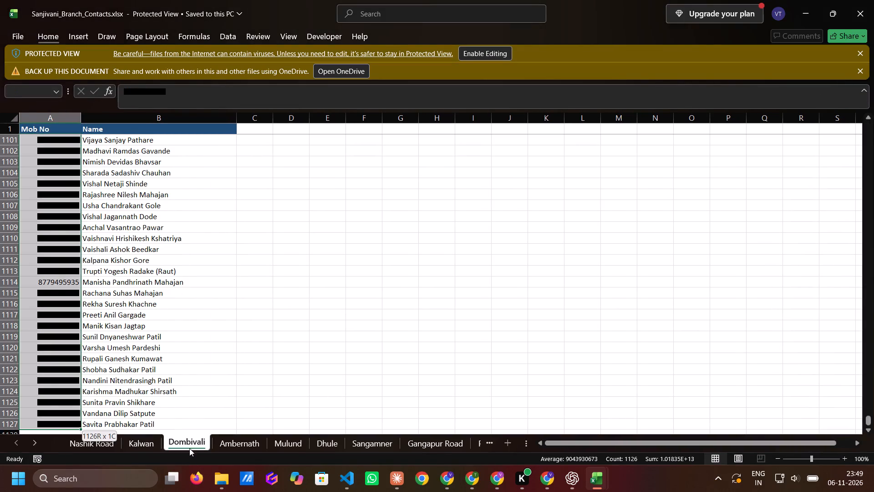
{"action": "key", "text": "shift+Right"}
{"action": "key", "text": "ctrl+c"}
Paste the Dombivali contacts into contacts.xlsx from cell A2, check that they reach the last row, and save the workbook.
{"action": "key", "text": "alt+Tab"}
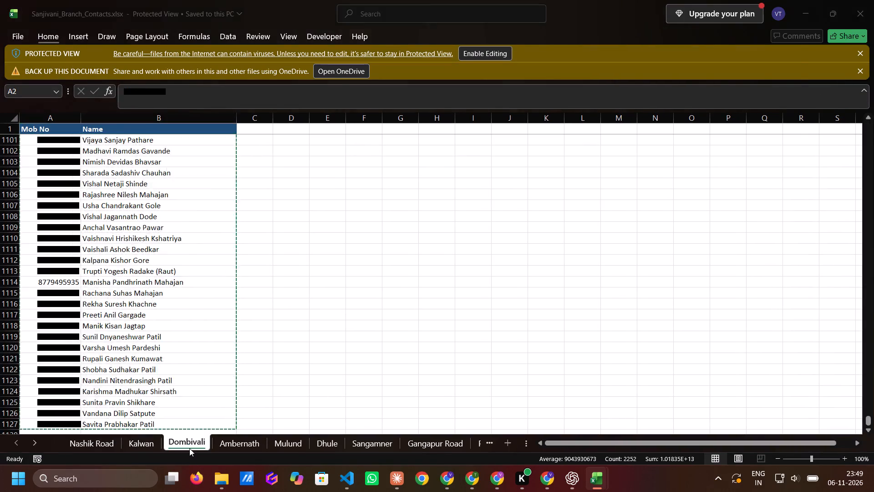
{"action": "key", "text": "ctrl+v"}
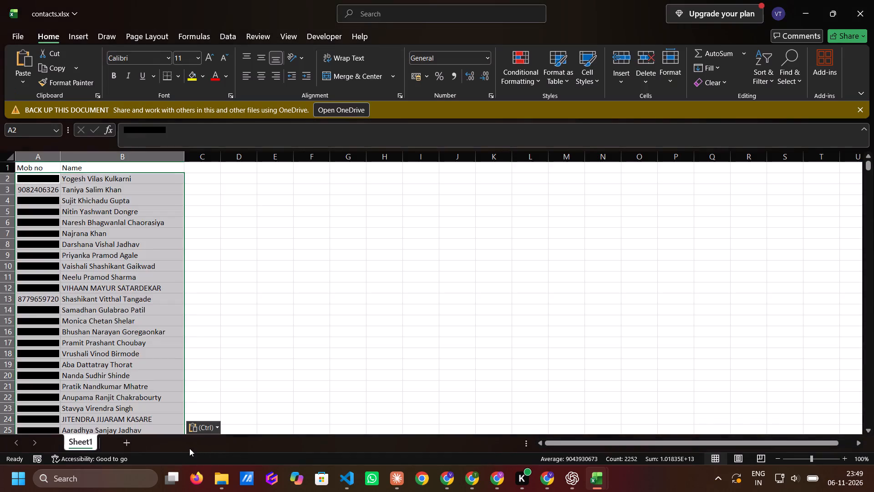
{"action": "key", "text": "Left"}
{"action": "key", "text": "ctrl+shift+Down"}
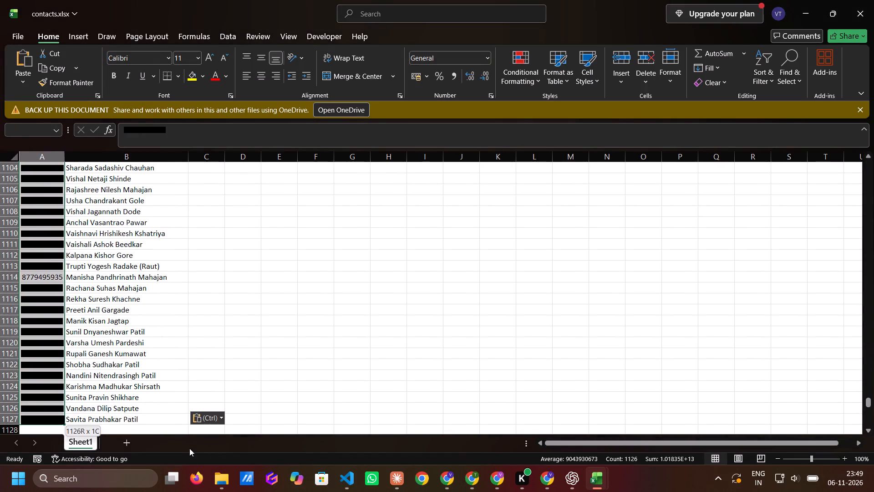
{"action": "key", "text": "Right"}
{"action": "key", "text": "Right"}
{"action": "key", "text": "ctrl+s"}
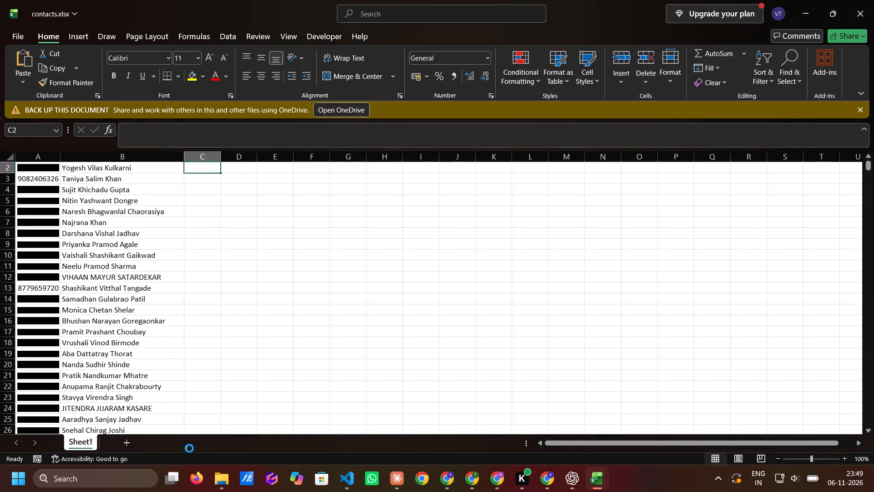
Switch to Visual Studio Code, close the old terminal session and run turiya_slot_generator.py again.
{"action": "key", "text": "alt+Tab"}
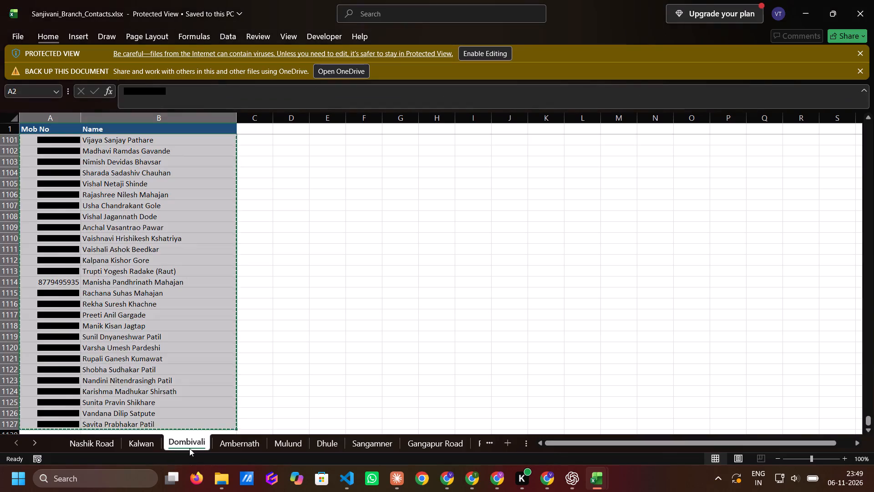
{"action": "key", "text": "Up"}
{"action": "key", "text": "Down"}
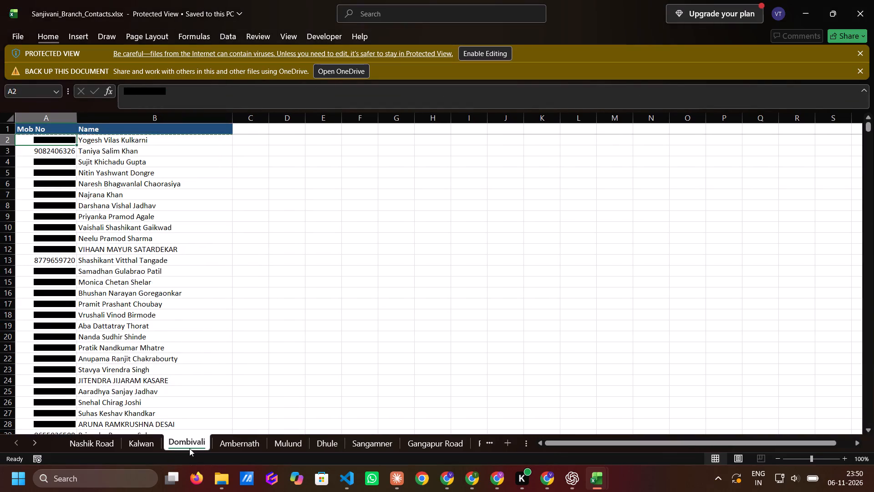
{"action": "key", "text": "Tab"}
{"action": "key", "text": "alt+Tab"}
{"action": "key", "text": "alt+Right"}
{"action": "key", "text": "alt+Right"}
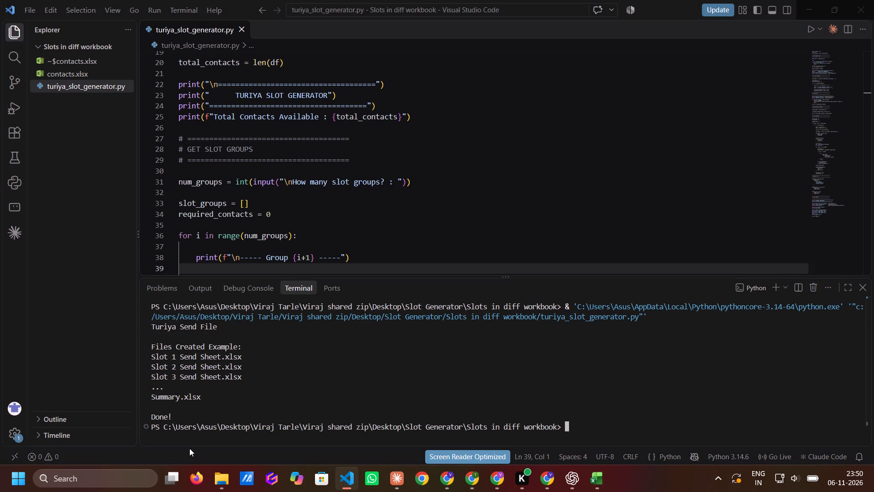
{"action": "left_click", "coordinate": [810, 285]}
{"action": "left_click", "coordinate": [808, 28]}
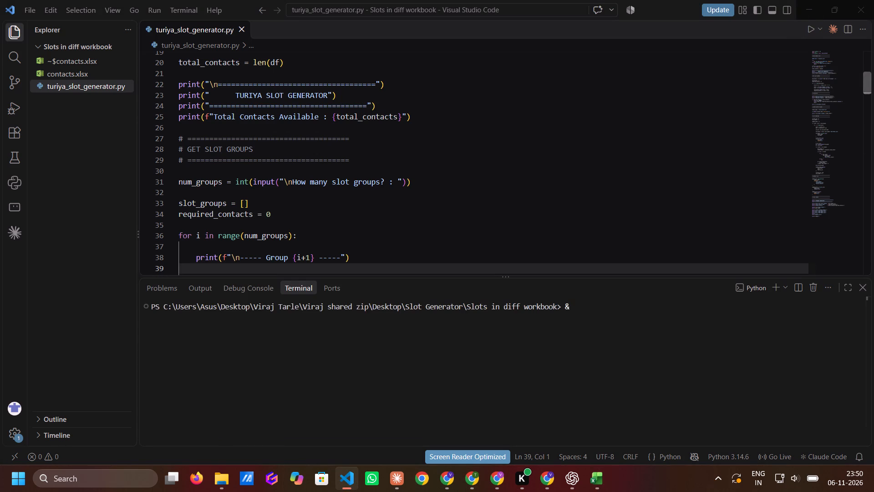
Check the number of contacts on the Dombivali sheet in Sanjivani_Branch_Contacts.xlsx, and return to the running script.
{"action": "key", "text": "alt+Tab"}
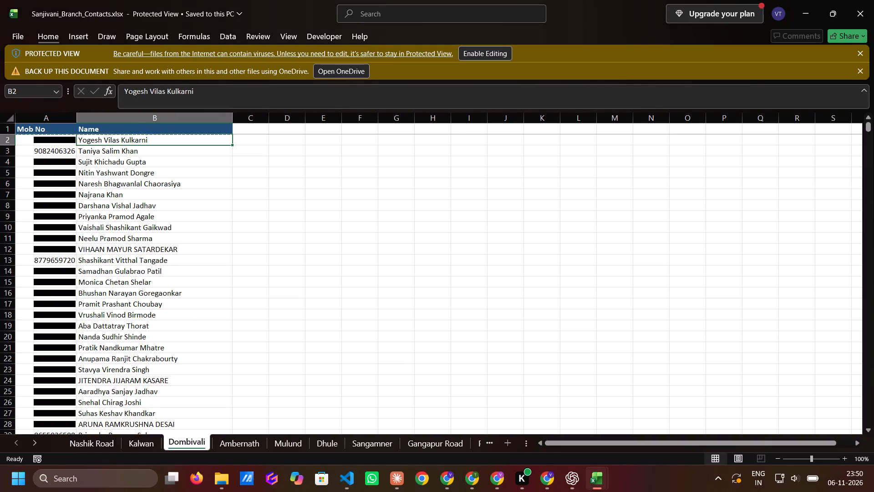
{"action": "key", "text": "alt+Tab"}
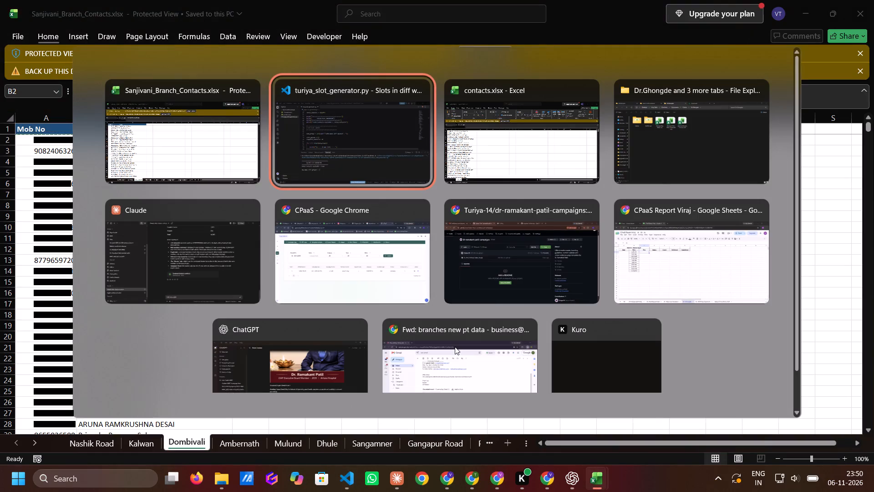
{"action": "key", "text": "alt+Tab"}
{"action": "key", "text": "Left"}
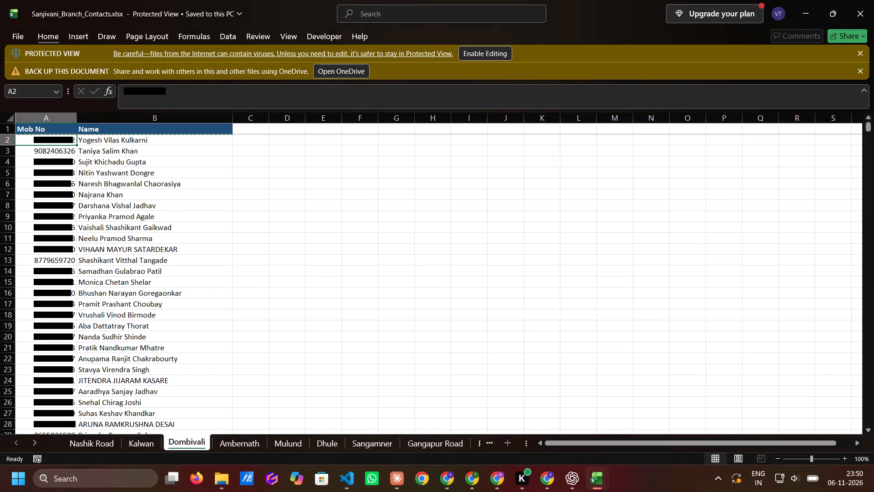
{"action": "key", "text": "ctrl+shift+Down"}
{"action": "key", "text": "alt+Tab"}
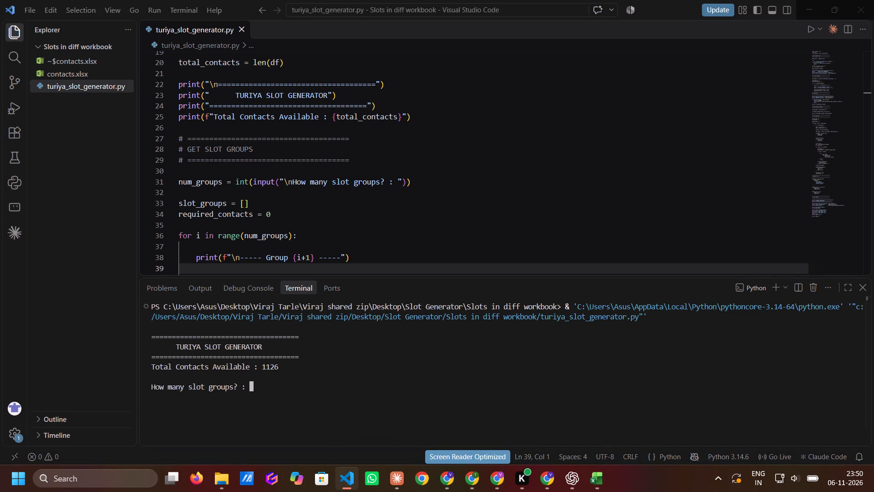
Generate 2 slot groups, with 2 slots of 400 contacts and 1 slot of 326 contacts, and close the terminal session.
{"action": "key", "text": "2"}
{"action": "key", "text": "Return"}
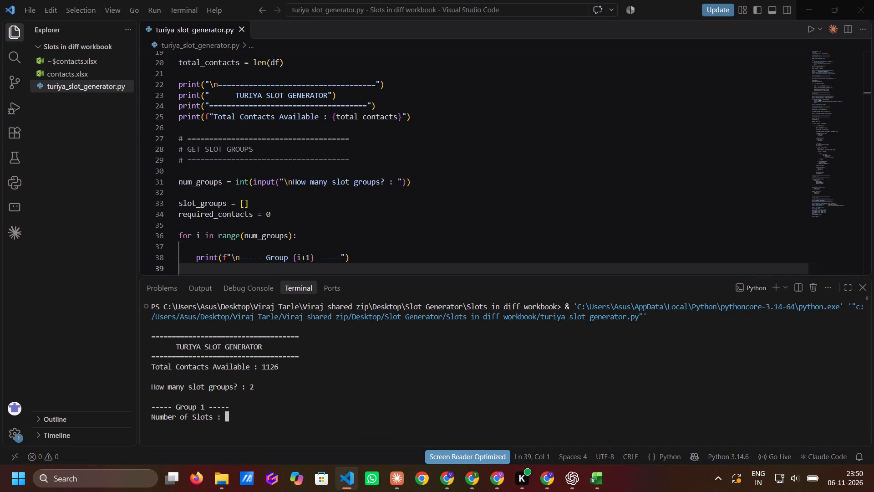
{"action": "key", "text": "2"}
{"action": "key", "text": "Return"}
{"action": "type", "text": "400"}
{"action": "key", "text": "Return"}
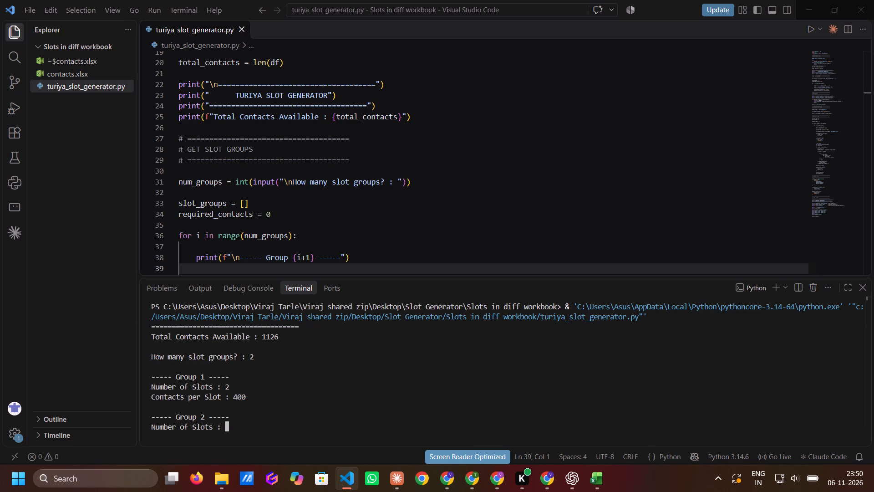
{"action": "key", "text": "1"}
{"action": "key", "text": "Return"}
{"action": "type", "text": "326"}
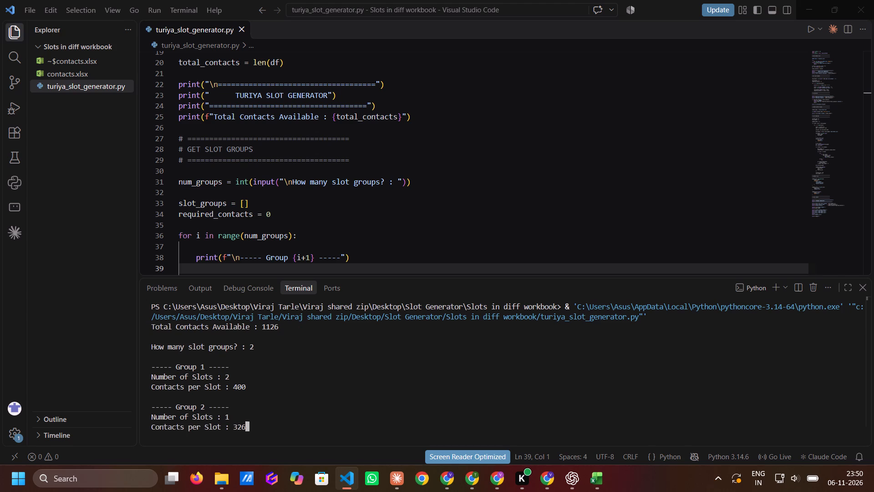
{"action": "key", "text": "Return"}
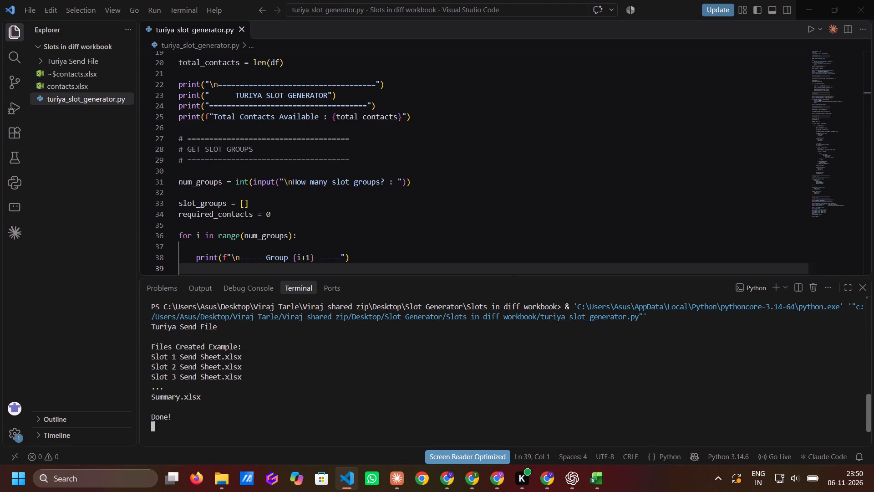
{"action": "scroll", "coordinate": [631, 350], "scroll_direction": "up", "scroll_amount": 1}
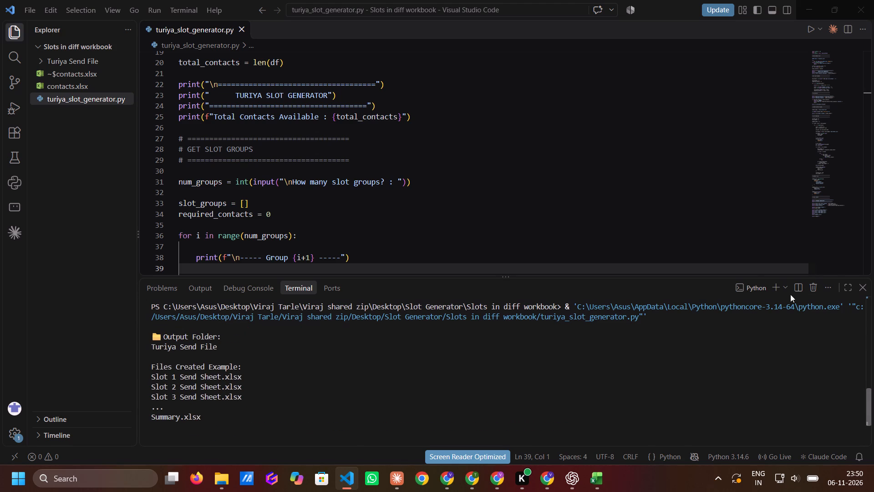
{"action": "left_click", "coordinate": [813, 289]}
{"action": "key", "text": "alt+Tab"}
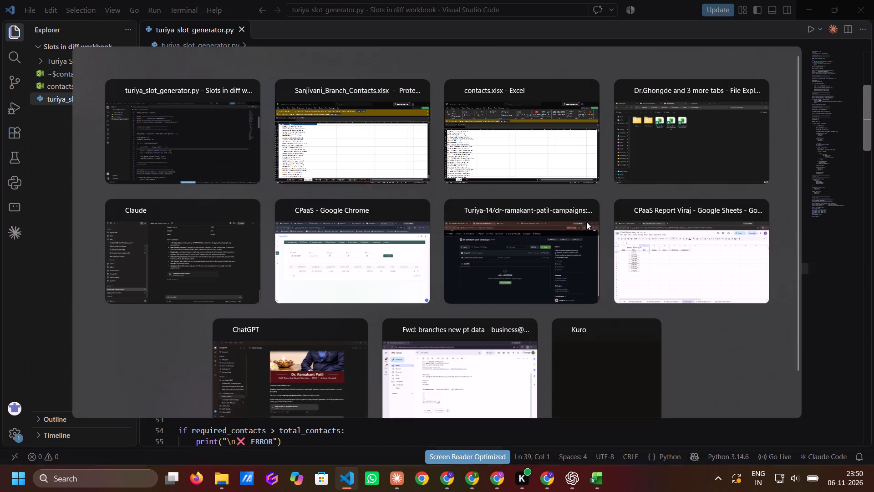
{"action": "key", "text": "alt+Tab"}
{"action": "key", "text": "alt+Tab"}
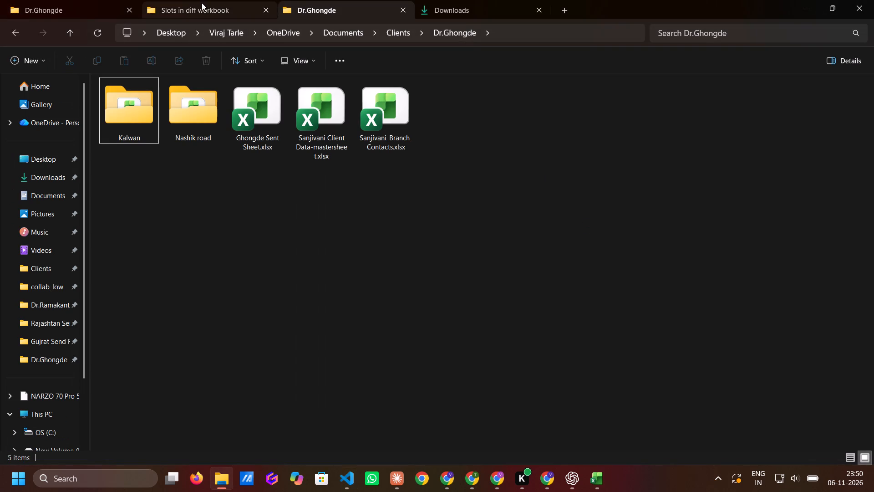
{"action": "left_click", "coordinate": [202, 3]}
{"action": "left_click", "coordinate": [155, 99]}
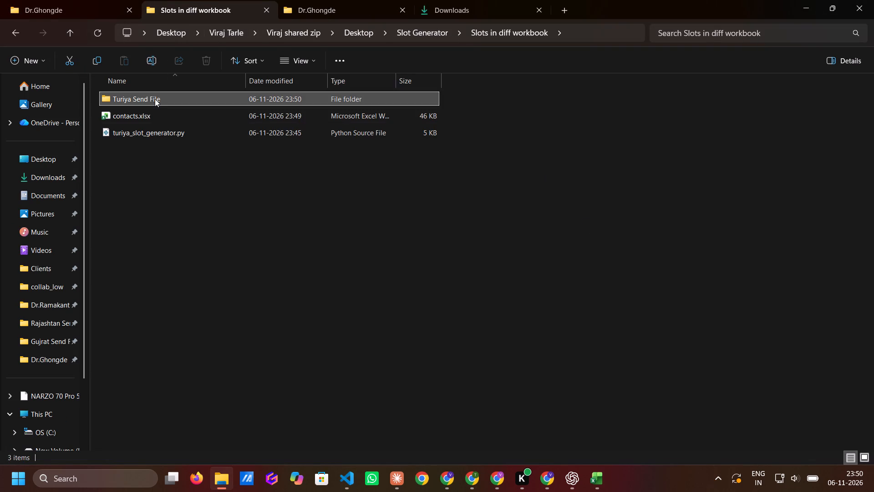
{"action": "key", "text": "ctrl+x"}
{"action": "left_click", "coordinate": [315, 14]}
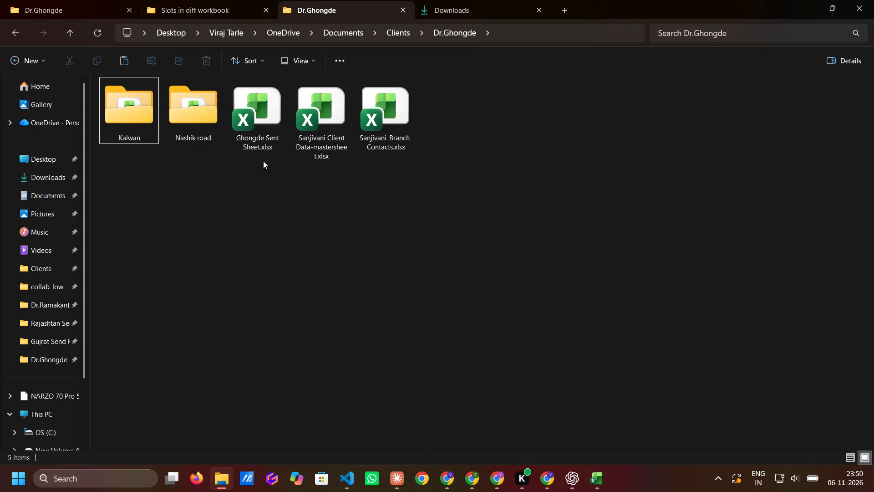
{"action": "left_click", "coordinate": [284, 205]}
{"action": "key", "text": "ctrl+v"}
Rename the moved Turiya Send File folder as Dombivili, checking the branch name in Sanjivani_Branch_Contacts.xlsx.
{"action": "left_click", "coordinate": [244, 132]}
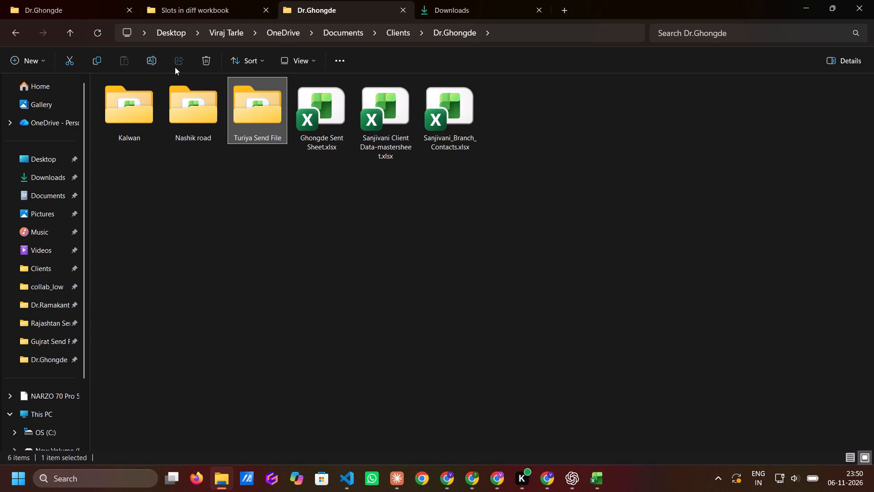
{"action": "left_click", "coordinate": [149, 56]}
{"action": "type", "text": "Domb"}
{"action": "key", "text": "alt+Tab"}
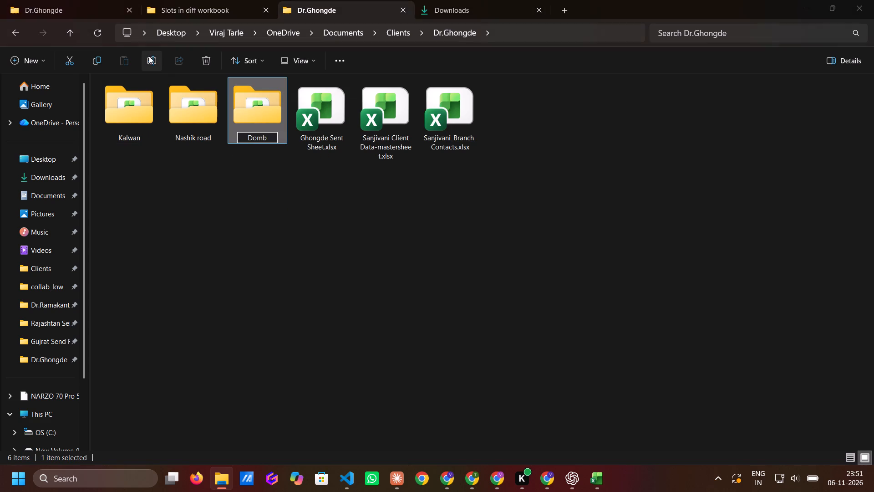
{"action": "key", "text": "alt+Tab"}
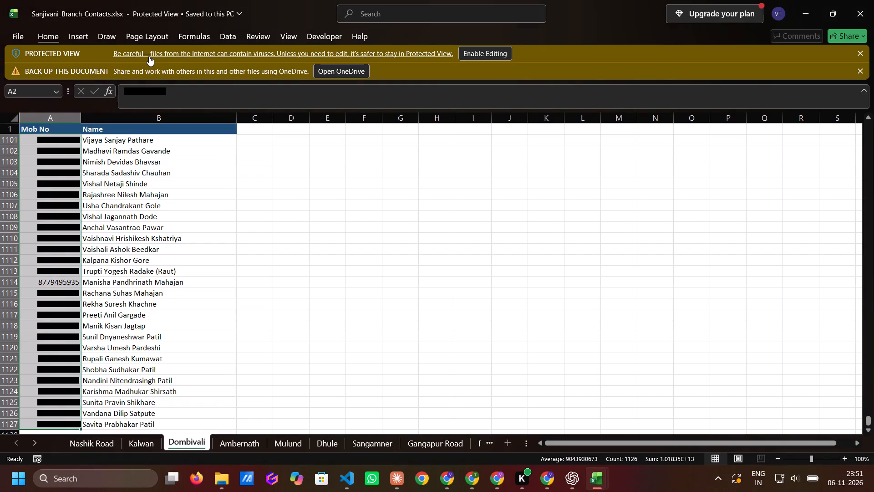
{"action": "key", "text": "alt+Tab"}
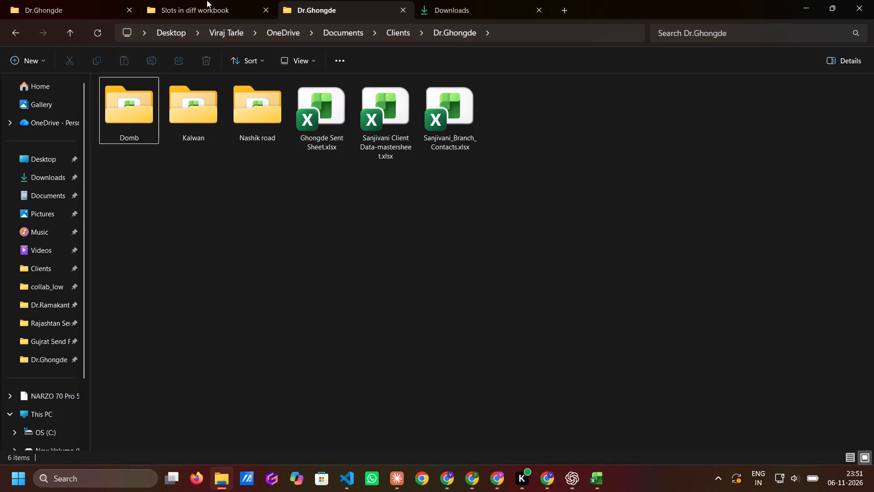
{"action": "left_click", "coordinate": [132, 109]}
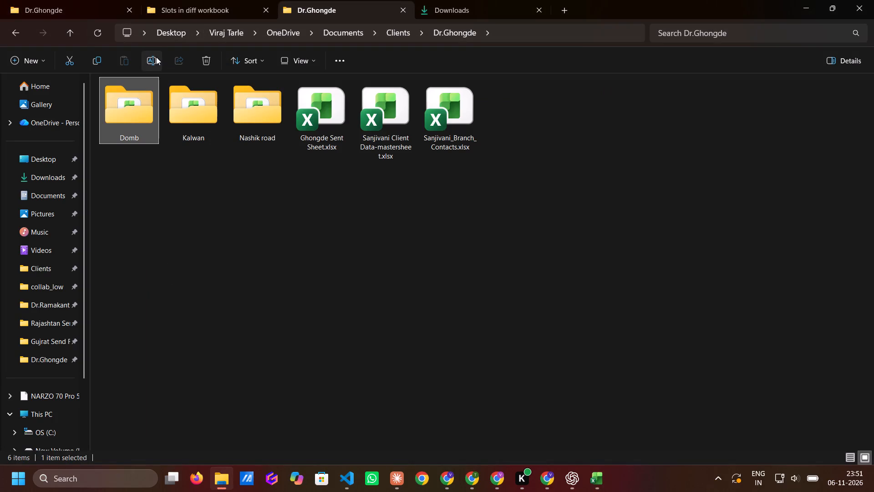
{"action": "left_click", "coordinate": [156, 57]}
{"action": "type", "text": "Dombivili"}
{"action": "key", "text": "Return"}
Switch to Sanjivani_Branch_Contacts.xlsx in Excel, enable editing, and copy the Dombivali sheet's name.
{"action": "key", "text": "alt+Tab"}
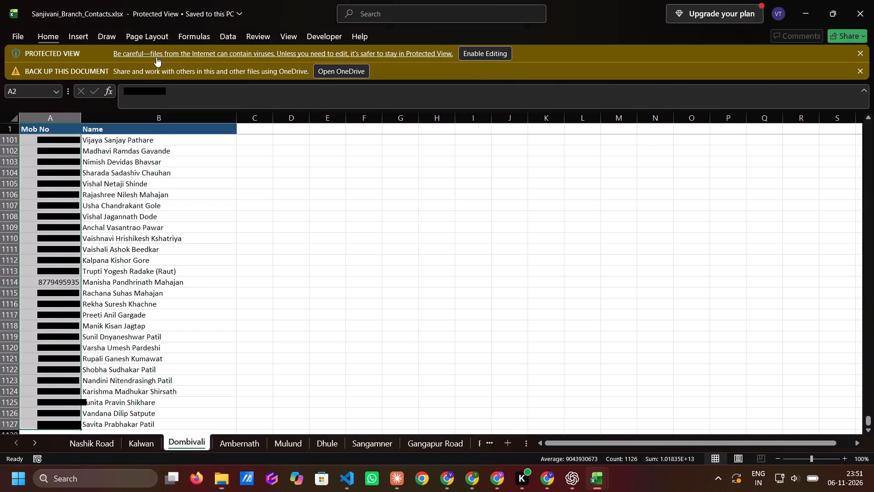
{"action": "double_click", "coordinate": [192, 439]}
{"action": "double_click", "coordinate": [192, 439]}
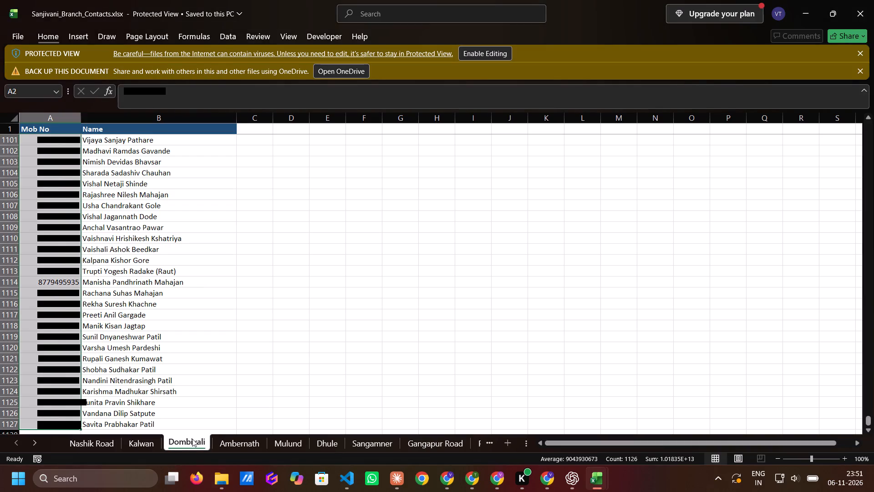
{"action": "left_click", "coordinate": [182, 444]}
{"action": "left_click", "coordinate": [181, 443]}
{"action": "left_click", "coordinate": [480, 57]}
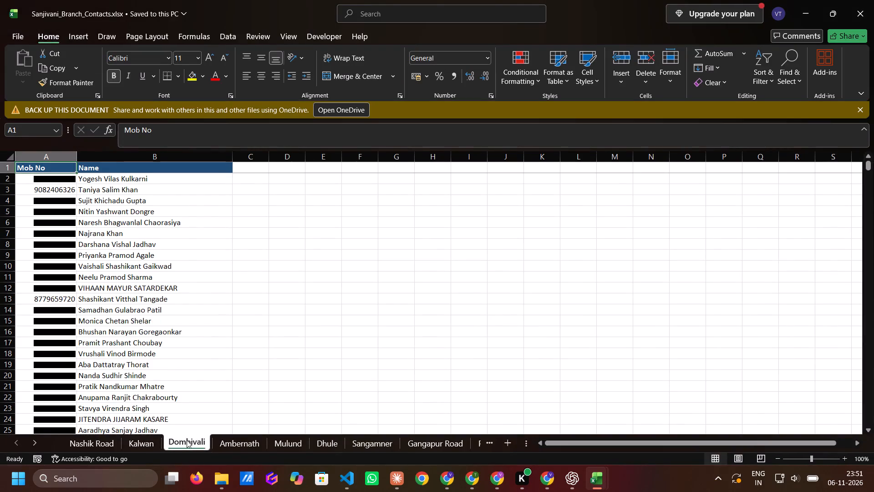
{"action": "left_click", "coordinate": [187, 440]}
{"action": "double_click", "coordinate": [187, 440]}
{"action": "key", "text": "ctrl+c"}
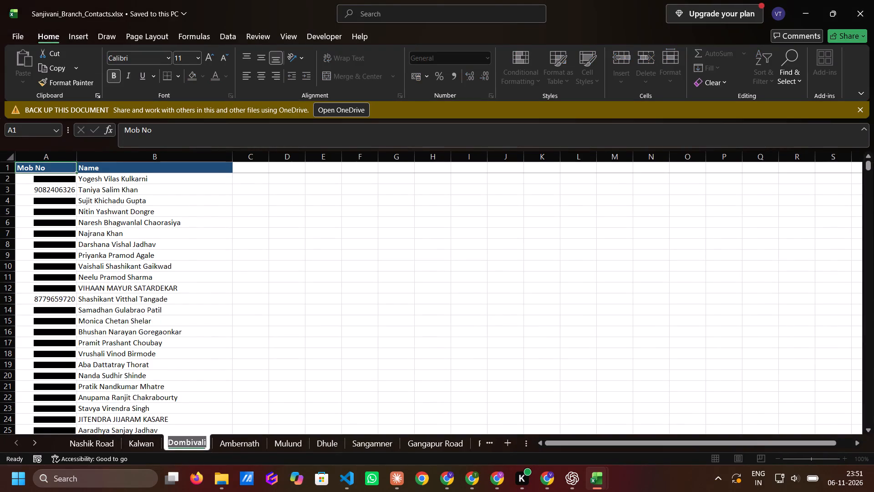
{"action": "key", "text": "alt+Tab"}
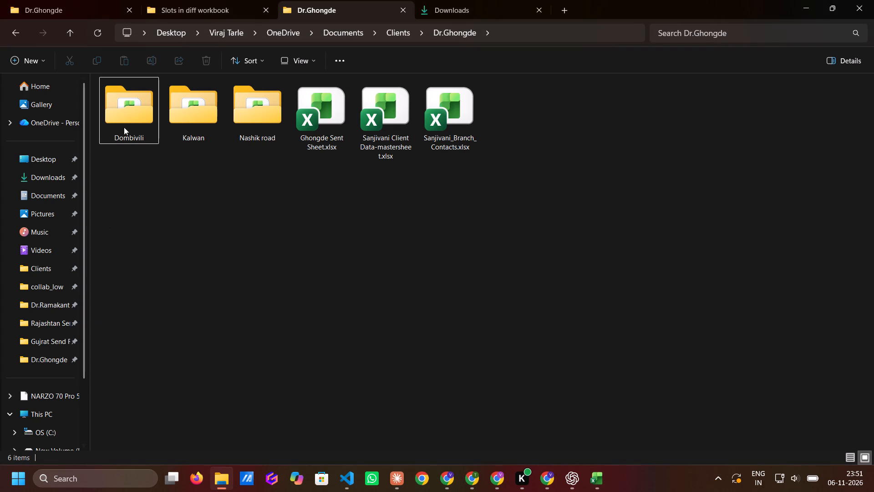
{"action": "double_click", "coordinate": [126, 135]}
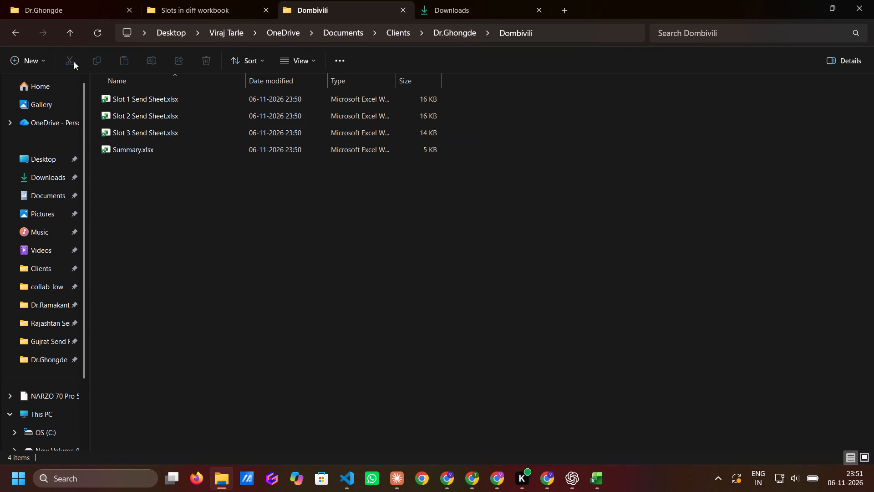
{"action": "left_click", "coordinate": [17, 32]}
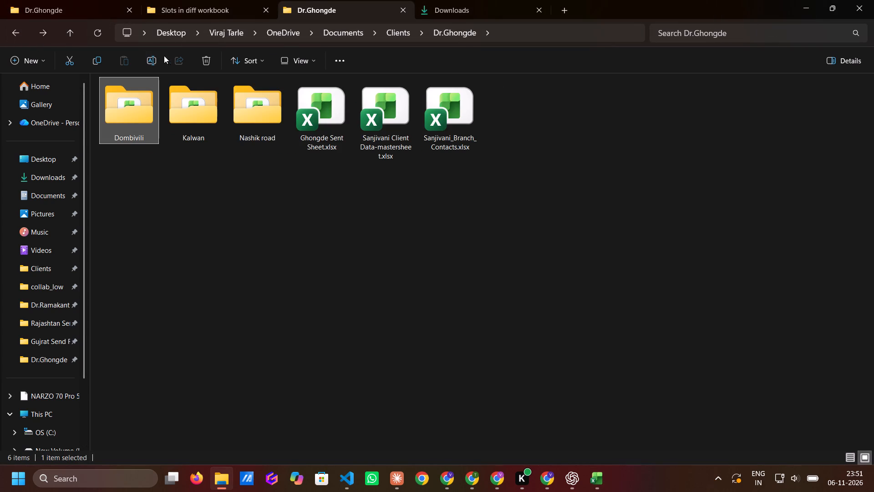
{"action": "left_click", "coordinate": [149, 59]}
{"action": "key", "text": "ctrl+v"}
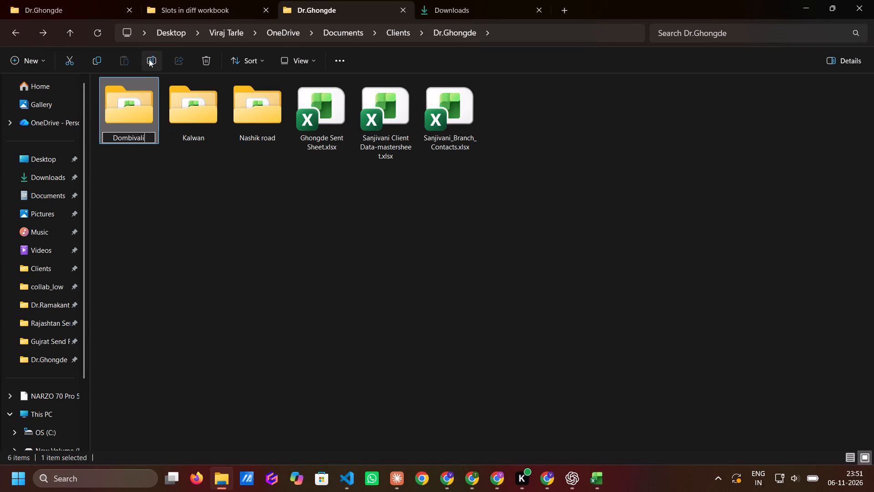
{"action": "left_click", "coordinate": [234, 196]}
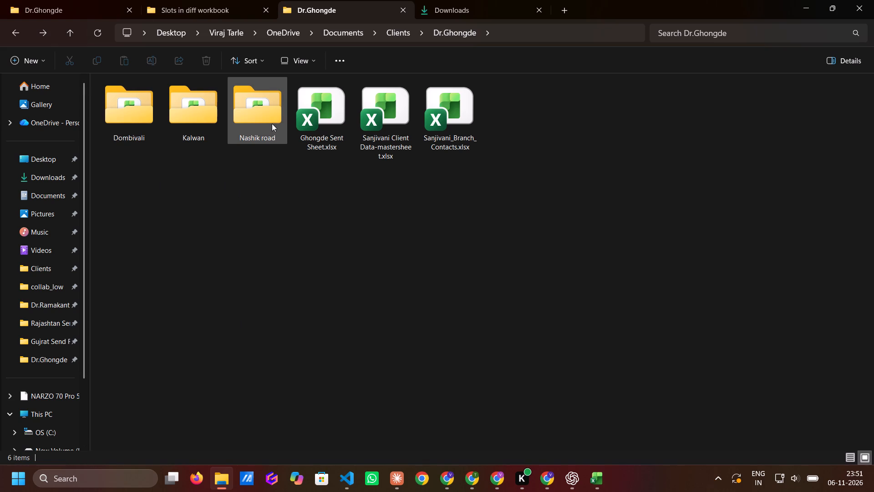
{"action": "key", "text": "alt+Tab"}
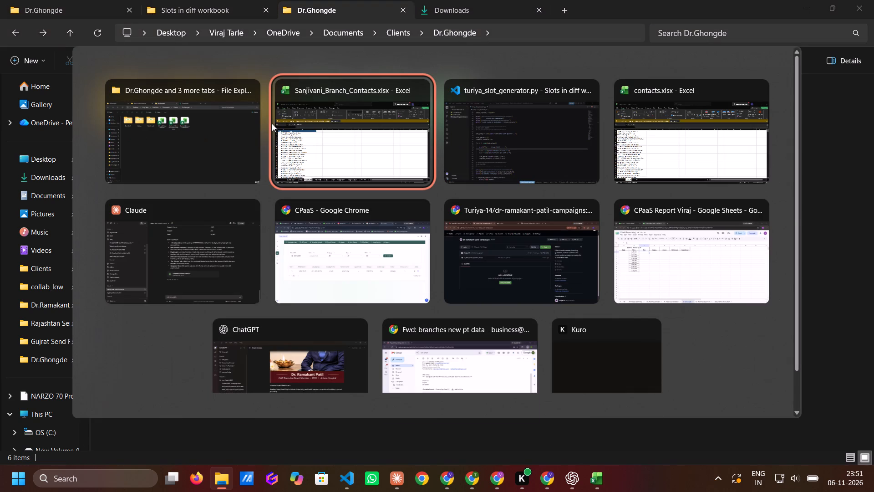
{"action": "key", "text": "alt+Right"}
{"action": "key", "text": "alt+Down"}
{"action": "key", "text": "alt+Left"}
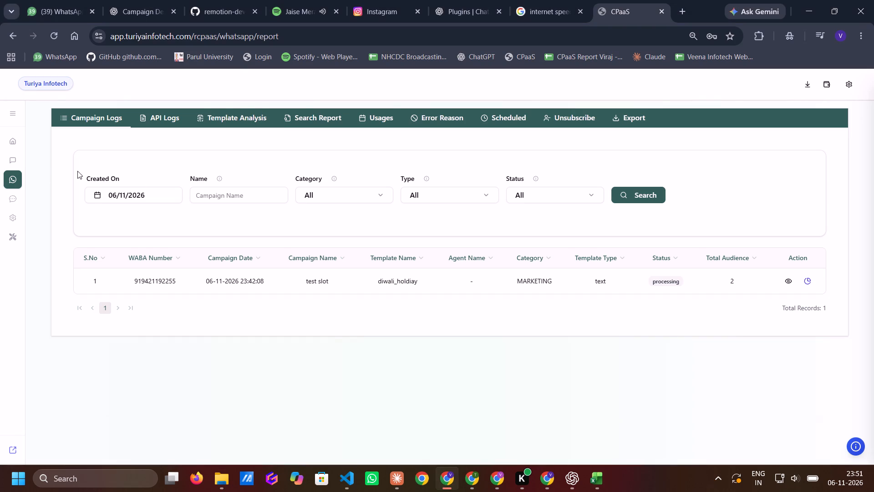
{"action": "left_click", "coordinate": [15, 179]}
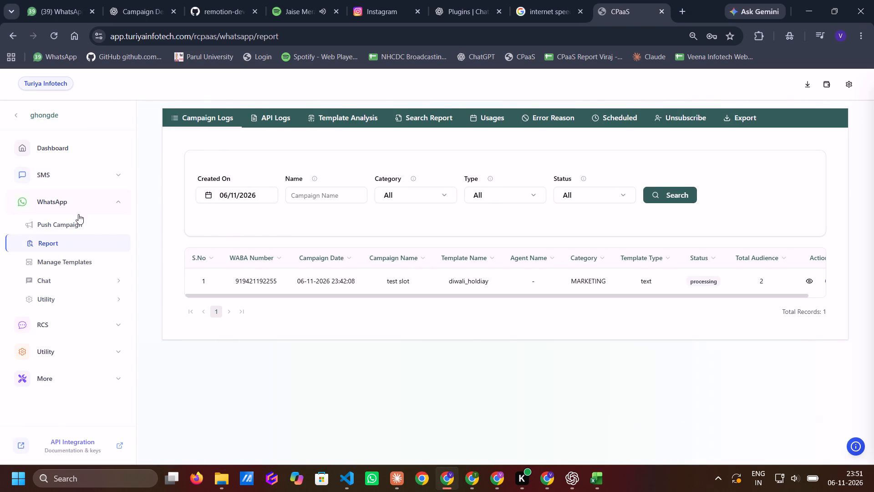
{"action": "left_click", "coordinate": [75, 219]}
{"action": "left_click", "coordinate": [182, 269]}
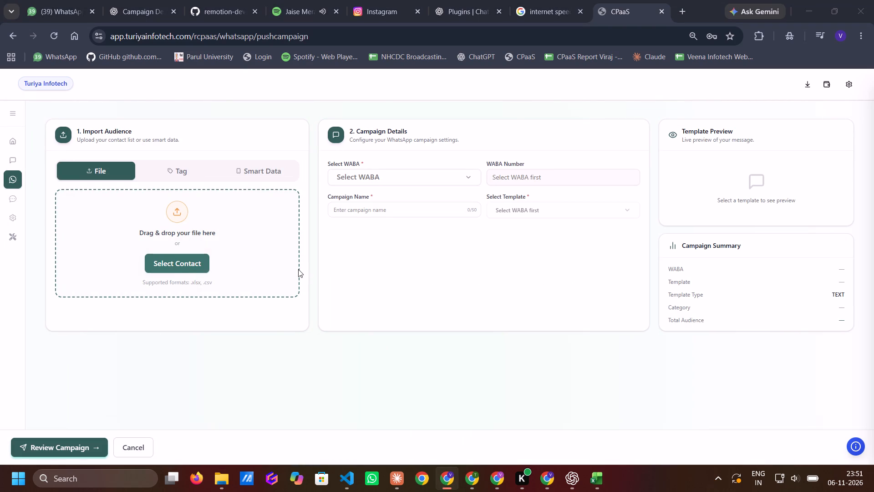
{"action": "scroll", "coordinate": [473, 289], "scroll_direction": "down", "scroll_amount": 1}
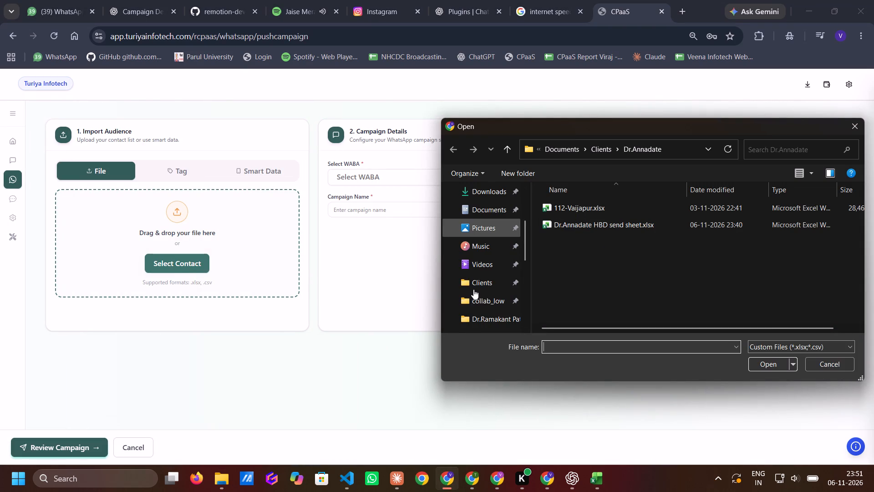
{"action": "scroll", "coordinate": [473, 289], "scroll_direction": "down", "scroll_amount": 1}
{"action": "left_click", "coordinate": [495, 277]}
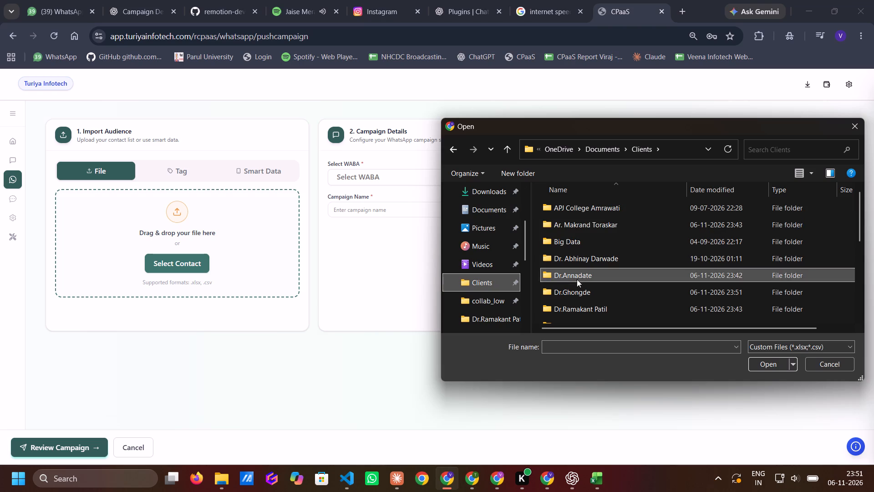
{"action": "double_click", "coordinate": [573, 291]}
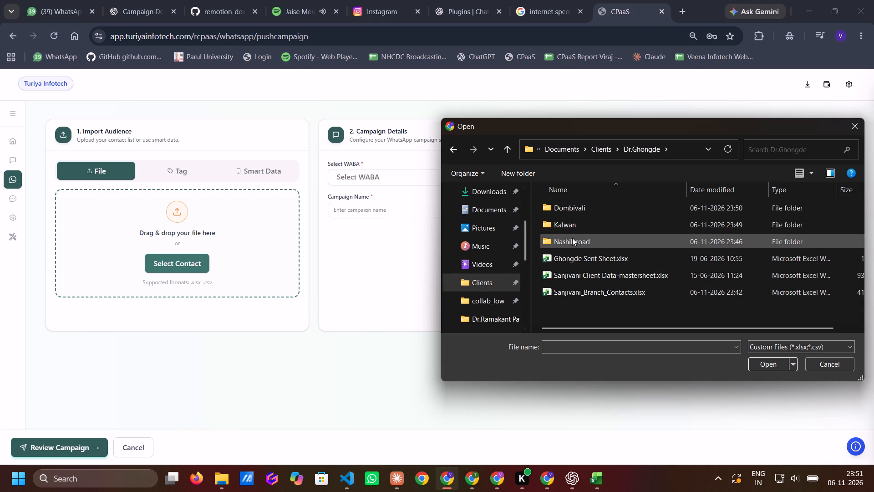
{"action": "double_click", "coordinate": [572, 238]}
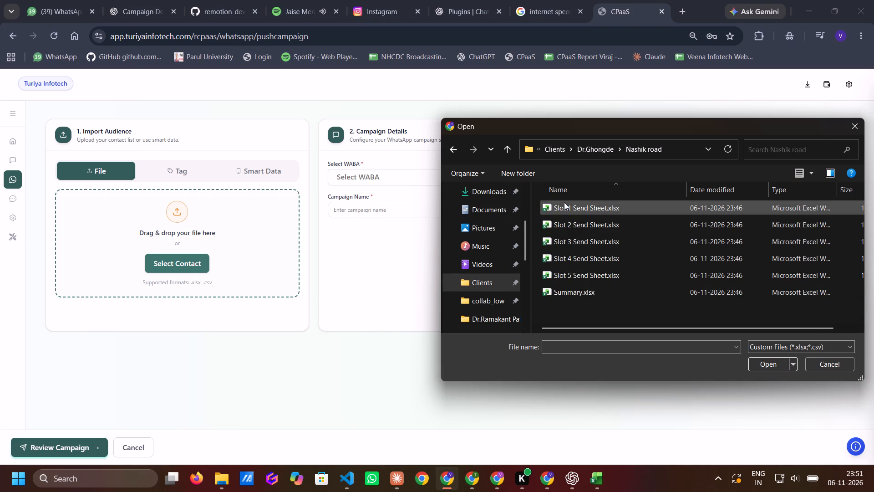
{"action": "double_click", "coordinate": [564, 202]}
{"action": "left_click", "coordinate": [226, 267]}
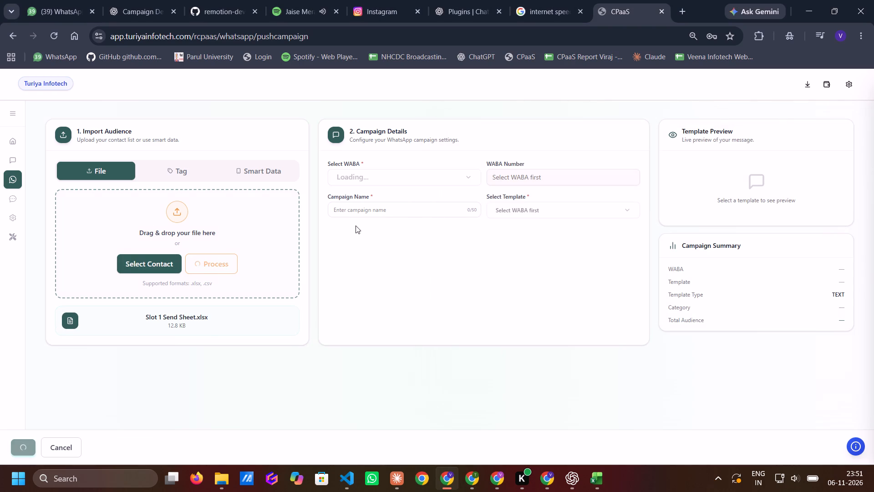
Set the campaign's WABA to Dr Ghongde's Sanjivani Clinic, its name to Slot 1 and its template to diwali_holdiay.
{"action": "left_click", "coordinate": [381, 178]}
{"action": "left_click", "coordinate": [374, 193]}
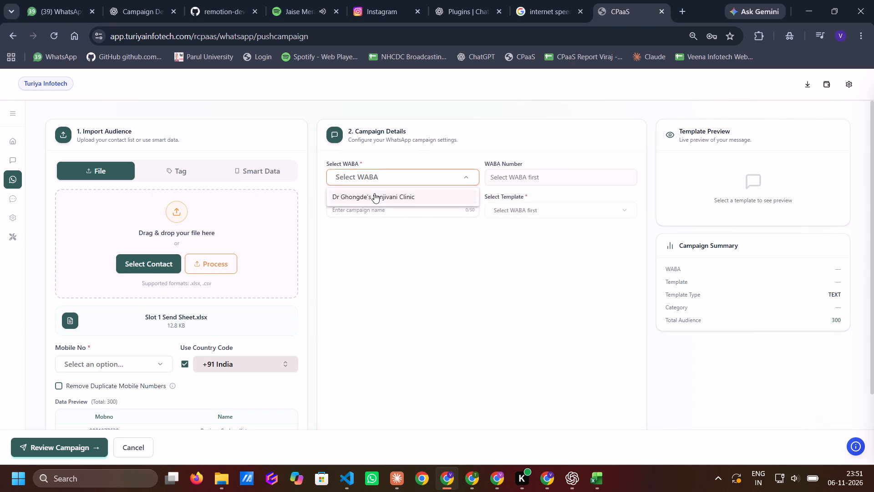
{"action": "left_click", "coordinate": [359, 203]}
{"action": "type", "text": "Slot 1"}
{"action": "left_click", "coordinate": [537, 218]}
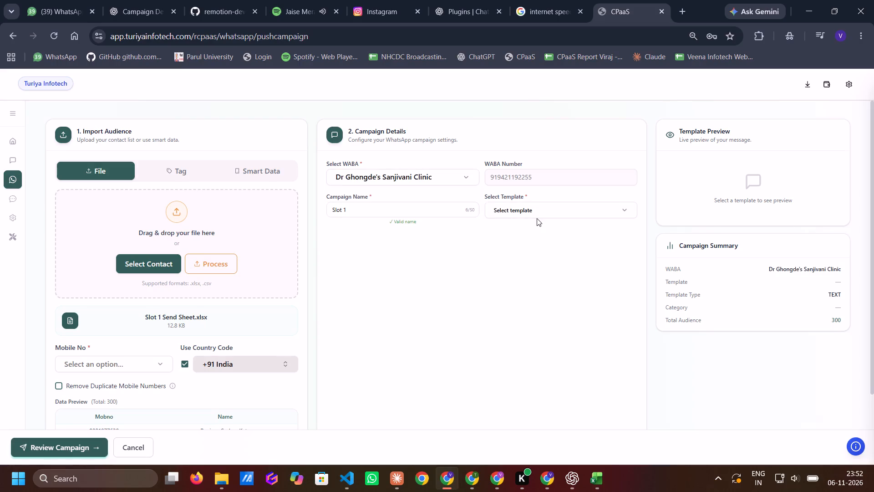
{"action": "left_click", "coordinate": [536, 217]}
{"action": "left_click", "coordinate": [523, 224]}
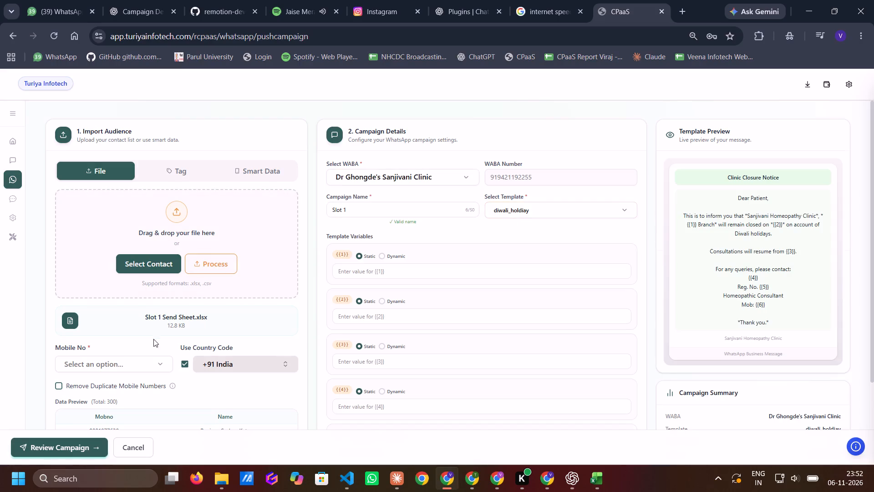
Map the audience's mobile number to the Mobno column and enable removal of duplicate mobile numbers.
{"action": "left_click", "coordinate": [138, 363]}
{"action": "left_click", "coordinate": [102, 384]}
{"action": "scroll", "coordinate": [102, 384], "scroll_direction": "down", "scroll_amount": 1}
{"action": "left_click", "coordinate": [61, 342]}
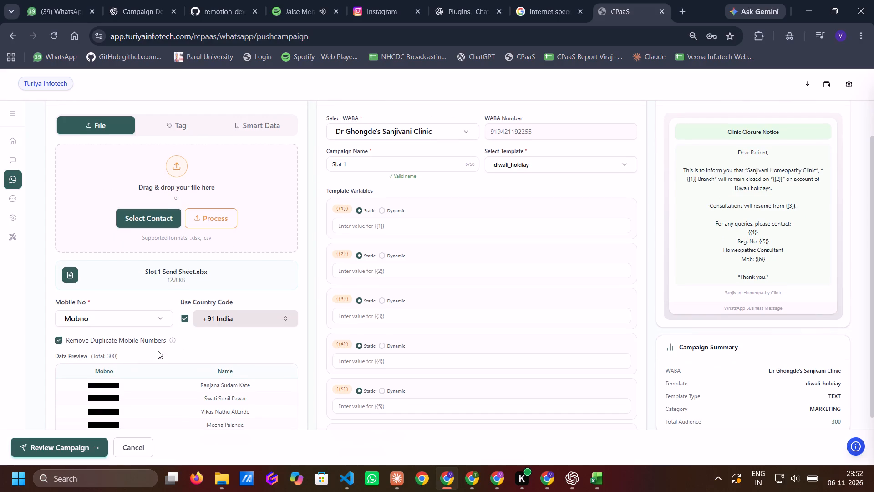
Fill the template variables with branch Nashik Road, closure 11, 12 & 13 Nov 2026, reopening 14th Nov 2026, and the consultant's name, registration and mobile number.
{"action": "left_click", "coordinate": [370, 230]}
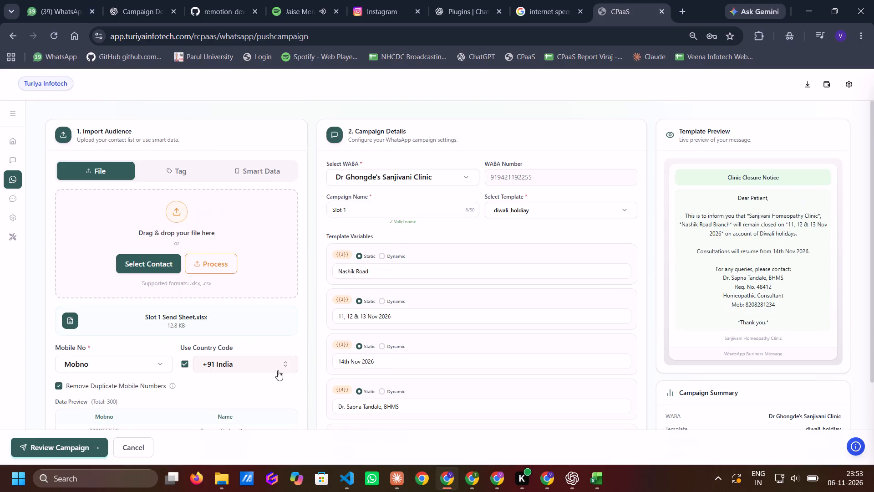
Review the Slot 1 campaign and schedule it for 11/07/2026 at 06:00 AM.
{"action": "left_click", "coordinate": [77, 448]}
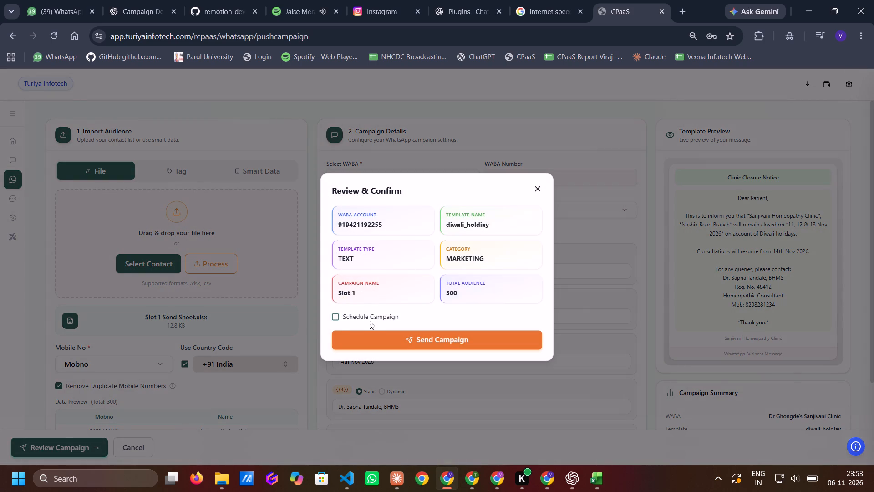
{"action": "left_click", "coordinate": [333, 316]}
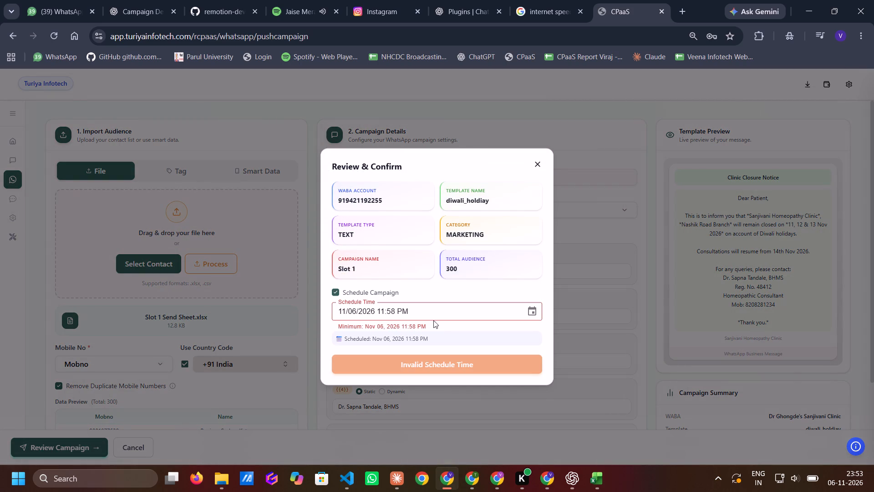
{"action": "left_click", "coordinate": [526, 313]}
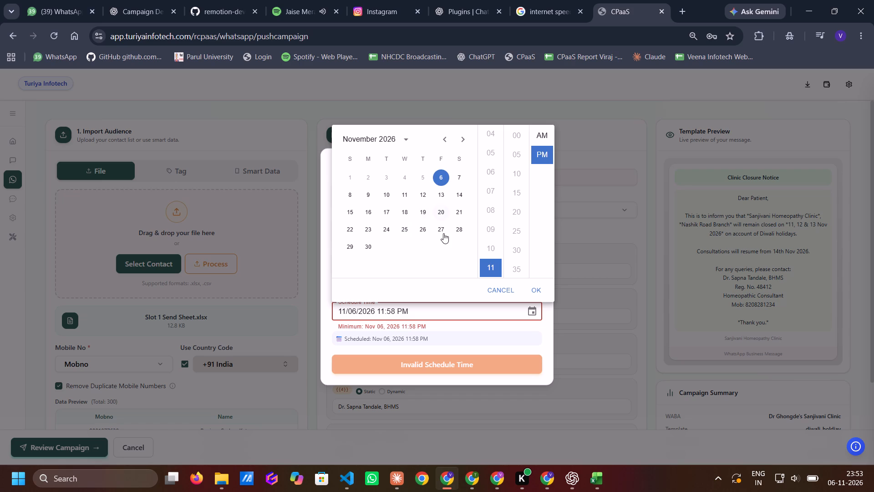
{"action": "left_click", "coordinate": [458, 177]}
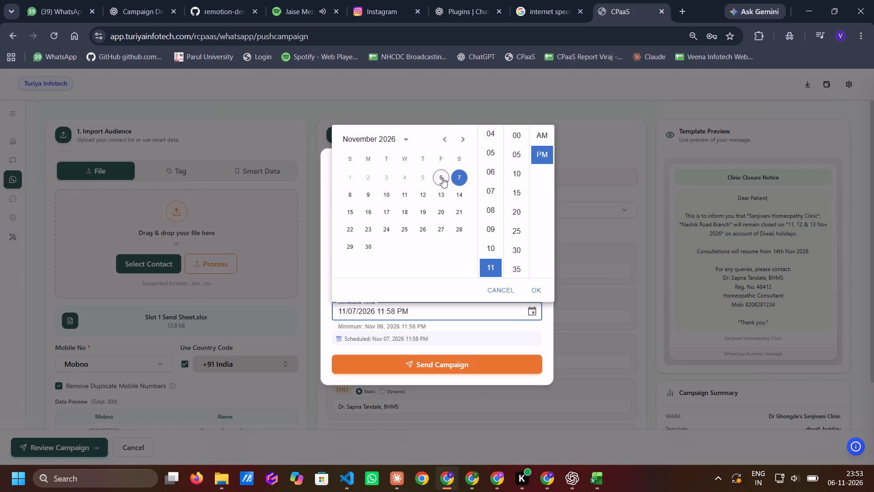
{"action": "left_click", "coordinate": [491, 172]}
{"action": "left_click", "coordinate": [516, 134]}
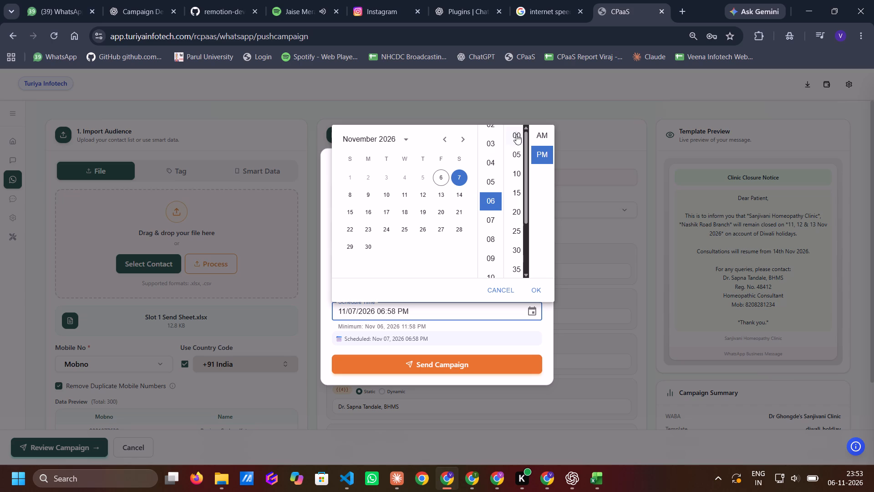
{"action": "left_click", "coordinate": [550, 138]}
{"action": "left_click", "coordinate": [542, 287]}
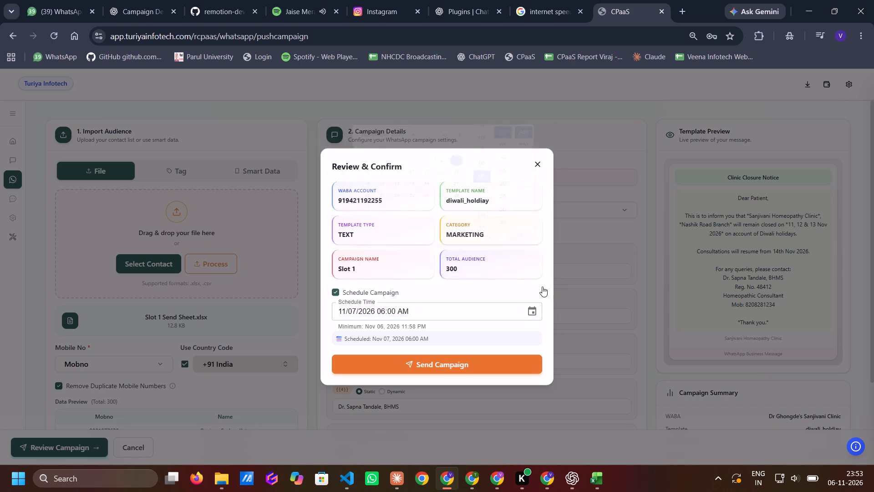
Try to submit the scheduled Slot 1 campaign for sending.
{"action": "left_click", "coordinate": [391, 362]}
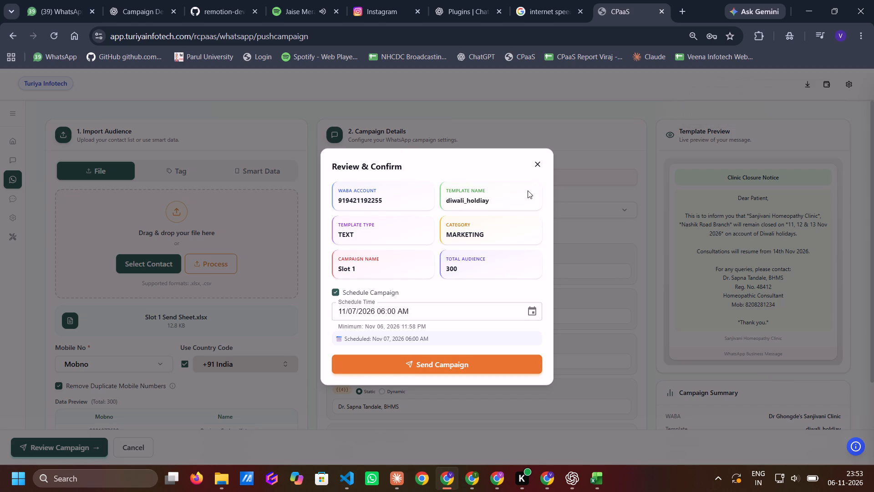
{"action": "left_click", "coordinate": [452, 375]}
{"action": "left_click", "coordinate": [455, 367]}
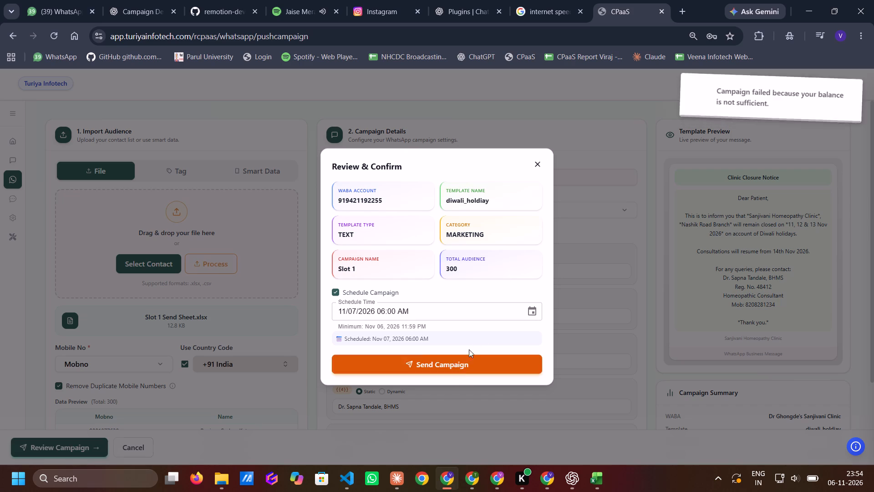
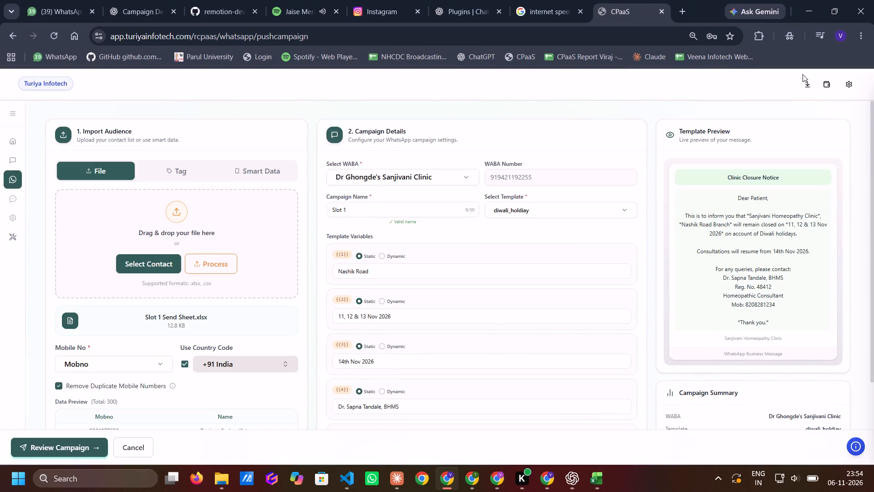
Check the main wallet's available balance before reviewing the Slot 1 campaign.
{"action": "left_click", "coordinate": [830, 84]}
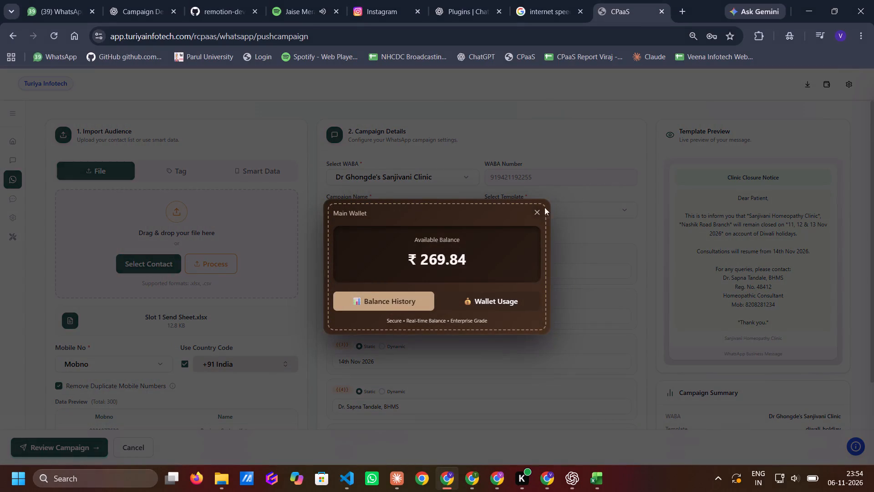
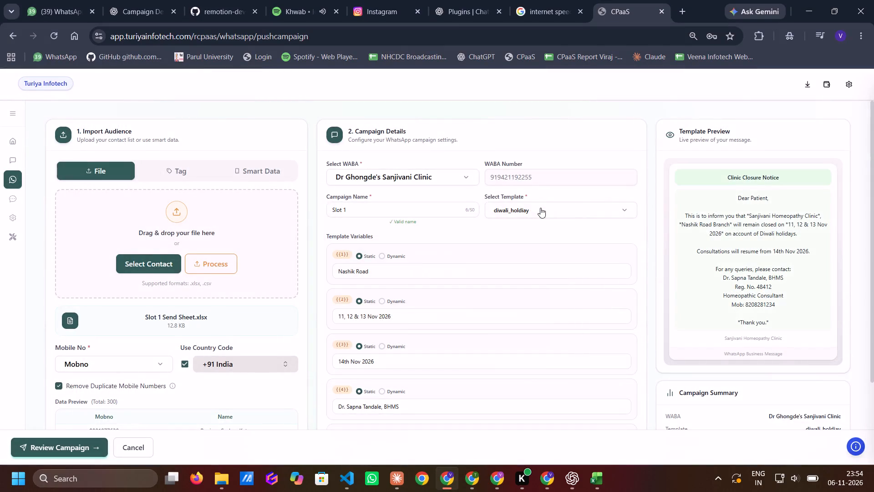
Review the Slot 1 campaign and try to submit it with the schedule of Nov 07, 2026 06:00 AM.
{"action": "scroll", "coordinate": [514, 313], "scroll_direction": "down", "scroll_amount": 3}
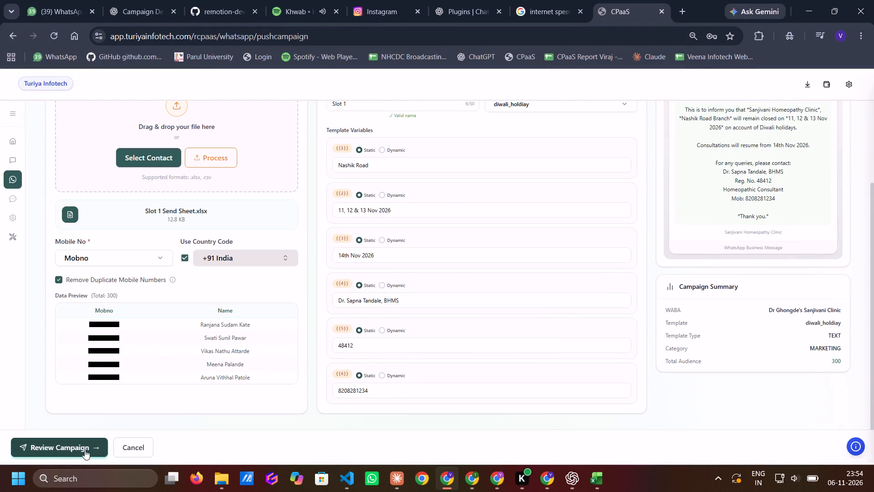
{"action": "left_click", "coordinate": [85, 449]}
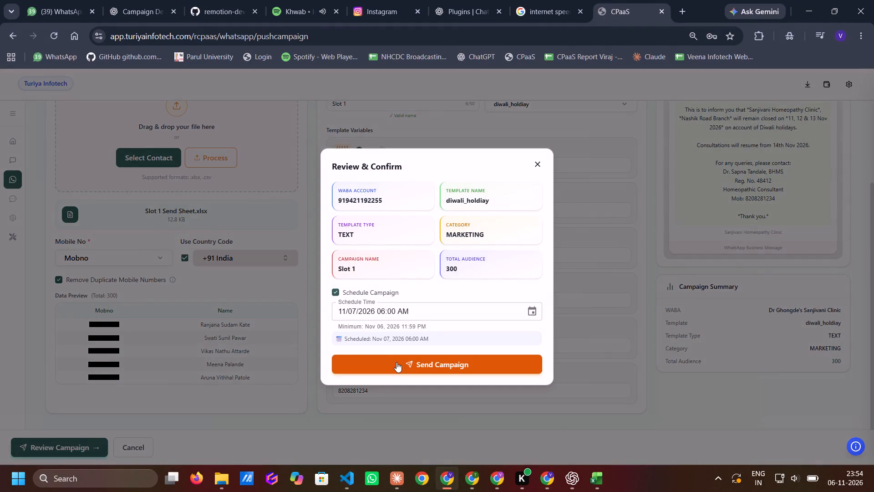
{"action": "left_click", "coordinate": [396, 362]}
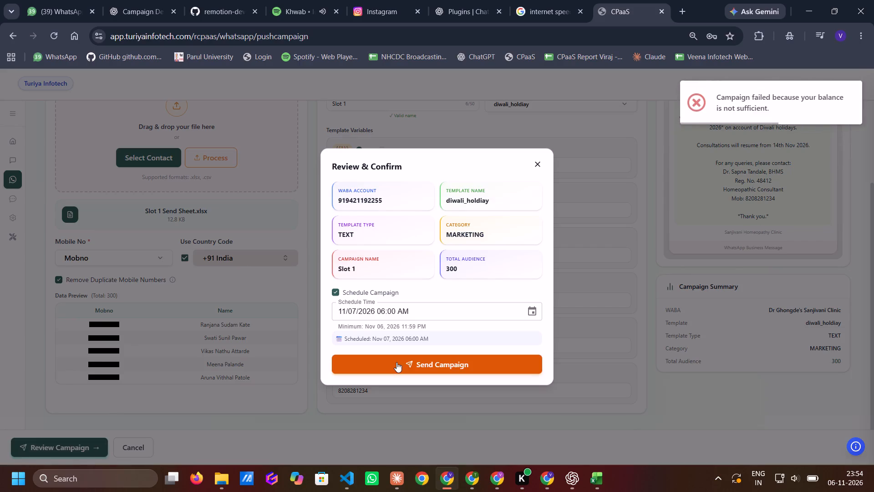
{"action": "left_click", "coordinate": [396, 362]}
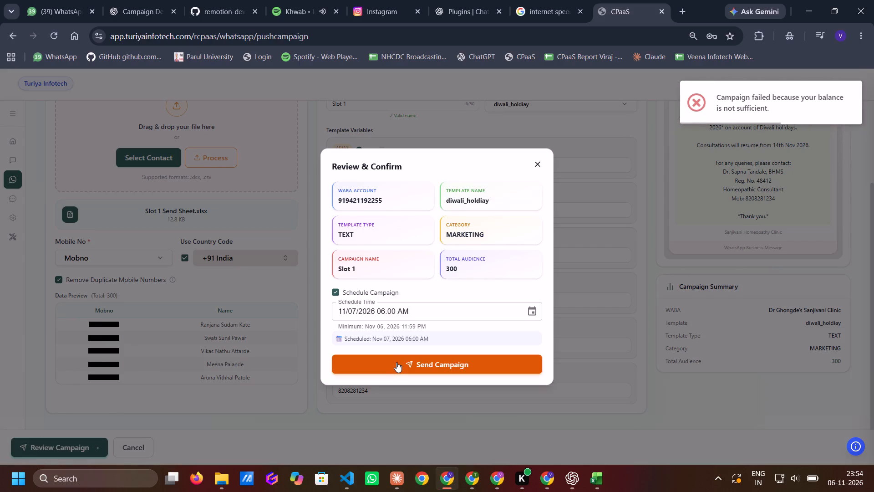
{"action": "left_click", "coordinate": [396, 362]}
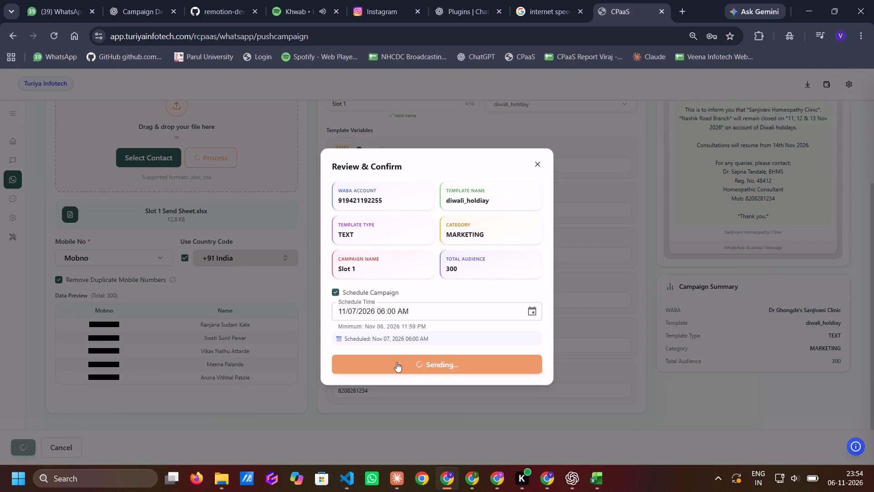
Capture a screenshot of the page area around the Slot 1 campaign's Review & Confirm dialog.
{"action": "key", "text": "shift+super+s"}
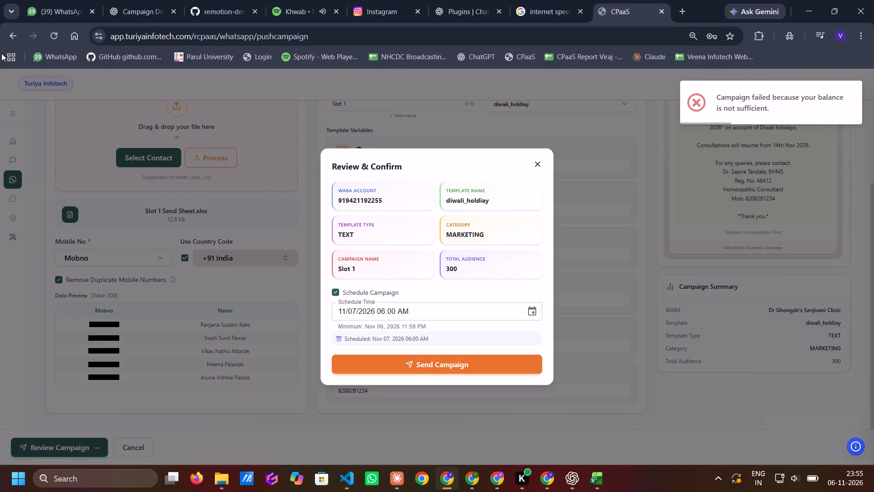
{"action": "left_click_drag", "start_coordinate": [3, 53], "coordinate": [81, 87]}
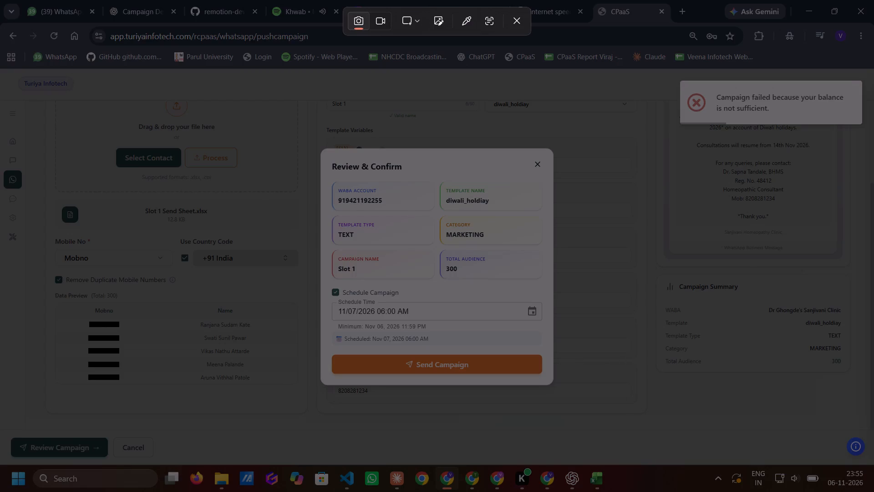
{"action": "left_click_drag", "start_coordinate": [81, 87], "coordinate": [56, 86]}
{"action": "left_click_drag", "start_coordinate": [194, 69], "coordinate": [359, 168]}
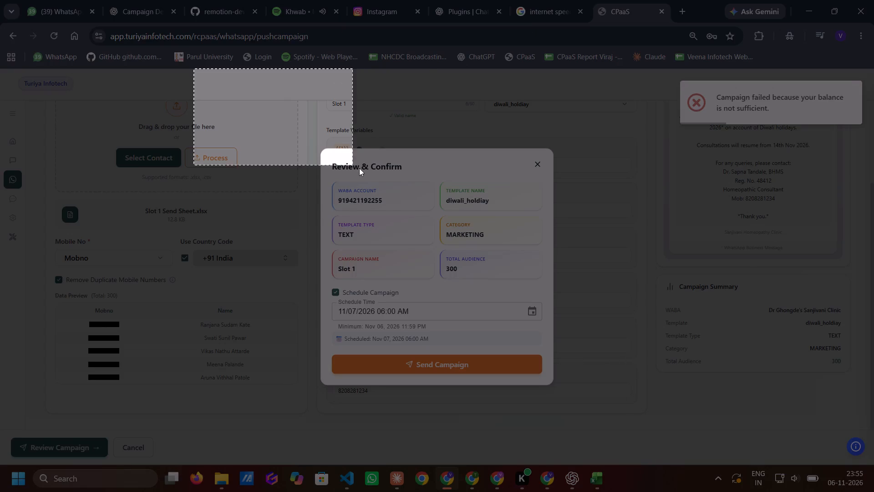
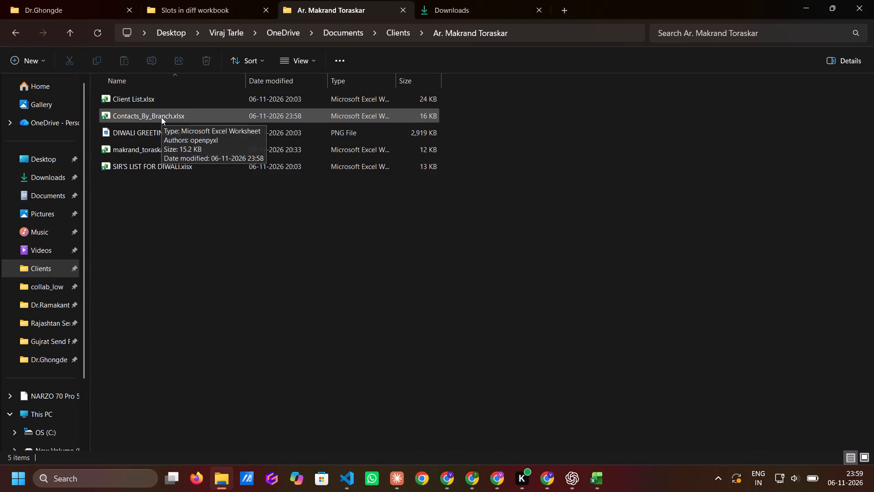
{"action": "double_click", "coordinate": [166, 114]}
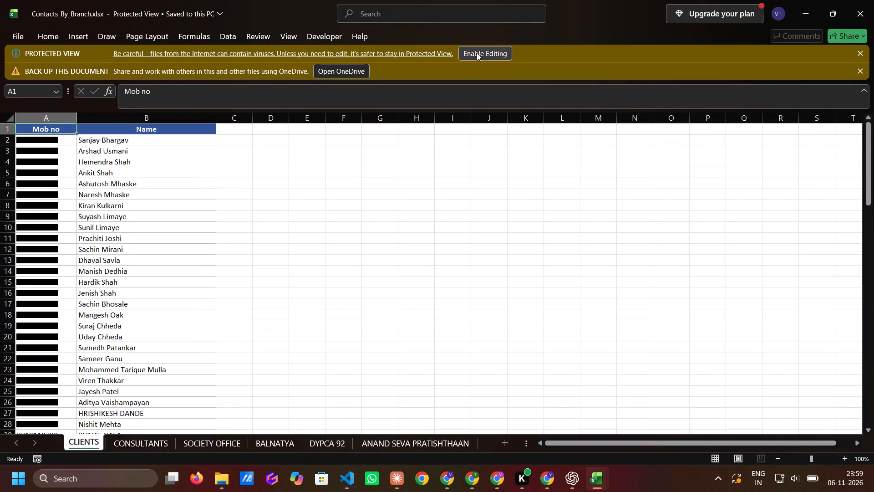
{"action": "left_click", "coordinate": [479, 49]}
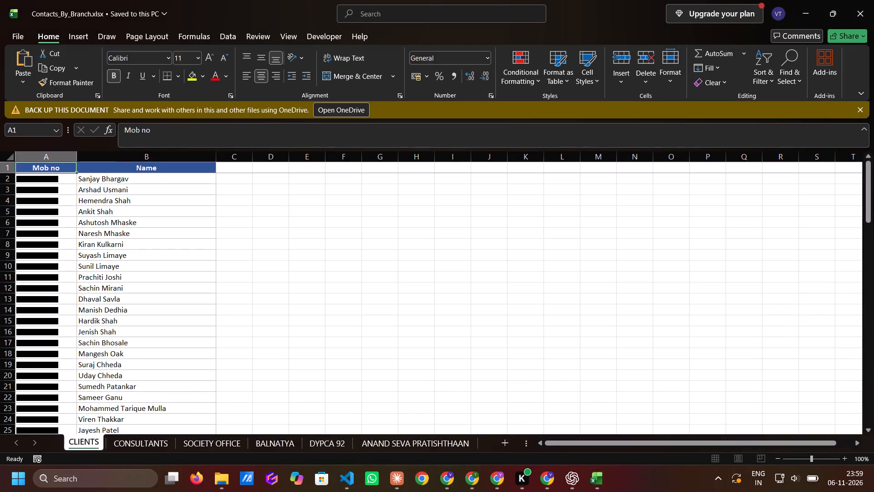
Examine the contact lists on the ANAND SEVA PRATISHTHAAN and CLIENTS sheets, selecting each column's entries down to the last row.
{"action": "left_click", "coordinate": [426, 445]}
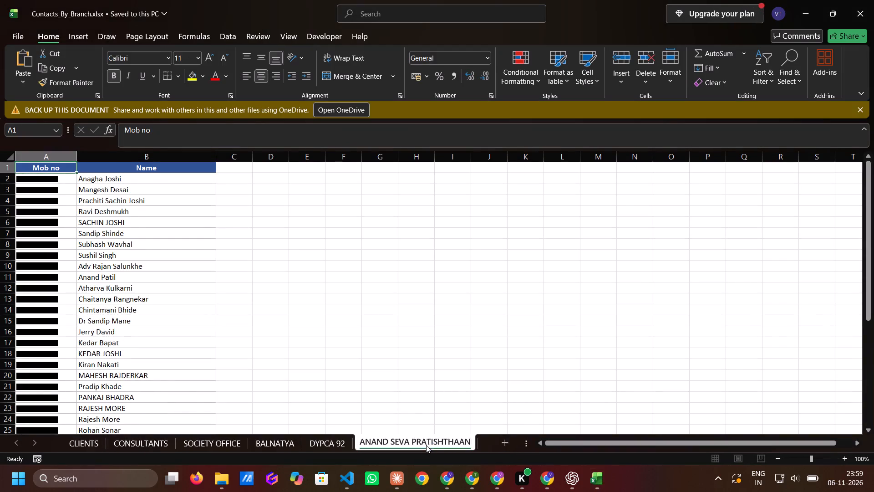
{"action": "left_click", "coordinate": [100, 177]}
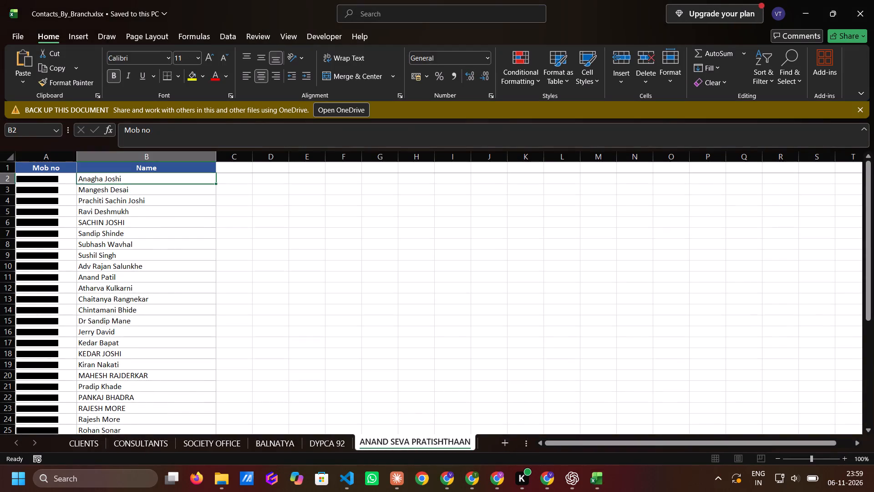
{"action": "key", "text": "ctrl+shift+Down"}
{"action": "key", "text": "Down"}
{"action": "key", "text": "Left"}
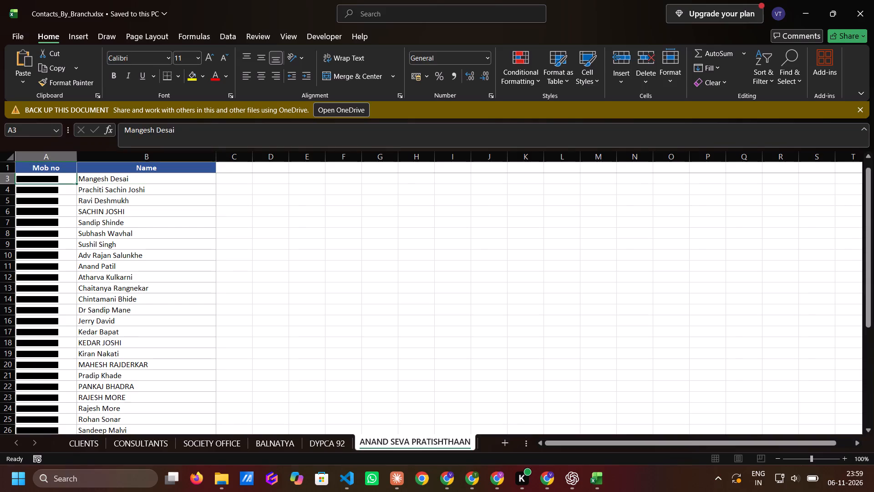
{"action": "left_click", "coordinate": [85, 439]}
{"action": "left_click", "coordinate": [48, 179]}
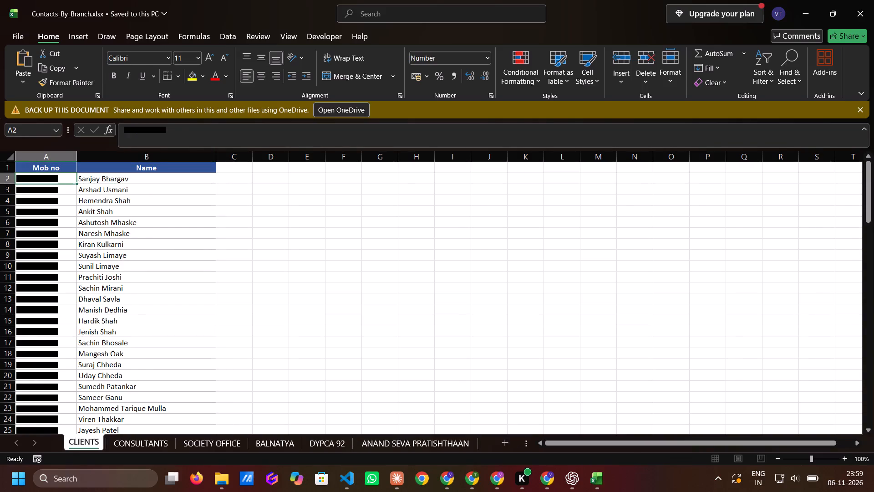
{"action": "key", "text": "ctrl+shift+Down"}
{"action": "key", "text": "Down"}
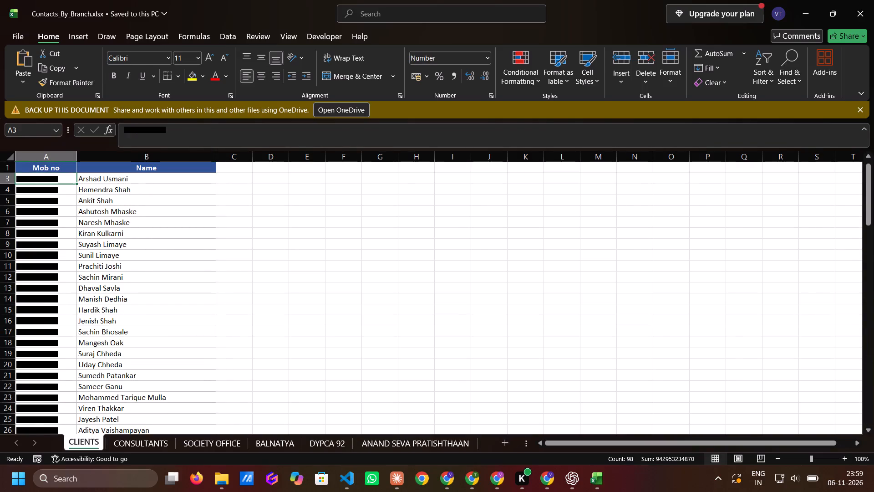
Return to the architect client's folder in File Explorer and open the workbook named after the client.
{"action": "key", "text": "alt+Tab"}
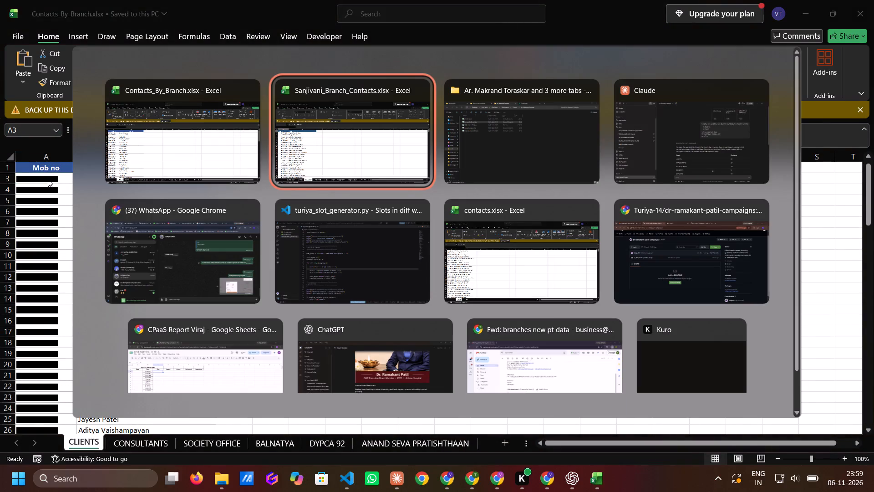
{"action": "key", "text": "alt+Right"}
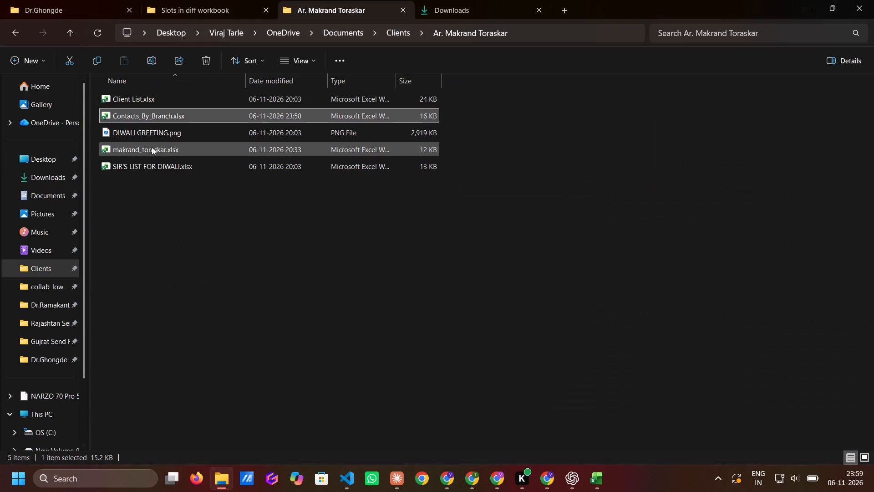
{"action": "double_click", "coordinate": [163, 154]}
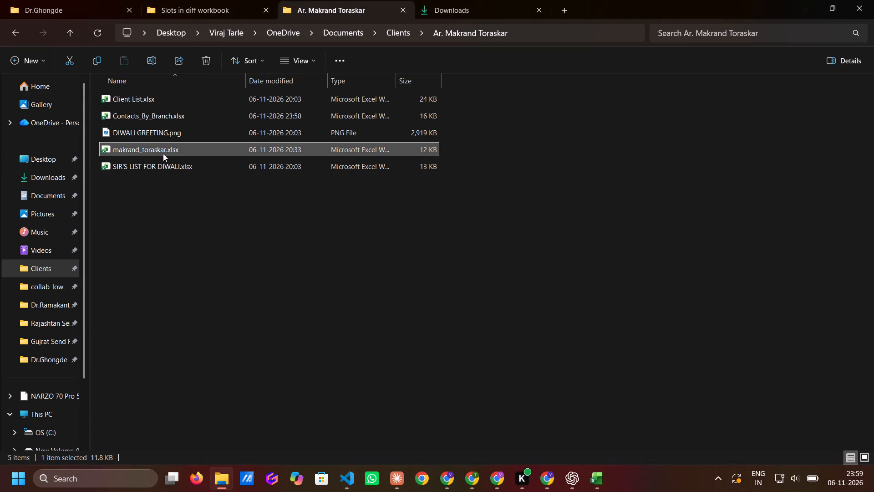
Switch from the client's contact workbook to the Sanjivani_Branch_Contacts.xlsx workbook in Excel.
{"action": "key", "text": "alt+Tab"}
{"action": "key", "text": "alt+Right"}
{"action": "key", "text": "alt+Right"}
{"action": "key", "text": "alt+Right"}
{"action": "key", "text": "alt+Left"}
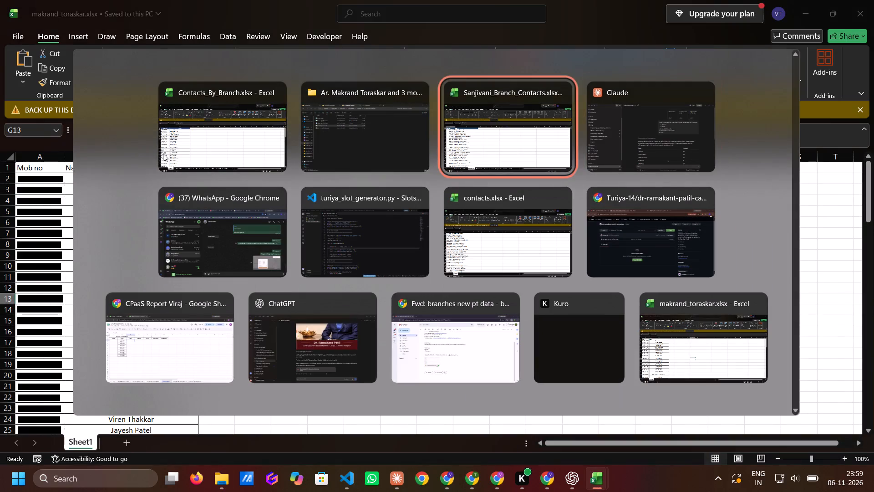
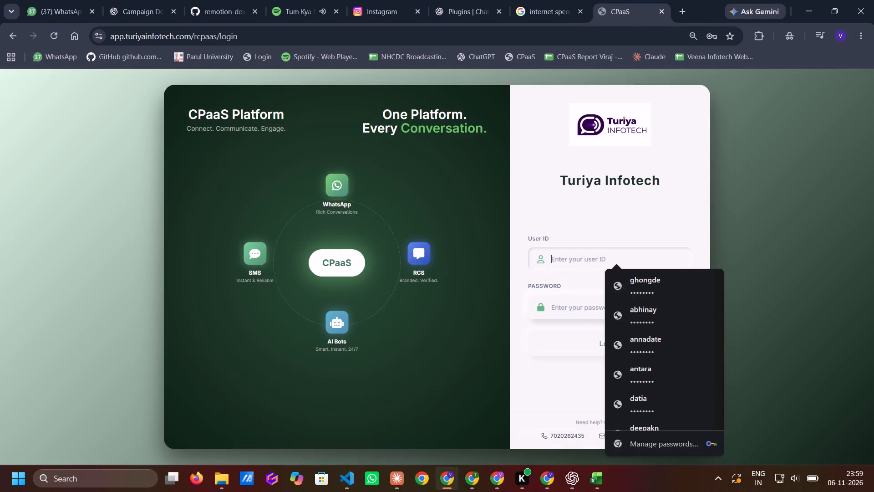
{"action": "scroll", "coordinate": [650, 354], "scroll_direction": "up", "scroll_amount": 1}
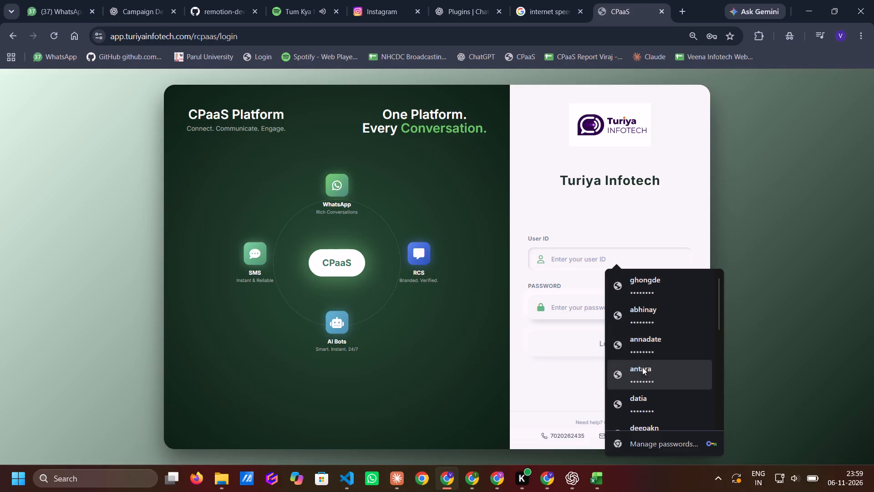
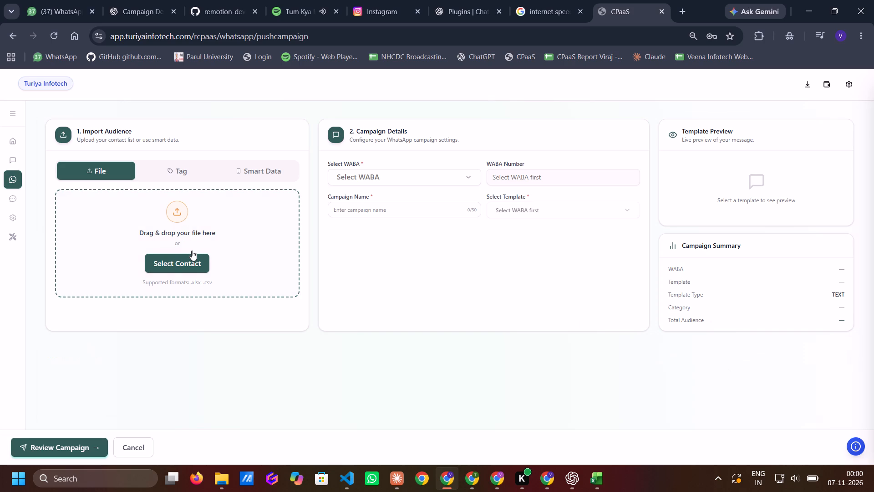
Check the main wallet's available balance and close the wallet window.
{"action": "left_click", "coordinate": [824, 91]}
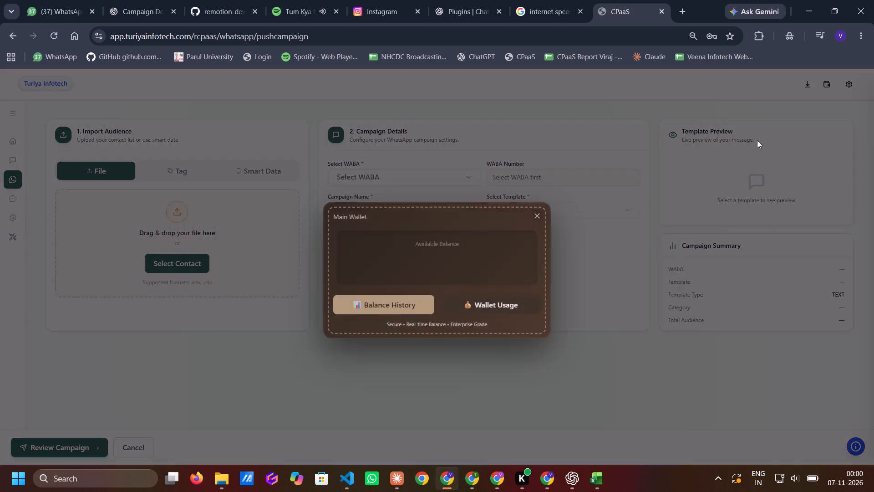
{"action": "left_click", "coordinate": [539, 213]}
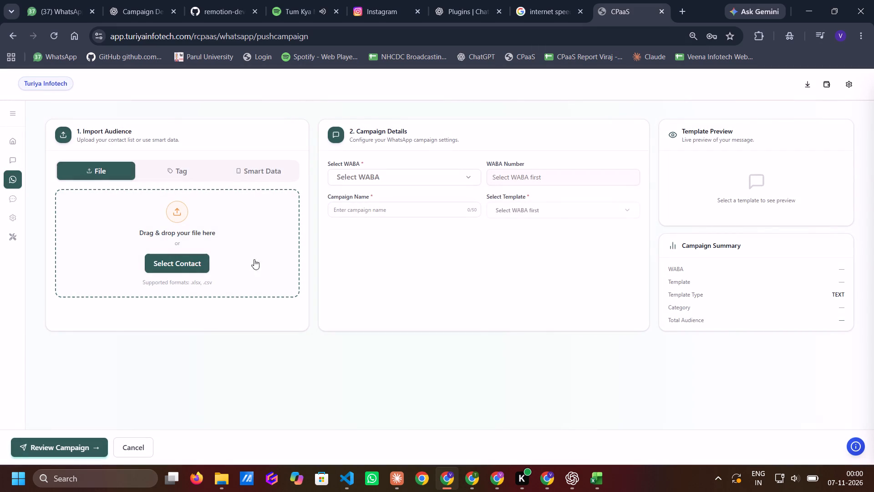
Start selecting the campaign's contact file and browse to the architect client's folder inside Clients.
{"action": "left_click", "coordinate": [178, 263]}
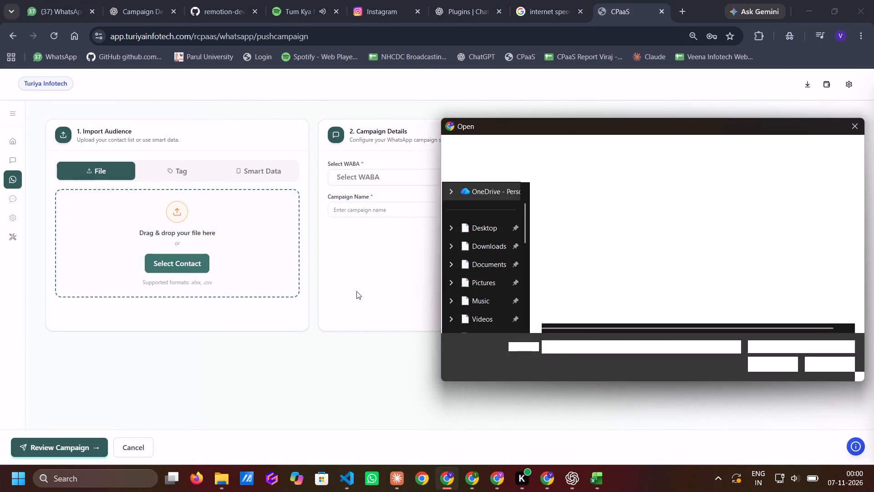
{"action": "scroll", "coordinate": [505, 231], "scroll_direction": "down", "scroll_amount": 1}
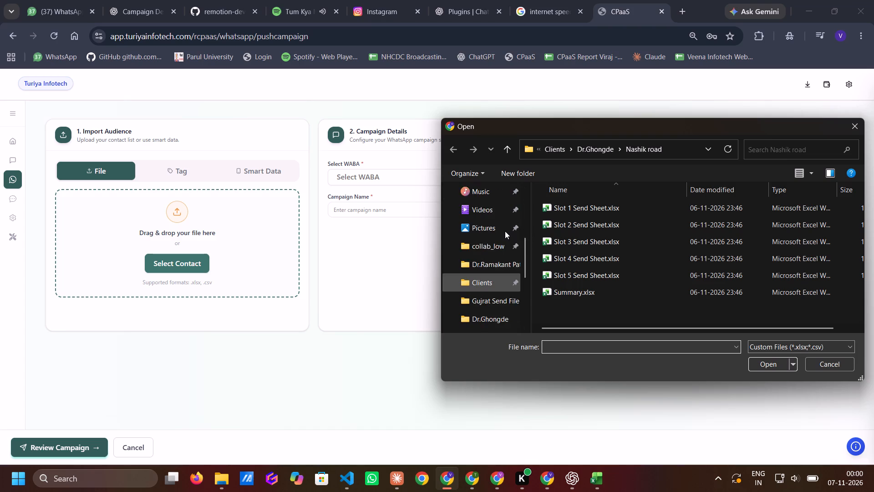
{"action": "scroll", "coordinate": [505, 231], "scroll_direction": "down", "scroll_amount": 1}
{"action": "left_click", "coordinate": [493, 286]}
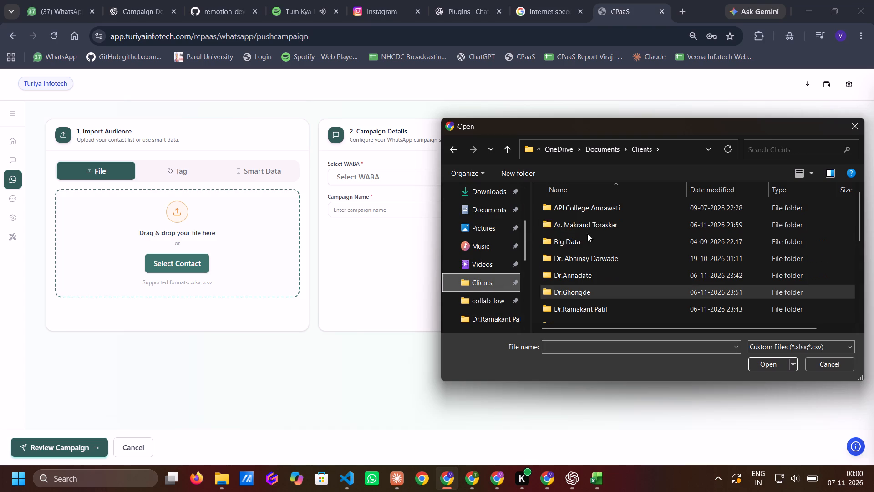
{"action": "double_click", "coordinate": [593, 228]}
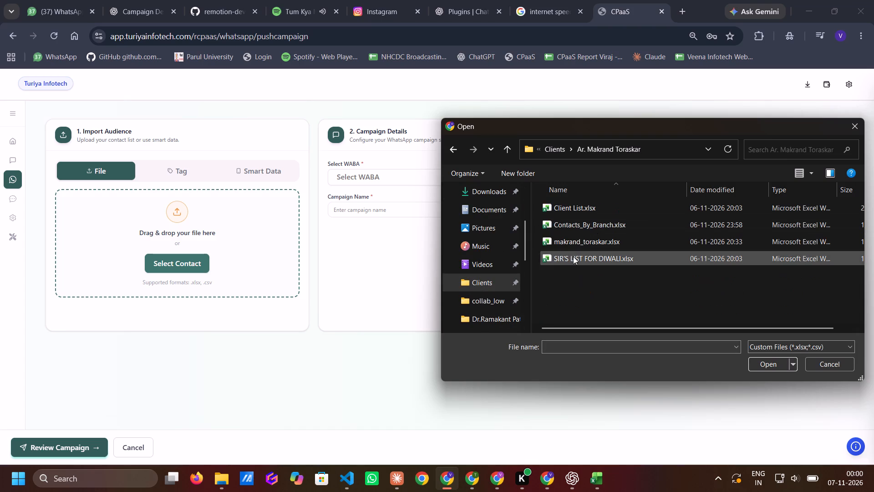
Switch to the Contacts_By_Branch.xlsx workbook in Excel.
{"action": "key", "text": "alt+Tab"}
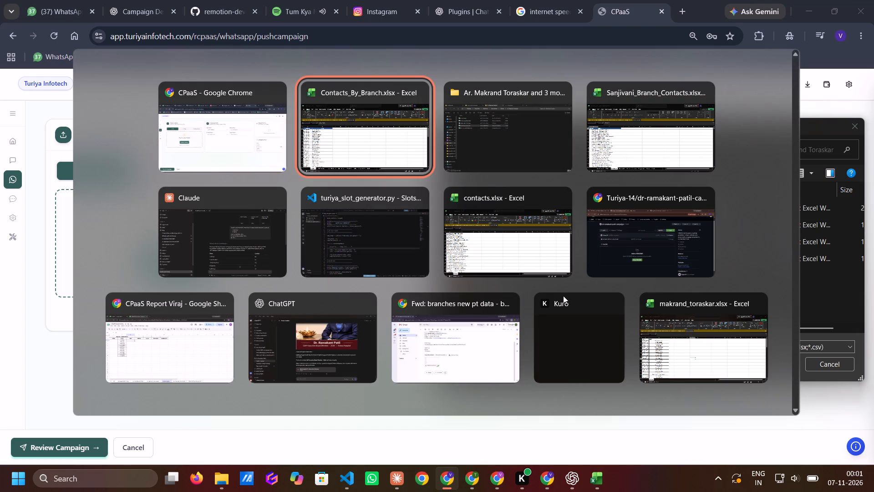
Switch to the Excel workbook named after the architect client and clear all mobile numbers and names below the header row.
{"action": "key", "text": "alt+Down"}
{"action": "key", "text": "alt+Right"}
{"action": "key", "text": "alt+Up"}
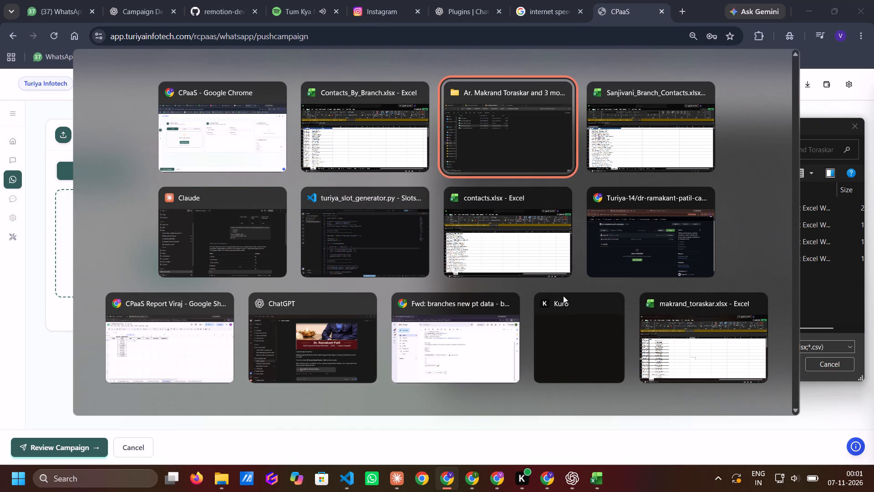
{"action": "key", "text": "alt+Down"}
{"action": "key", "text": "alt+Right"}
{"action": "key", "text": "alt+Down"}
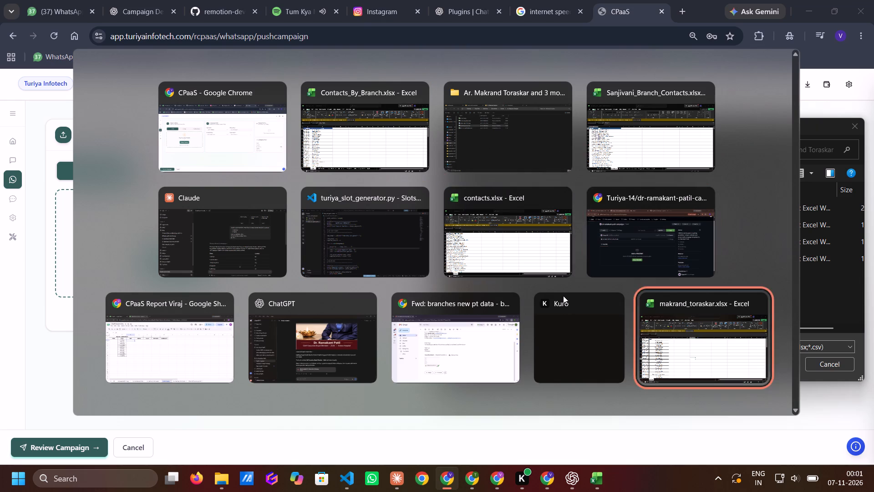
{"action": "key", "text": "Left"}
{"action": "key", "text": "ctrl+Left"}
{"action": "key", "text": "ctrl+Left"}
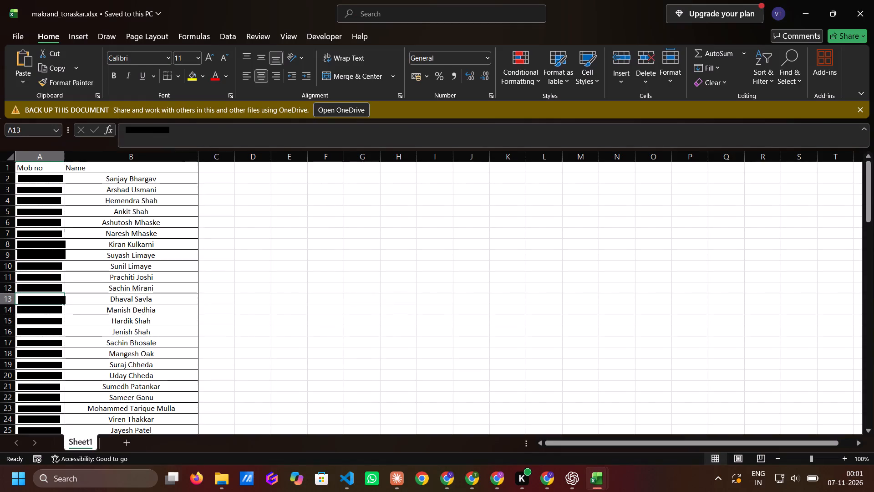
{"action": "key", "text": "ctrl+Up"}
{"action": "key", "text": "ctrl+Up"}
{"action": "key", "text": "Down"}
{"action": "key", "text": "shift+Right"}
{"action": "key", "text": "ctrl+shift+Down"}
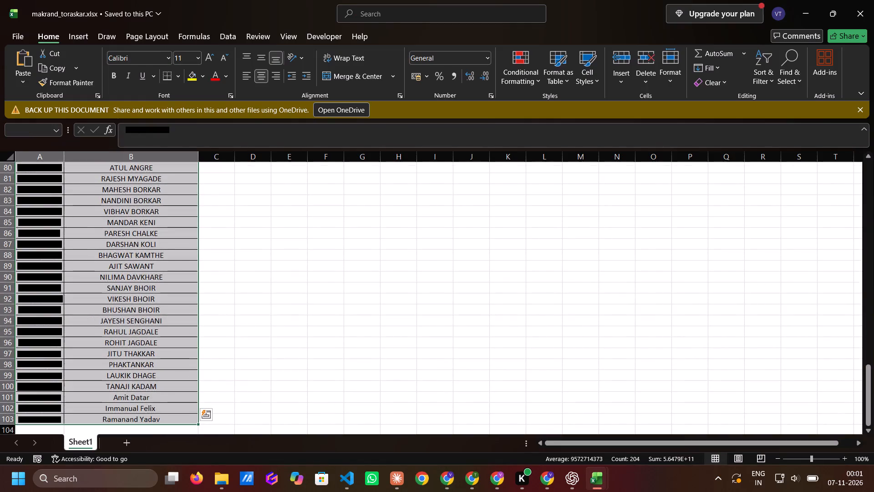
{"action": "key", "text": "Delete"}
{"action": "key", "text": "Down"}
{"action": "key", "text": "Up"}
Switch to CPaaS in Chrome, dismiss the file picker, and check the WhatsApp report's campaign logs for 07/11/2026 and its scheduled campaigns.
{"action": "key", "text": "alt+Tab"}
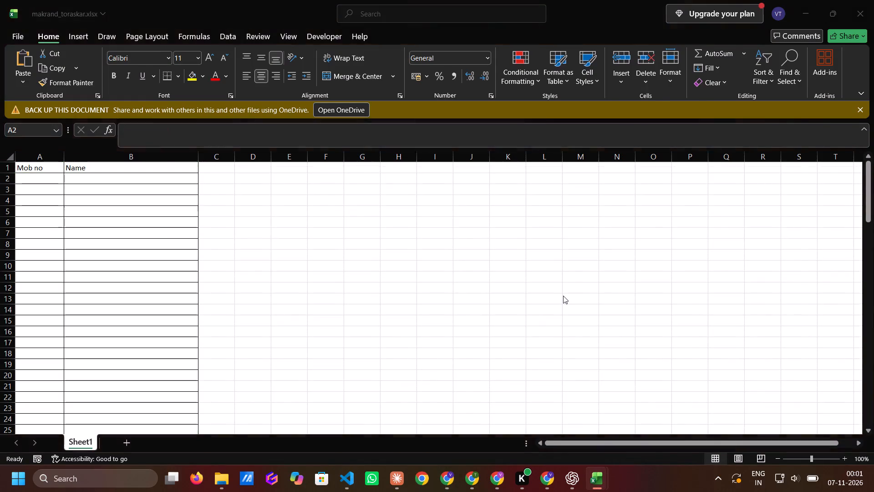
{"action": "key", "text": "alt+Right"}
{"action": "key", "text": "alt+Left"}
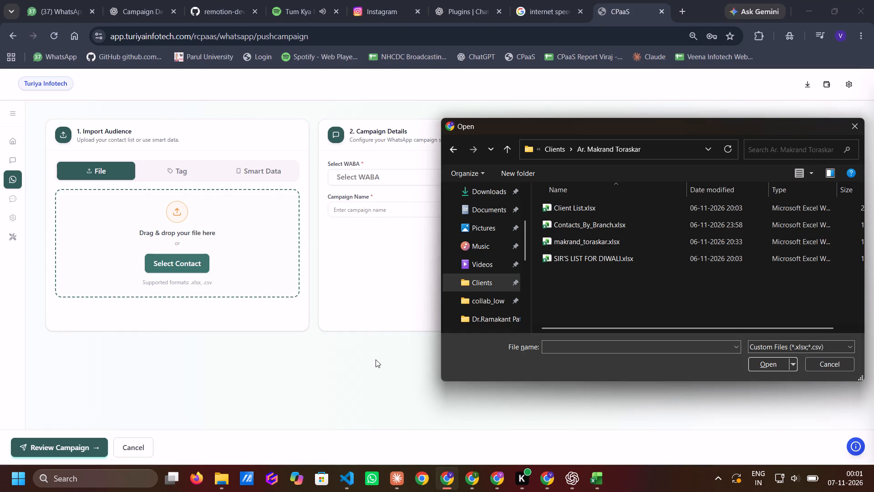
{"action": "left_click", "coordinate": [376, 359]}
{"action": "left_click", "coordinate": [859, 121]}
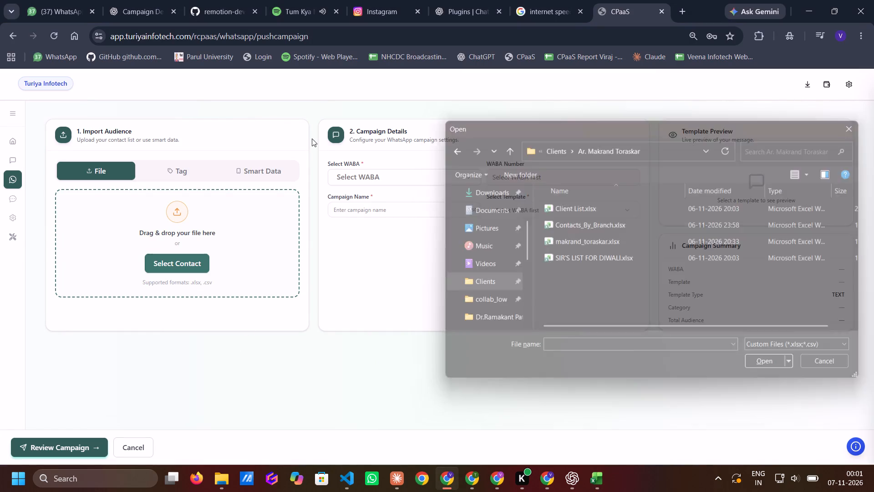
{"action": "left_click", "coordinate": [15, 179]}
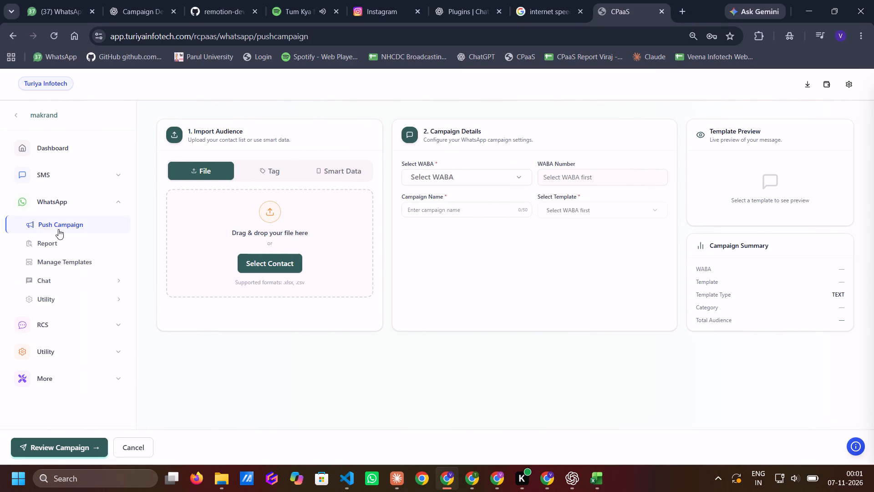
{"action": "left_click", "coordinate": [60, 240]}
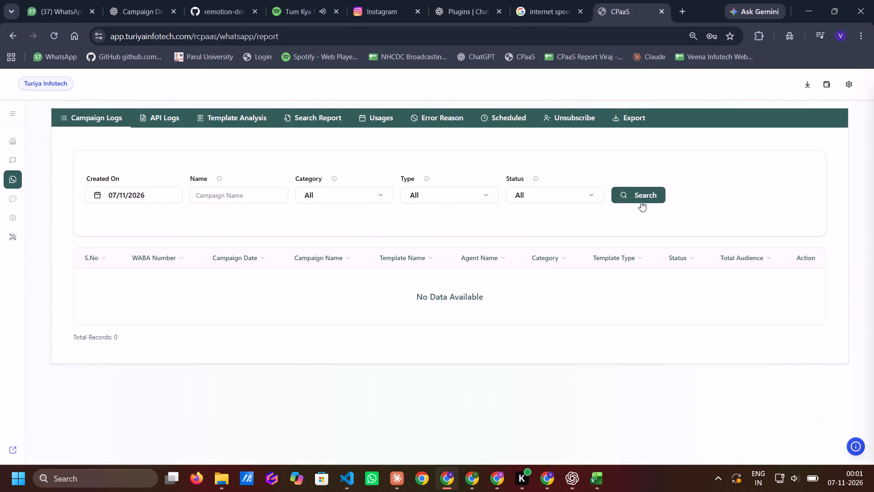
{"action": "left_click", "coordinate": [638, 199]}
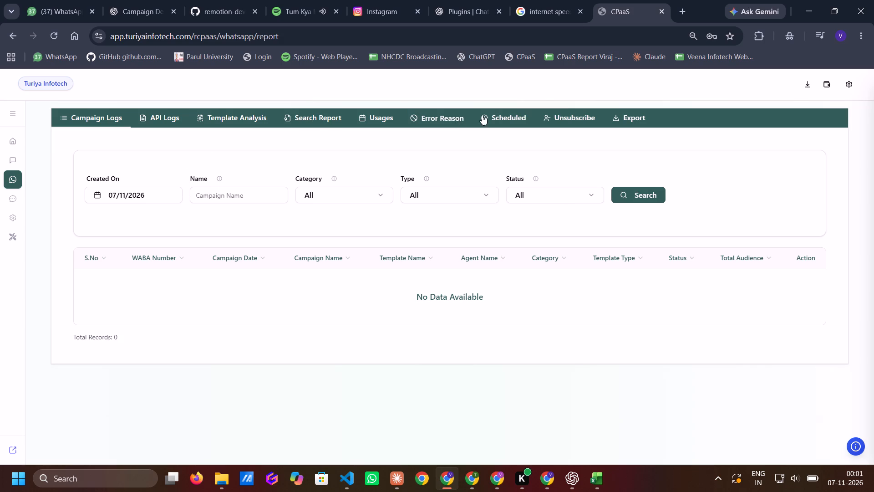
{"action": "left_click", "coordinate": [502, 123]}
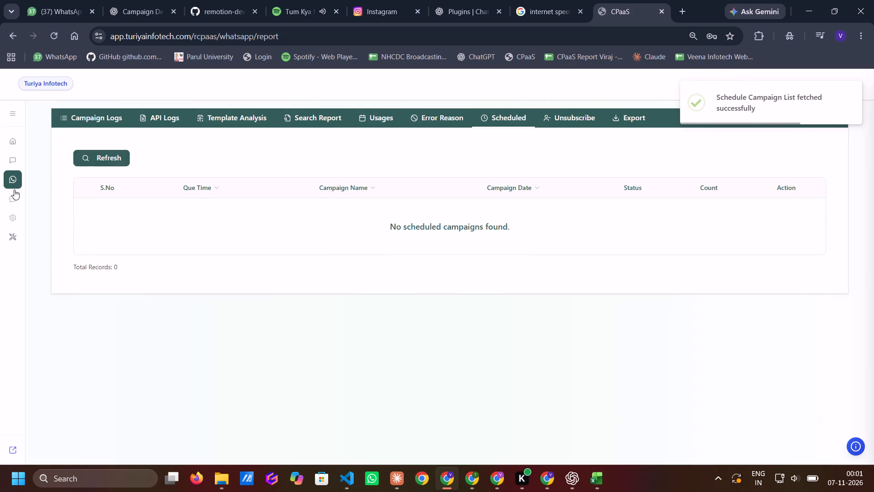
Open the WhatsApp template management page to view the architect client's message templates.
{"action": "left_click", "coordinate": [13, 188]}
{"action": "left_click", "coordinate": [59, 258]}
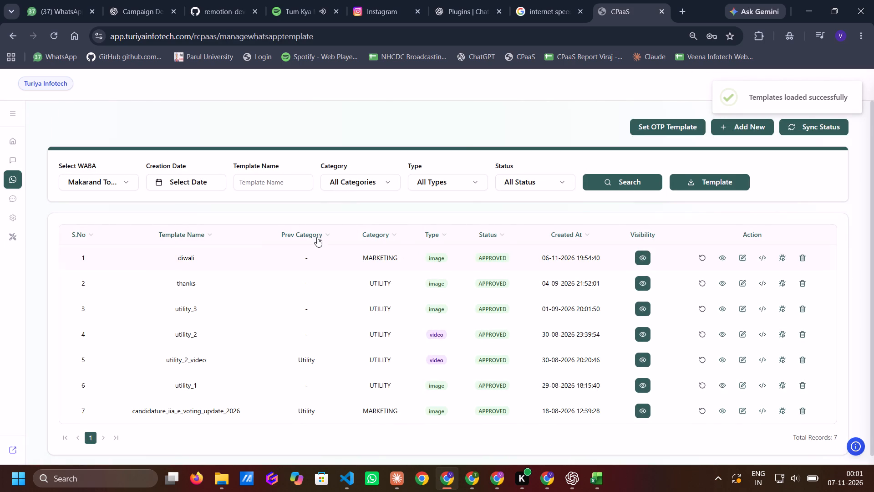
Return to Push Campaign, start selecting a contact file, and browse to the Clients folder.
{"action": "left_click", "coordinate": [15, 180]}
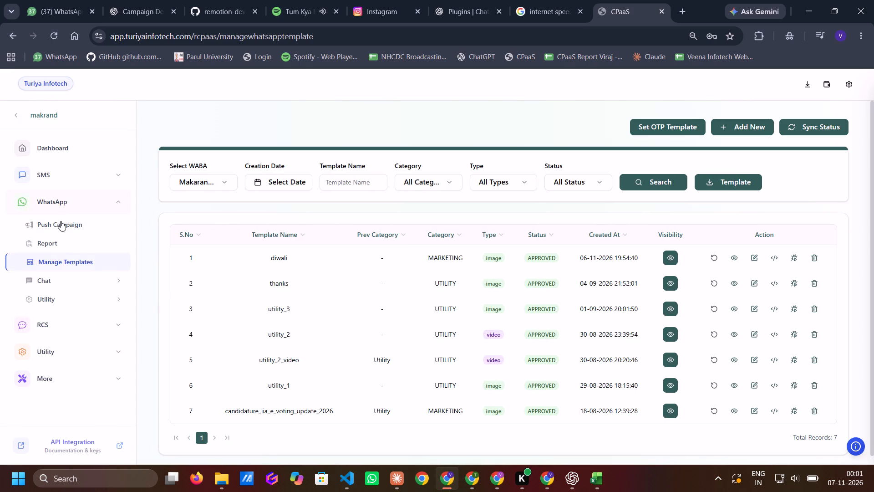
{"action": "left_click", "coordinate": [61, 221]}
{"action": "left_click", "coordinate": [191, 264]}
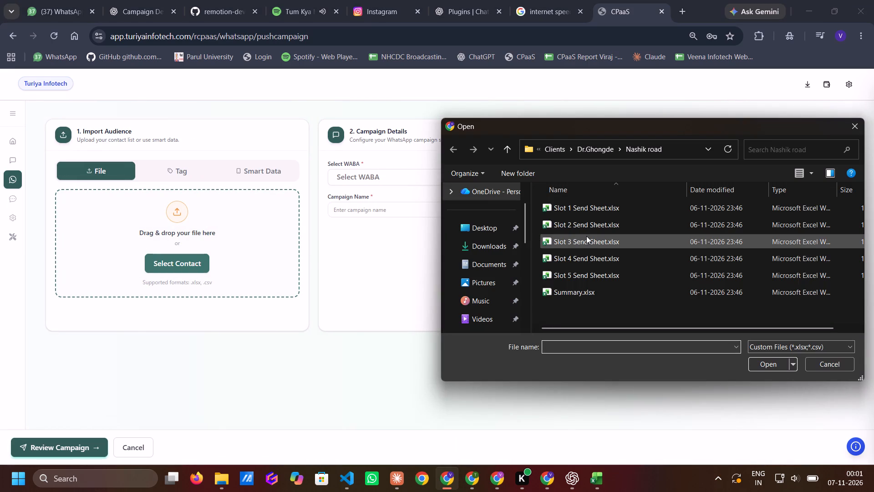
{"action": "left_click", "coordinate": [556, 149]}
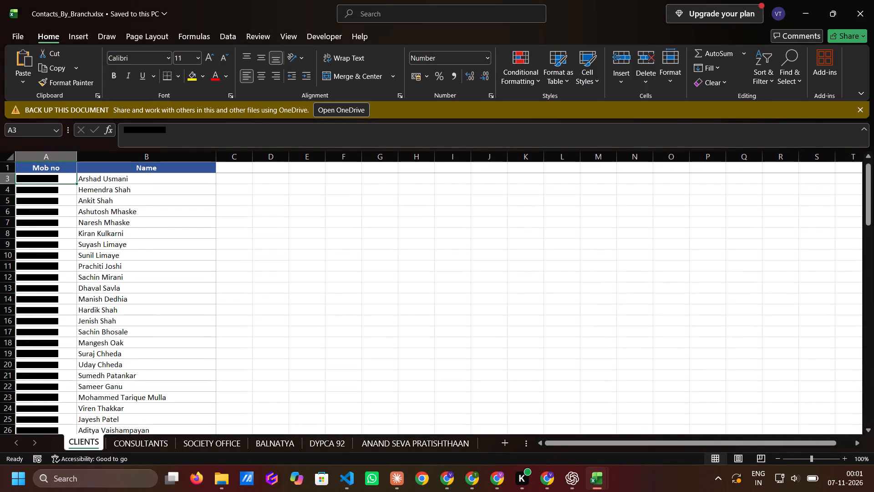
In Excel's Contacts_By_Branch.xlsx, copy the mobile numbers and names from row 3 down to row 39 of the ANAND SEVA PRATISHTHAAN sheet.
{"action": "key", "text": "ctrl+shift+Down"}
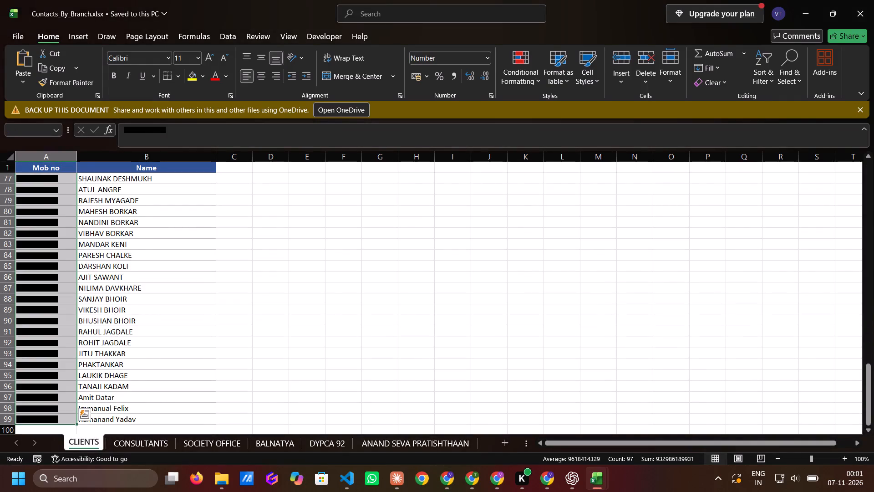
{"action": "left_click", "coordinate": [137, 441]}
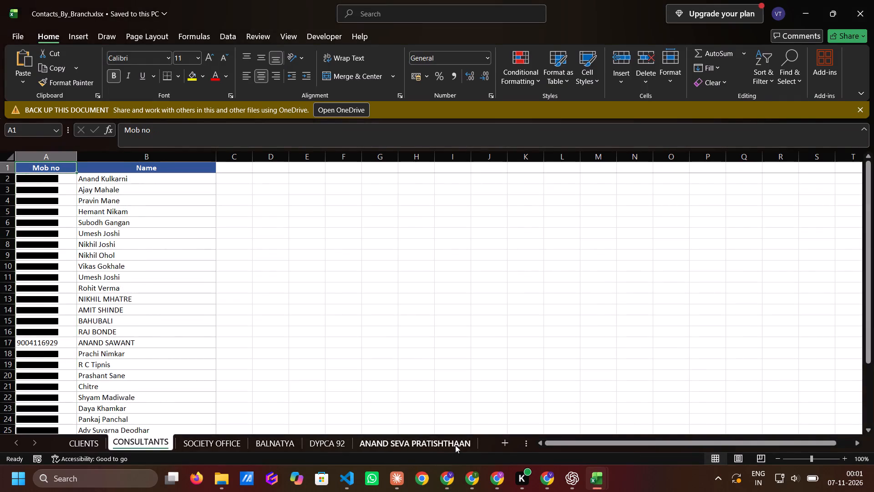
{"action": "right_click", "coordinate": [455, 445]}
{"action": "right_click", "coordinate": [166, 279]}
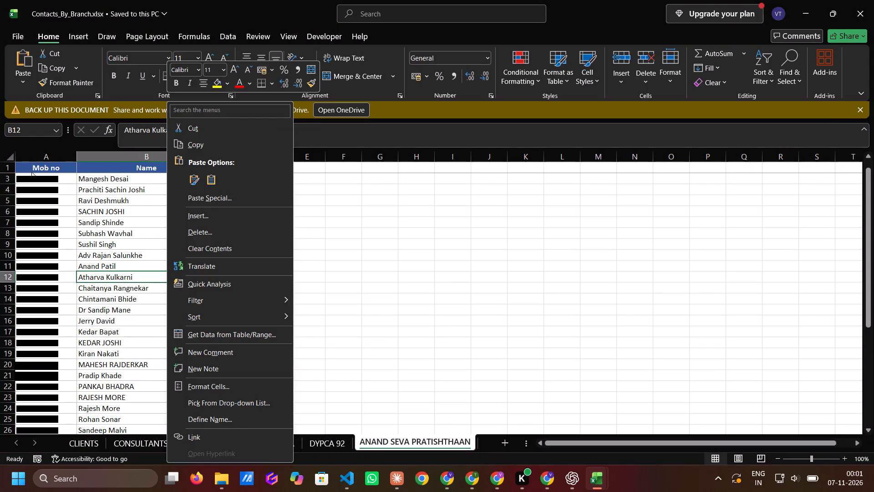
{"action": "left_click", "coordinate": [40, 180]}
{"action": "left_click", "coordinate": [40, 180]}
{"action": "key", "text": "ctrl+shift+Down"}
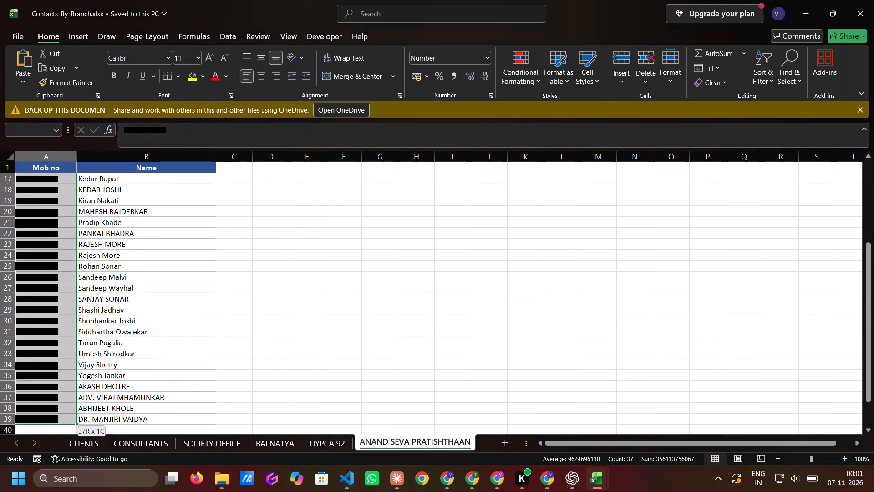
{"action": "key", "text": "shift+Right"}
{"action": "key", "text": "ctrl+c"}
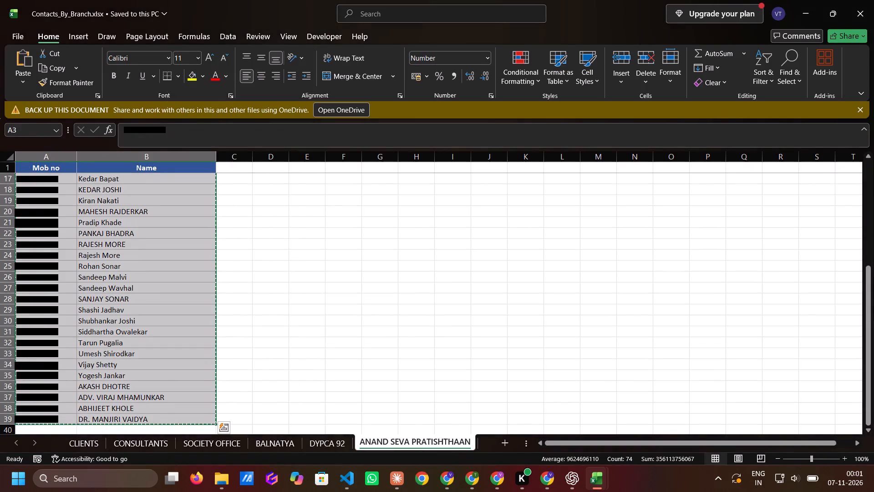
Switch to the workbook named after the architect client, paste the copied contacts starting at A2, and move to cell A40 below them.
{"action": "key", "text": "alt+Tab"}
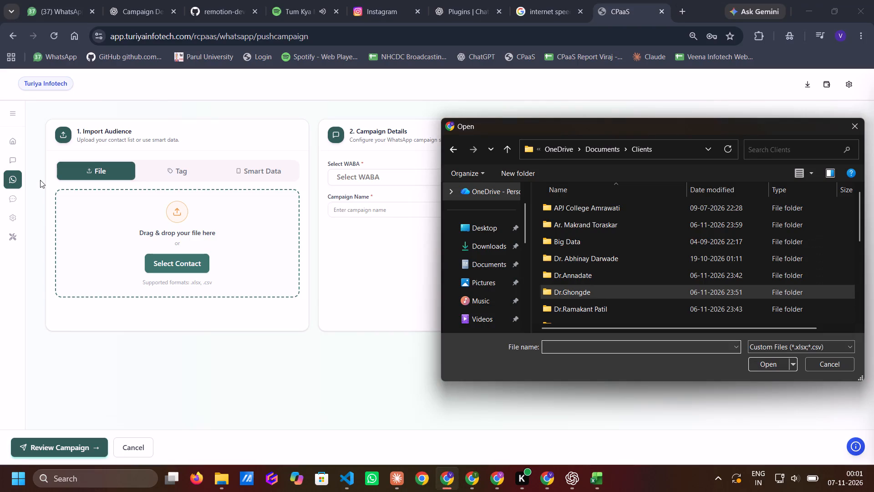
{"action": "key", "text": "alt+Tab"}
{"action": "key", "text": "alt+Tab"}
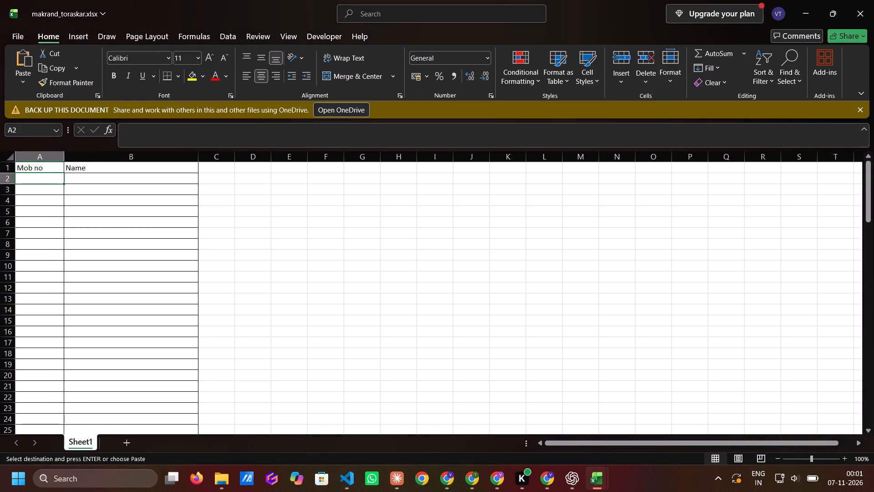
{"action": "key", "text": "ctrl+v"}
{"action": "key", "text": "Down"}
{"action": "key", "text": "ctrl+Down"}
{"action": "key", "text": "Down"}
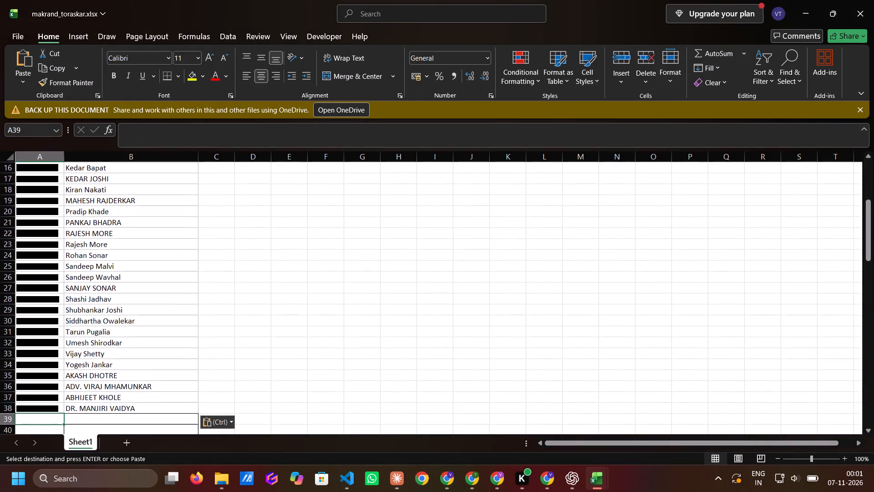
{"action": "key", "text": "Down"}
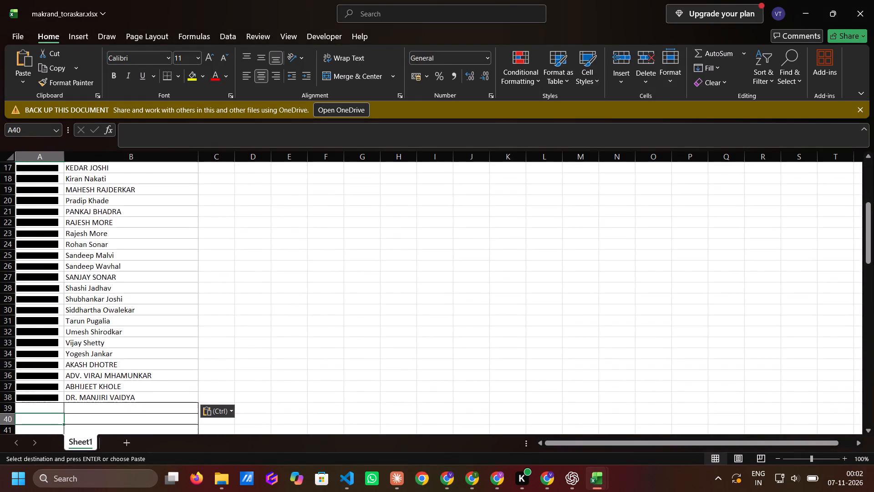
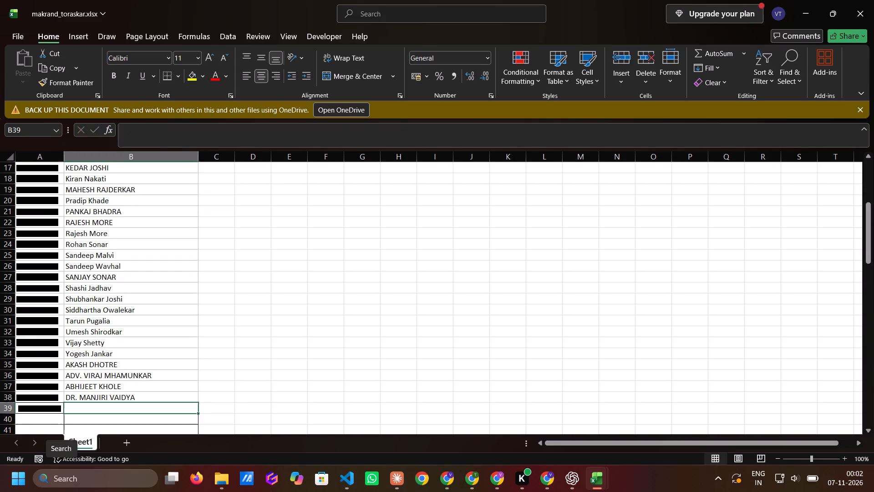
Enter the missing contact name in B39, beside the last mobile number in the list.
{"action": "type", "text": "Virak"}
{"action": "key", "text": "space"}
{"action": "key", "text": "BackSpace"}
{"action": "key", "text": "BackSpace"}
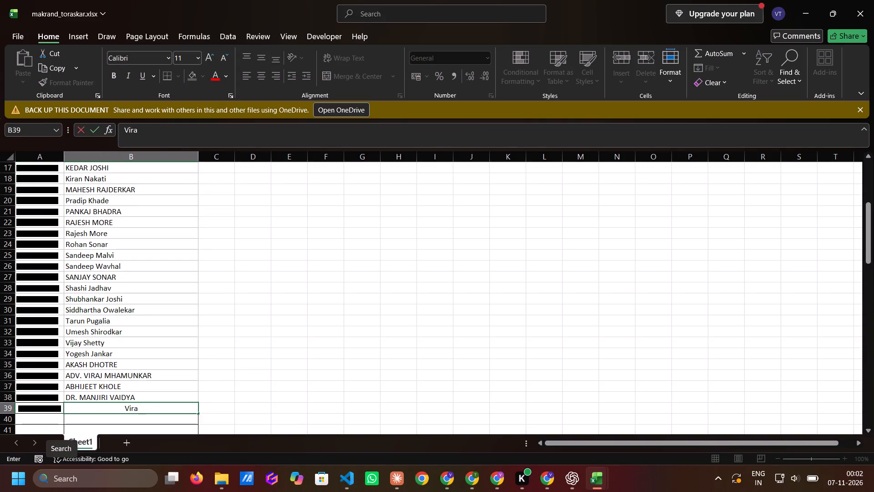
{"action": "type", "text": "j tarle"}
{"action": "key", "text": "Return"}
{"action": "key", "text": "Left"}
Switch to Chrome and try to bring up the WhatsApp page.
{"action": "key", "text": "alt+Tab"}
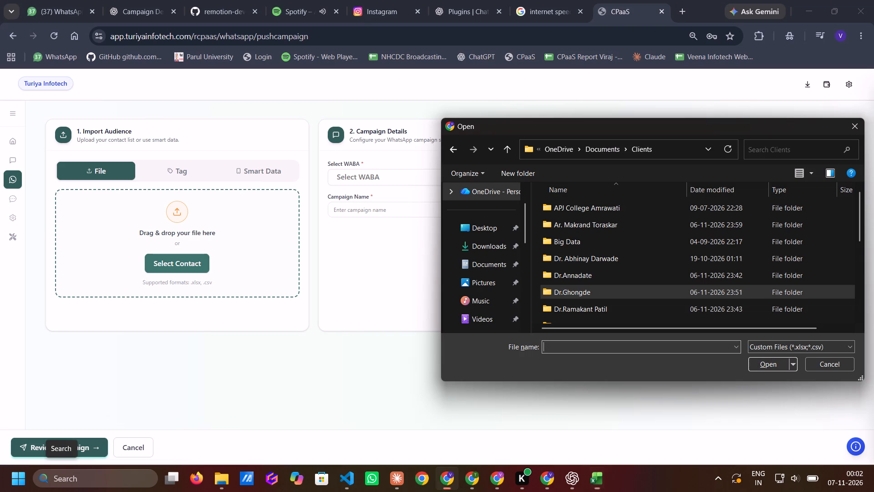
{"action": "left_click", "coordinate": [53, 0]}
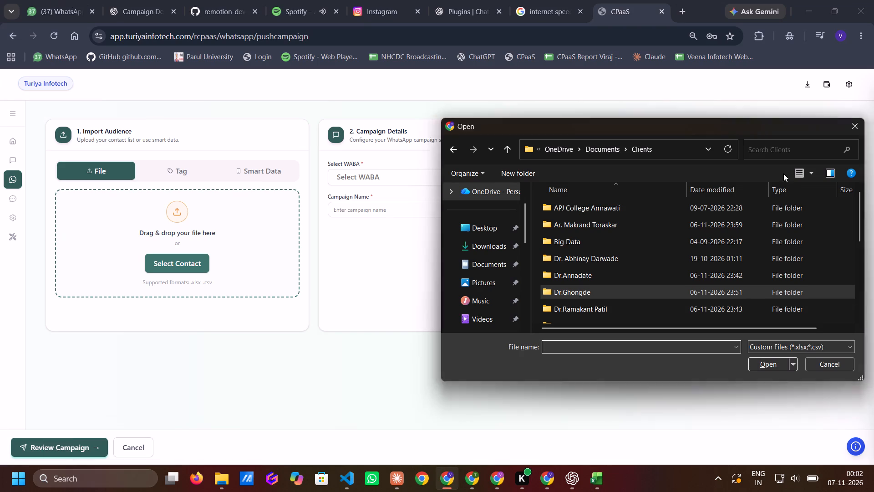
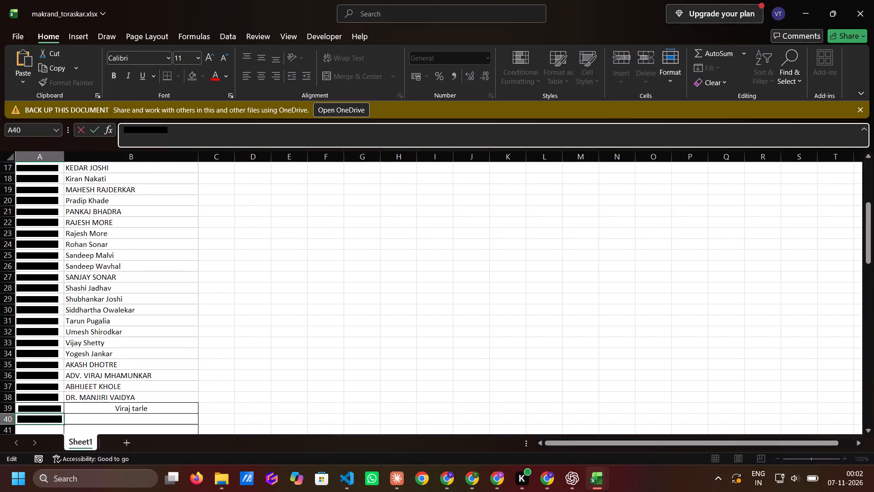
Finish editing the mobile number in cell A40 by deleting one extra character from it.
{"action": "key", "text": "Right"}
{"action": "key", "text": "BackSpace"}
{"action": "key", "text": "Return"}
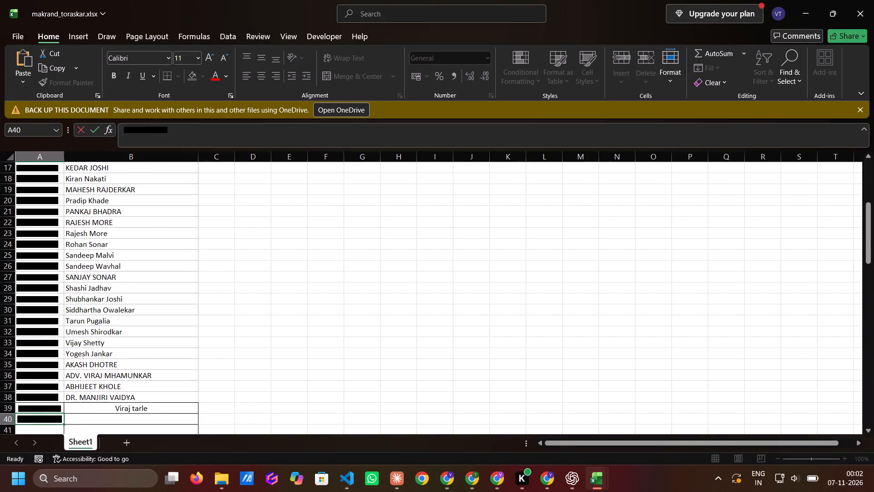
Enter the contact name beginning with "Ad" in cell B40, beside the mobile number in row 40.
{"action": "key", "text": "Right"}
{"action": "key", "text": "Up"}
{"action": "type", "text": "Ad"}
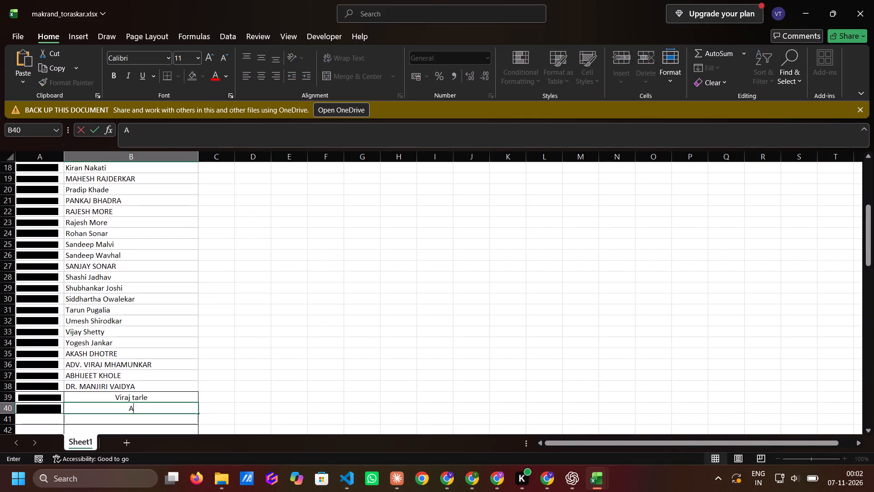
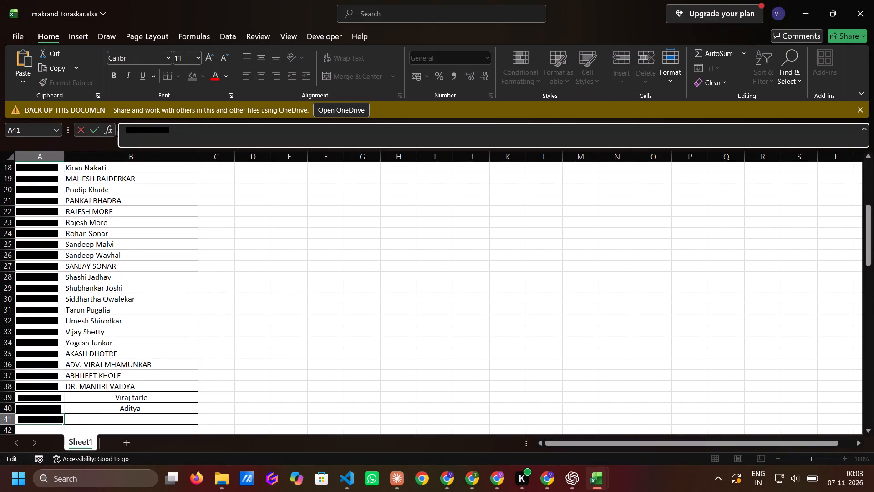
Complete the extra contact in row 41 by confirming the mobile number in A41 and entering the first name Sanik in B41.
{"action": "key", "text": "Return"}
{"action": "key", "text": "Right"}
{"action": "key", "text": "Up"}
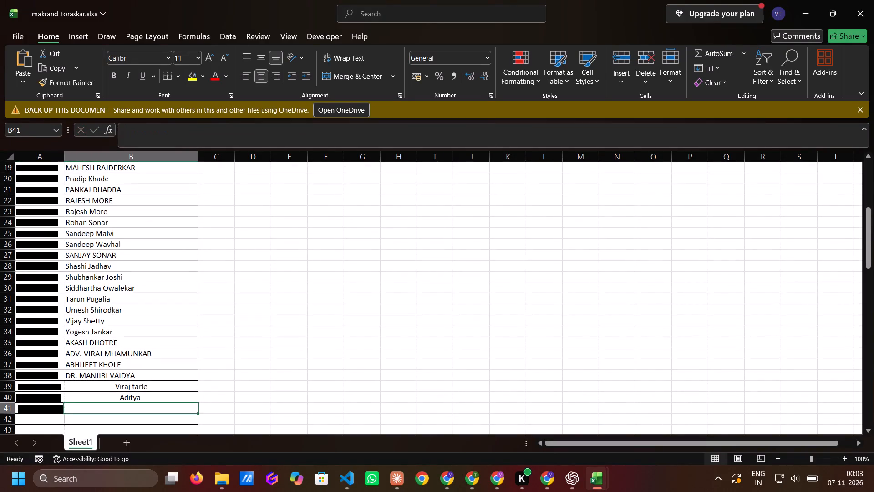
{"action": "type", "text": "Saki"}
{"action": "key", "text": "BackSpace"}
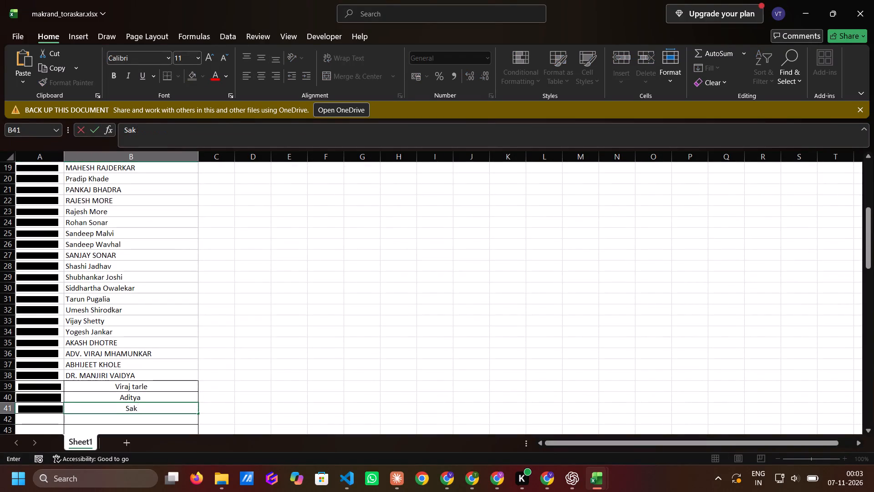
{"action": "key", "text": "BackSpace"}
{"action": "key", "text": "BackSpace"}
{"action": "type", "text": "anik"}
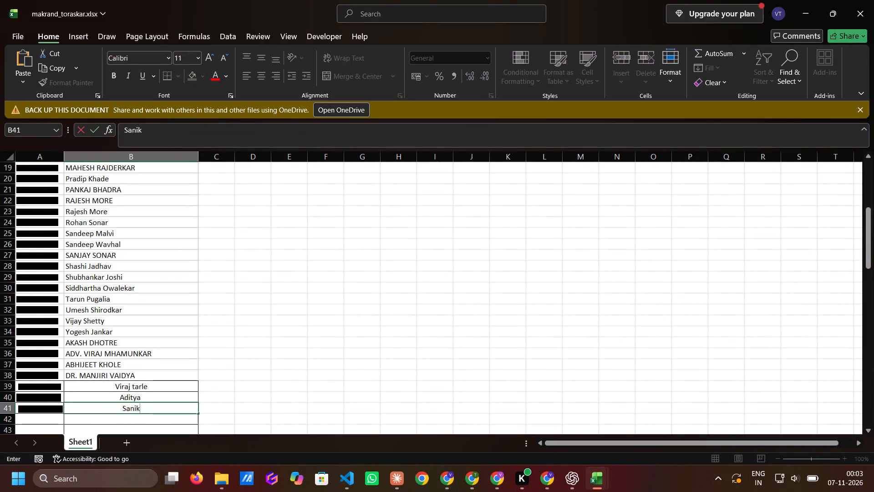
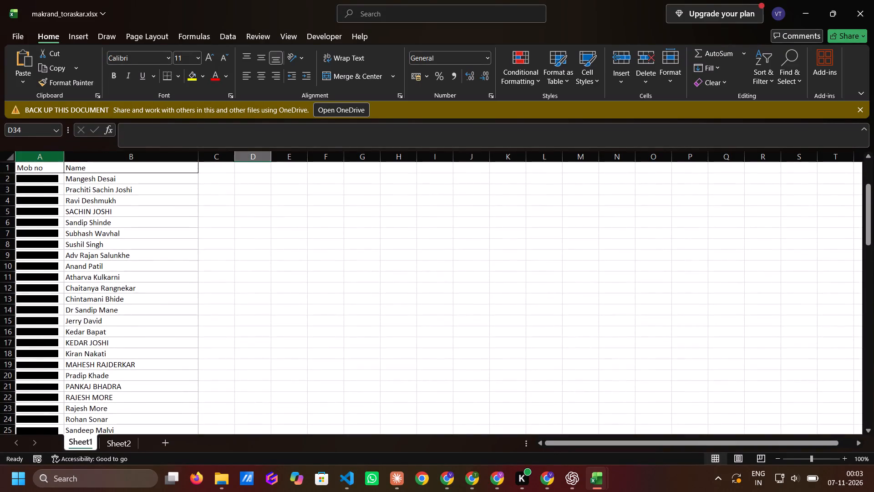
Copy the full Mob no and Name list, A1:B41, from Sheet1 into Sheet2 starting at A1.
{"action": "left_click", "coordinate": [37, 169]}
{"action": "key", "text": "ctrl+shift+Down"}
{"action": "key", "text": "shift+Right"}
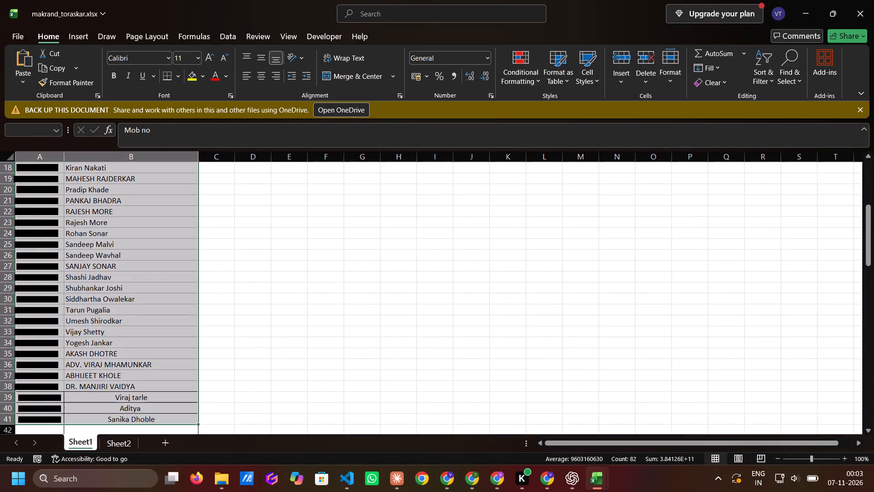
{"action": "key", "text": "ctrl+c"}
{"action": "left_click", "coordinate": [131, 440]}
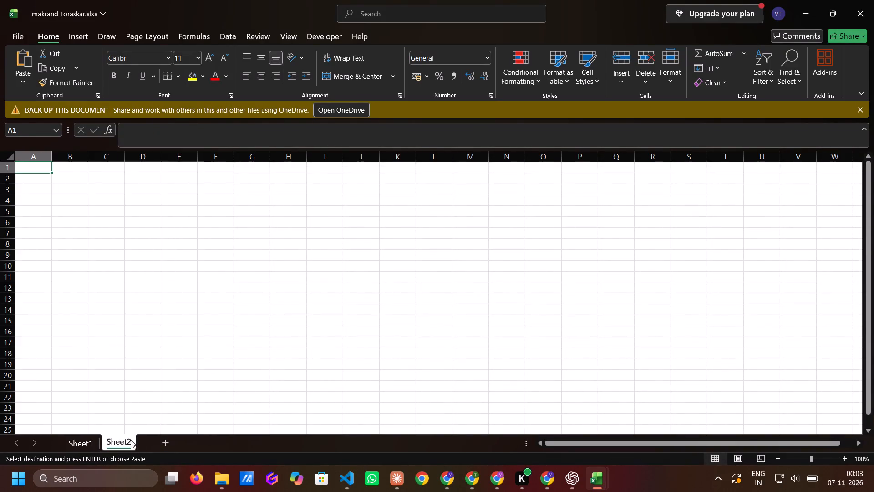
{"action": "key", "text": "ctrl+v"}
{"action": "key", "text": "Left"}
Delete Sheet1 from the workbook, keeping only Sheet2.
{"action": "left_click", "coordinate": [89, 443]}
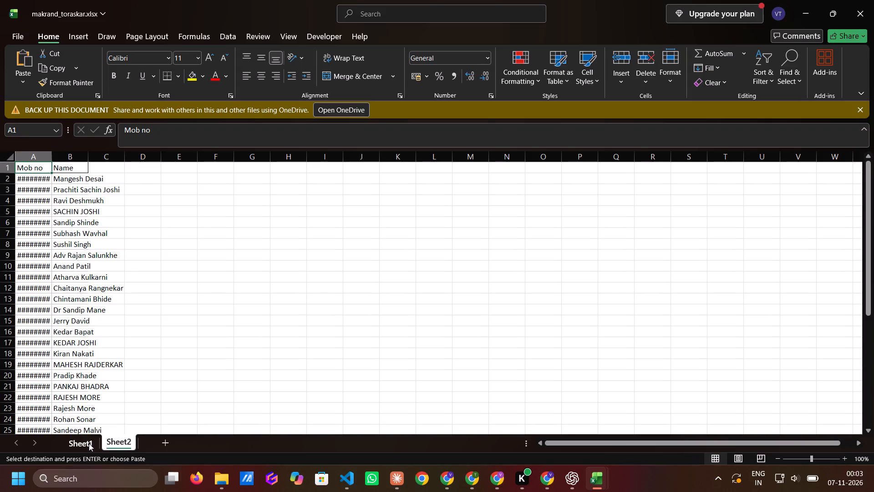
{"action": "right_click", "coordinate": [89, 443]}
{"action": "left_click", "coordinate": [137, 300]}
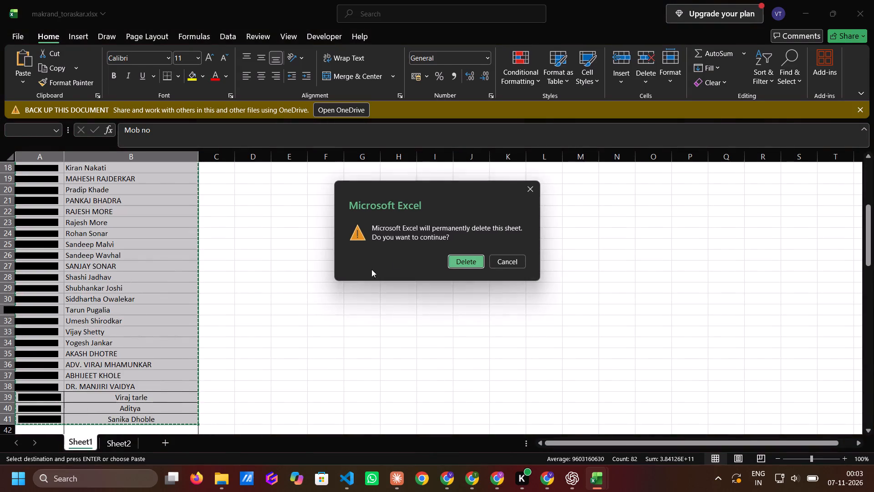
{"action": "left_click", "coordinate": [472, 264]}
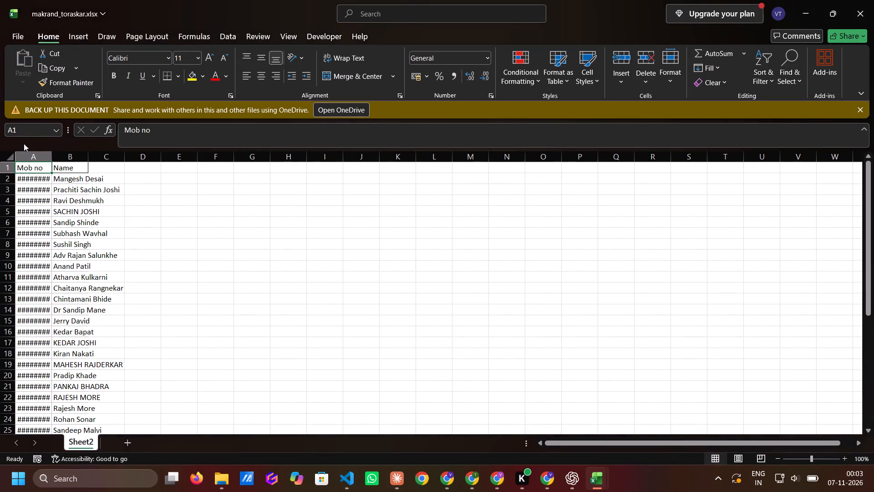
Autofit the Mob no and Name columns on Sheet2 to their contents and save the workbook.
{"action": "double_click", "coordinate": [53, 156]}
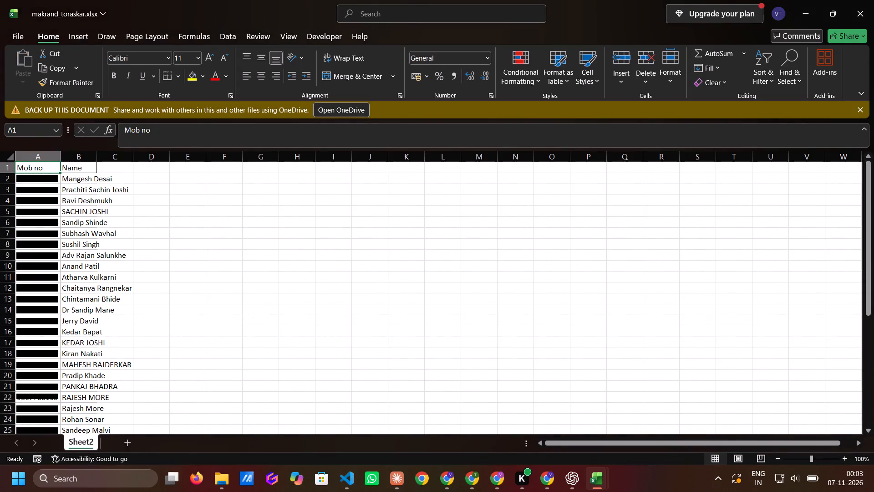
{"action": "left_click", "coordinate": [202, 269]}
{"action": "key", "text": "ctrl+s"}
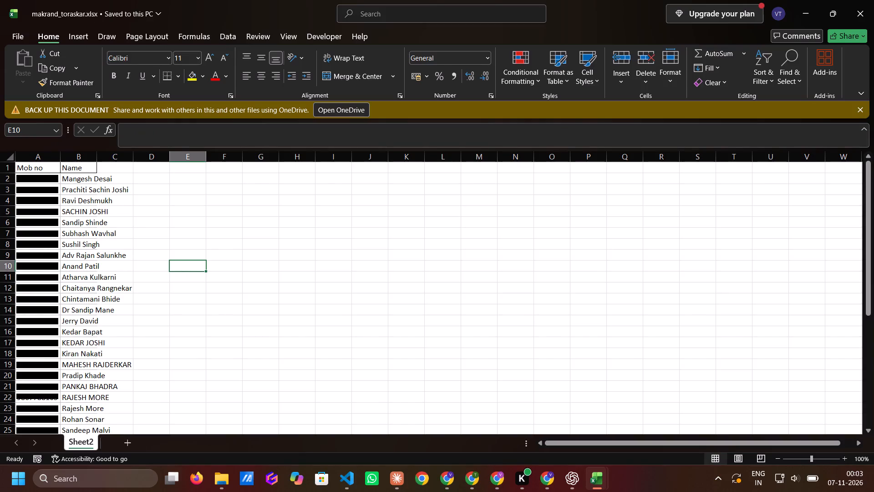
{"action": "double_click", "coordinate": [96, 156]}
{"action": "left_click", "coordinate": [245, 265]}
{"action": "key", "text": "ctrl+s"}
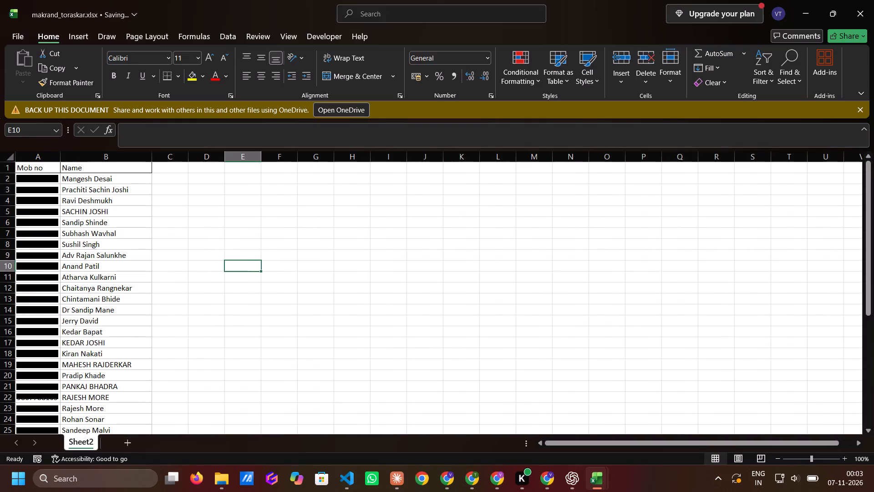
{"action": "scroll", "coordinate": [245, 265], "scroll_direction": "down", "scroll_amount": 5}
{"action": "scroll", "coordinate": [245, 265], "scroll_direction": "up", "scroll_amount": 4}
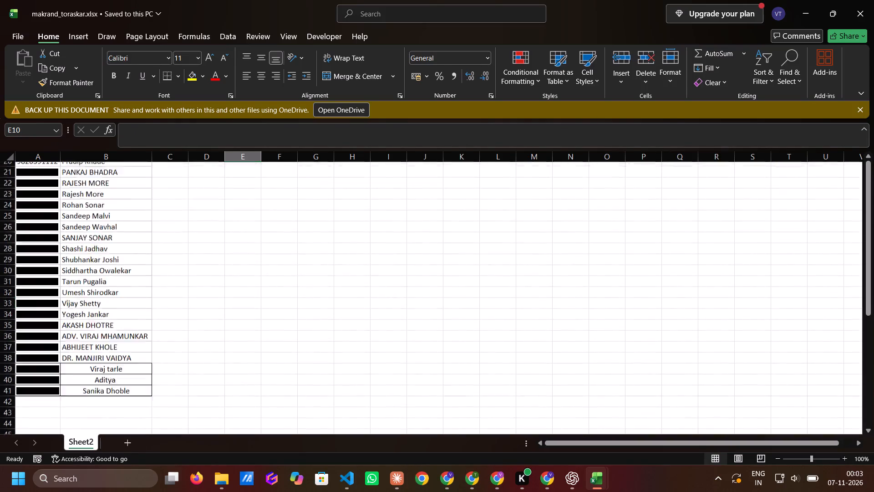
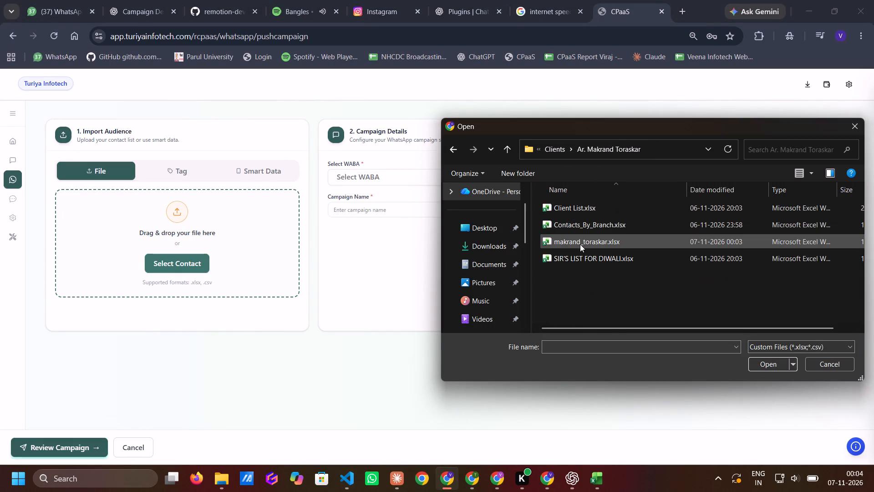
Load the architect client's prepared contact workbook as the campaign audience and process it.
{"action": "double_click", "coordinate": [580, 244]}
{"action": "left_click", "coordinate": [213, 260]}
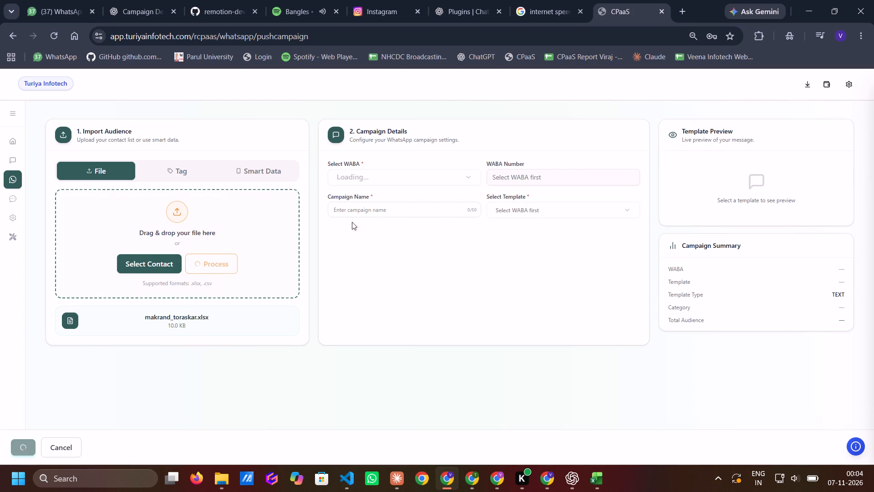
Set the campaign details: the architect client's WABA account, campaign name Slot 1 and the diwali template.
{"action": "left_click", "coordinate": [363, 173]}
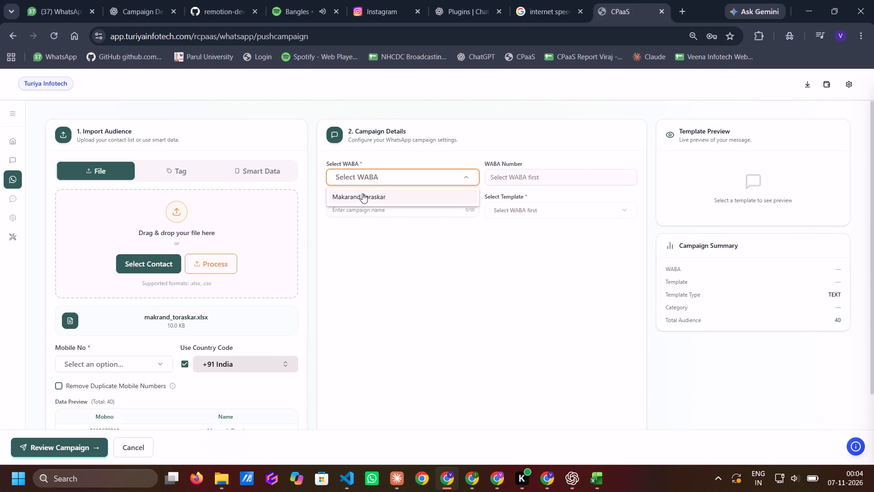
{"action": "left_click", "coordinate": [362, 193]}
{"action": "left_click", "coordinate": [362, 206]}
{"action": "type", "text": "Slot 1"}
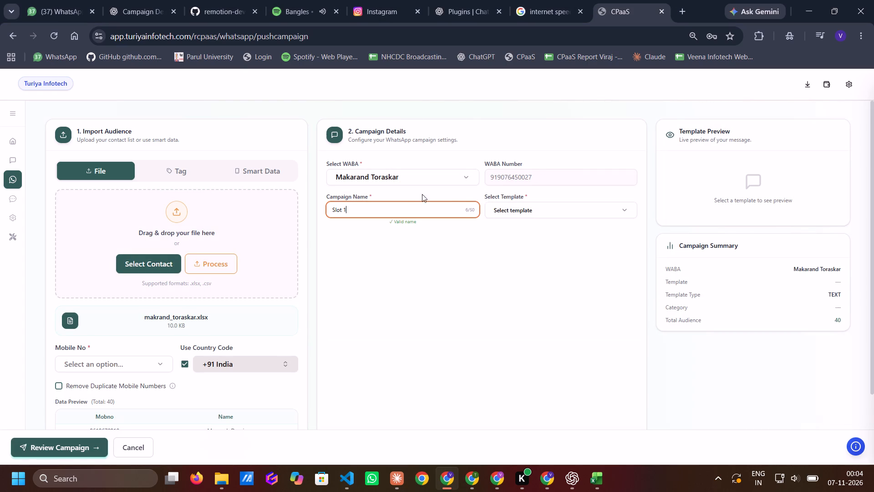
{"action": "left_click", "coordinate": [530, 206]}
{"action": "left_click", "coordinate": [527, 230]}
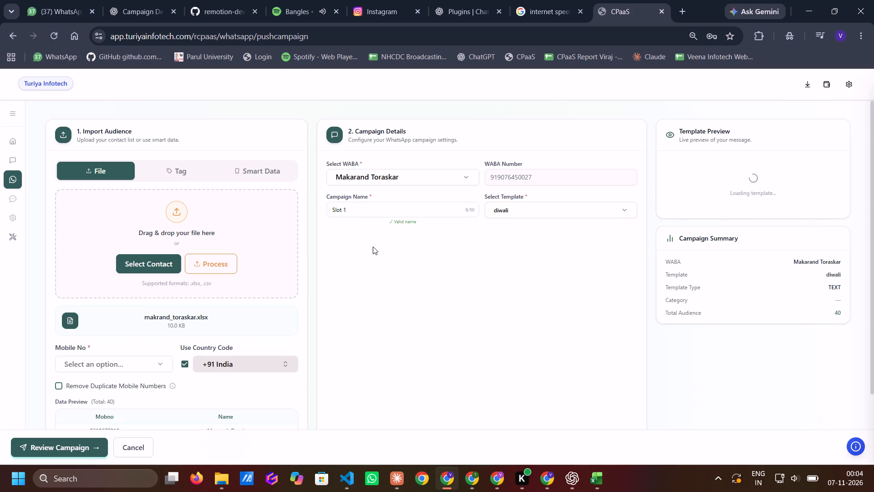
Map the template variable {{1}} dynamically to the Name column.
{"action": "left_click", "coordinate": [380, 256]}
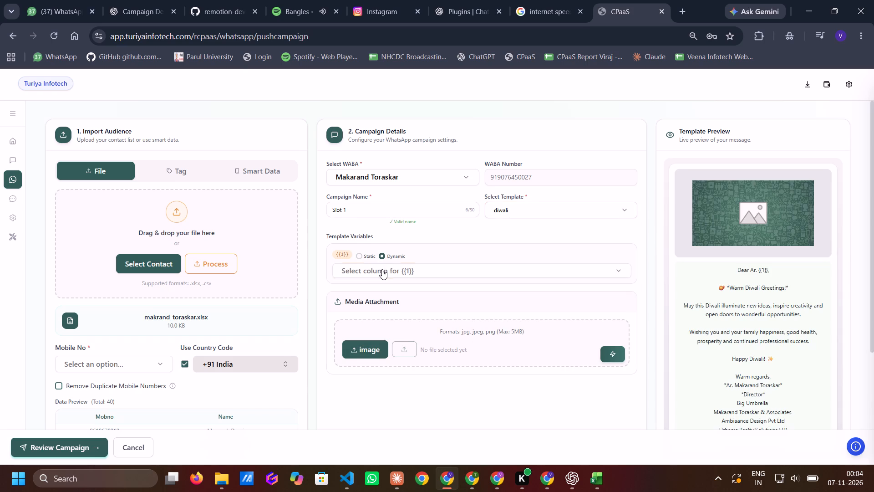
{"action": "left_click", "coordinate": [382, 269]}
{"action": "left_click", "coordinate": [385, 300]}
Attach DIWALI GREETING.png as the template's image and upload it.
{"action": "left_click", "coordinate": [378, 347]}
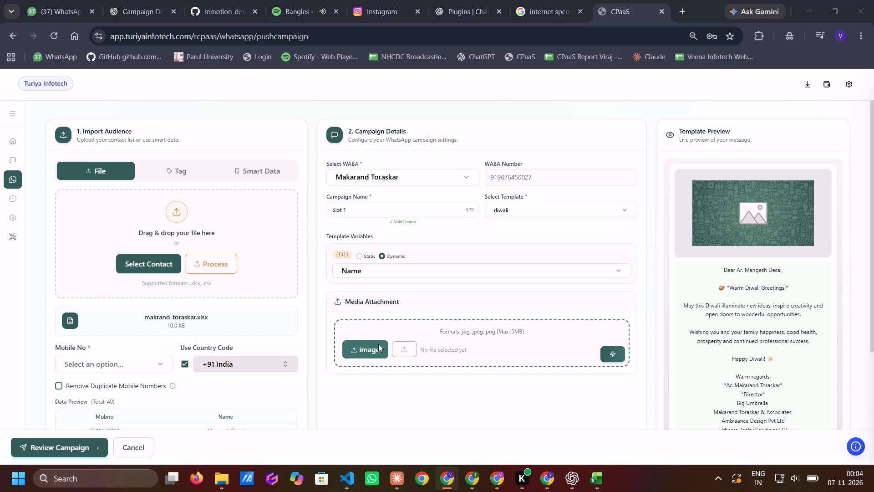
{"action": "double_click", "coordinate": [584, 225]}
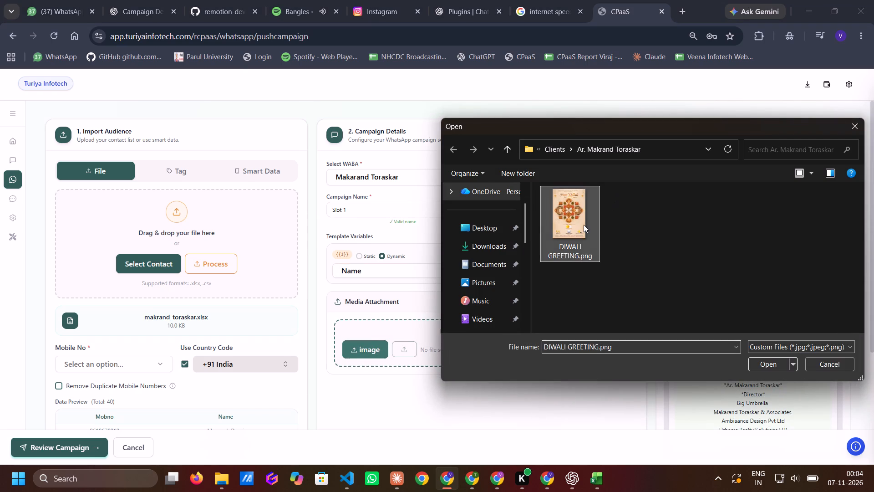
{"action": "left_click", "coordinate": [410, 348]}
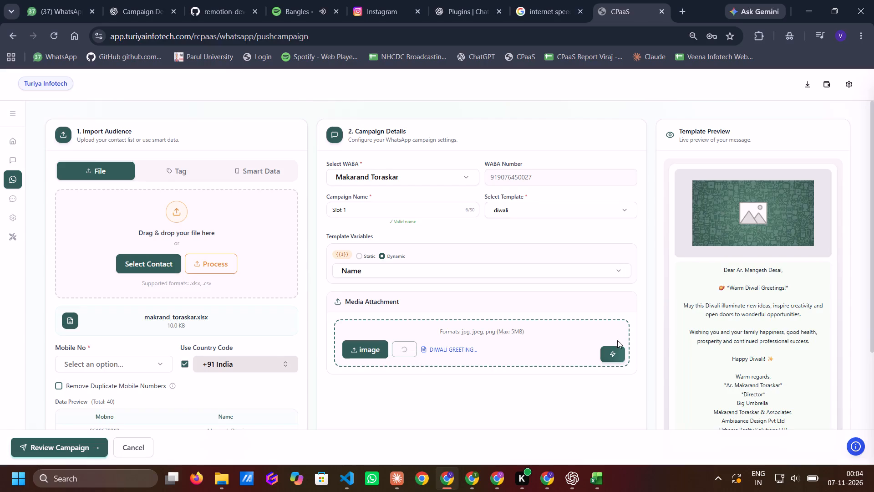
Set Mobno as the audience's mobile number column.
{"action": "scroll", "coordinate": [414, 354], "scroll_direction": "down", "scroll_amount": 3}
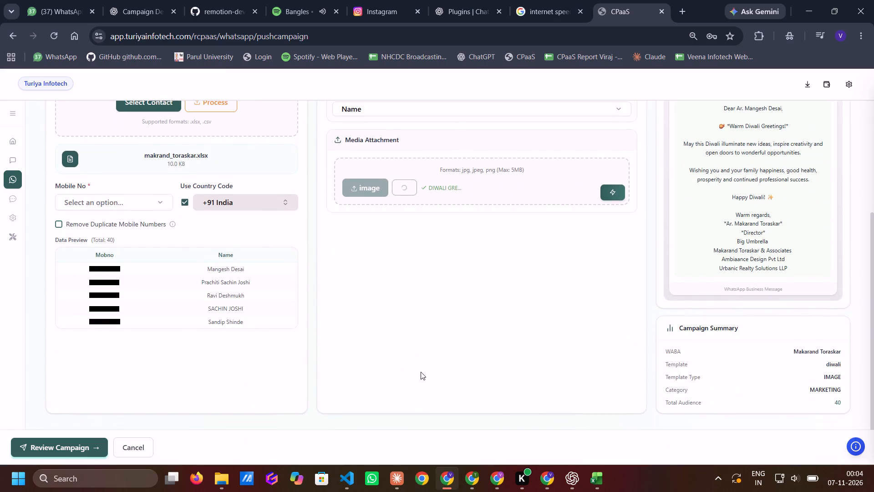
{"action": "scroll", "coordinate": [421, 371], "scroll_direction": "up", "scroll_amount": 3}
{"action": "scroll", "coordinate": [417, 374], "scroll_direction": "down", "scroll_amount": 2}
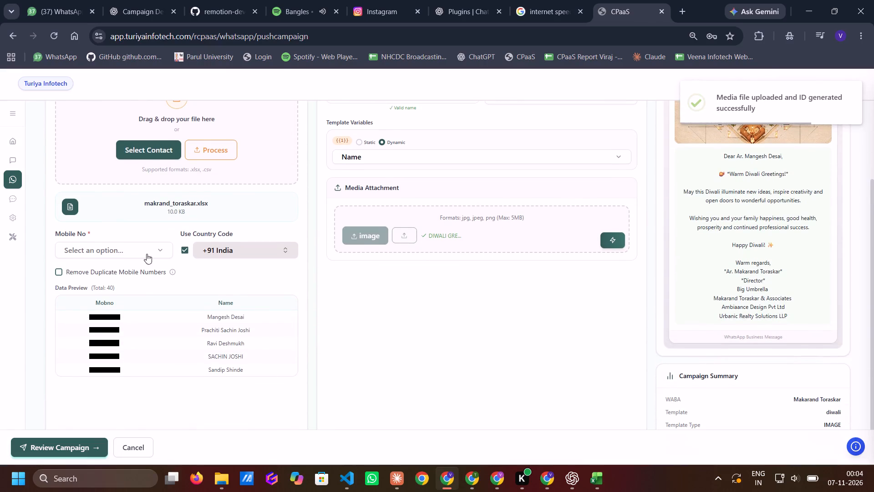
{"action": "left_click", "coordinate": [144, 243]}
{"action": "left_click", "coordinate": [136, 269]}
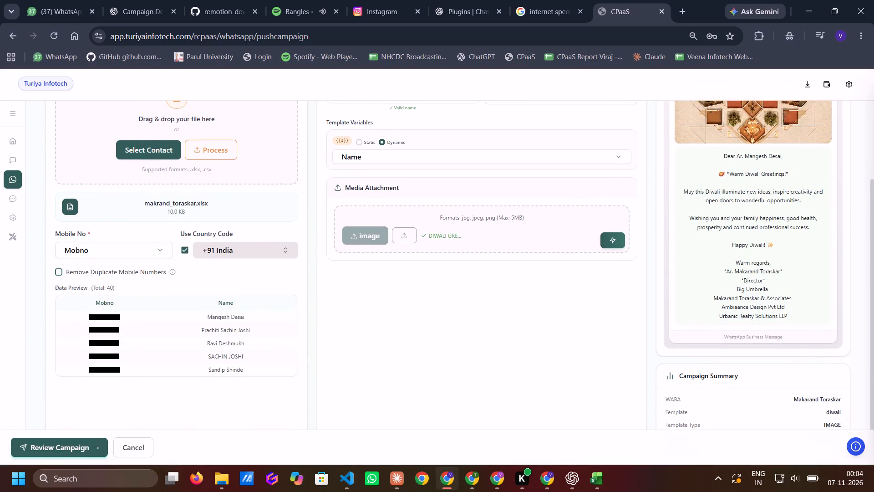
Examine the diwali message preview, its image and the filled-in campaign settings.
{"action": "scroll", "coordinate": [190, 297], "scroll_direction": "up", "scroll_amount": 2}
{"action": "scroll", "coordinate": [636, 255], "scroll_direction": "up", "scroll_amount": 1}
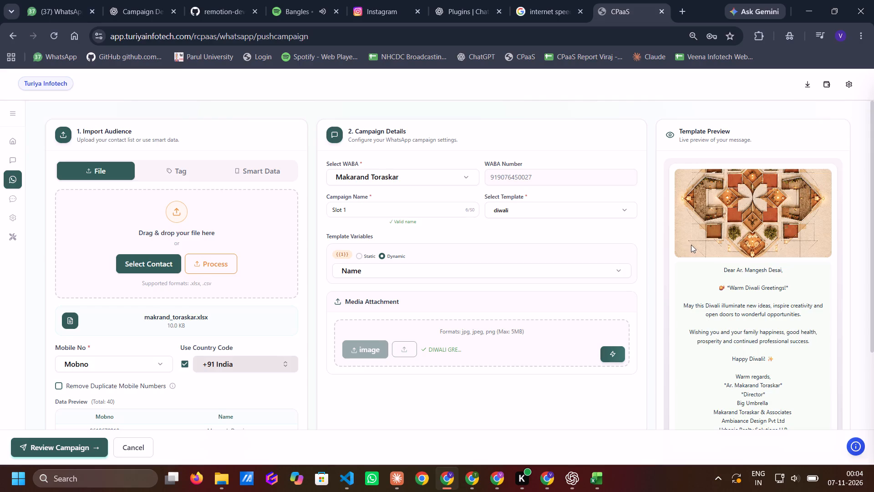
{"action": "scroll", "coordinate": [691, 245], "scroll_direction": "down", "scroll_amount": 2}
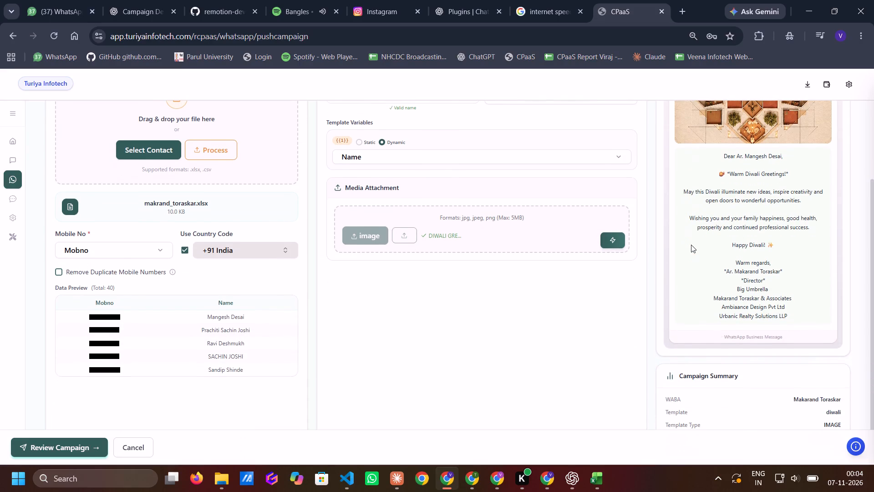
{"action": "scroll", "coordinate": [691, 245], "scroll_direction": "up", "scroll_amount": 1}
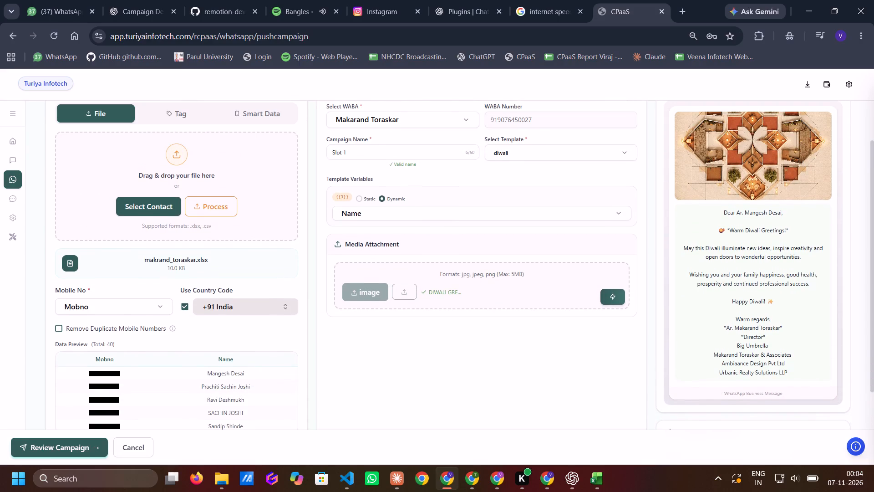
{"action": "scroll", "coordinate": [691, 245], "scroll_direction": "up", "scroll_amount": 1}
{"action": "scroll", "coordinate": [691, 245], "scroll_direction": "down", "scroll_amount": 1}
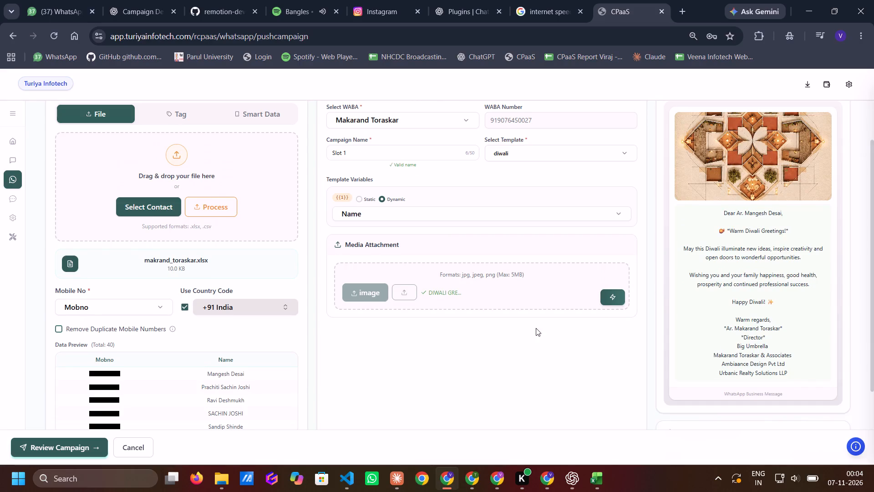
{"action": "scroll", "coordinate": [95, 351], "scroll_direction": "down", "scroll_amount": 2}
Review the Slot 1 campaign, schedule it for Nov 07, 2026 at 08:00 AM and submit it.
{"action": "left_click", "coordinate": [83, 451]}
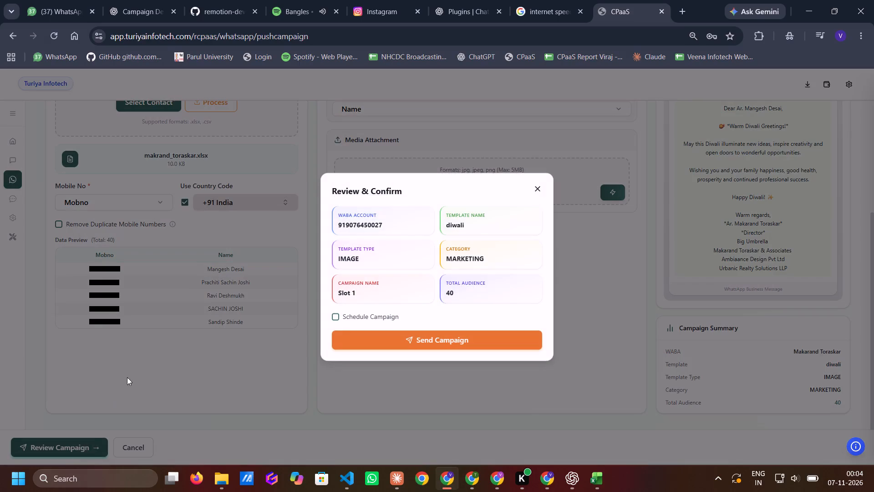
{"action": "left_click", "coordinate": [335, 313]}
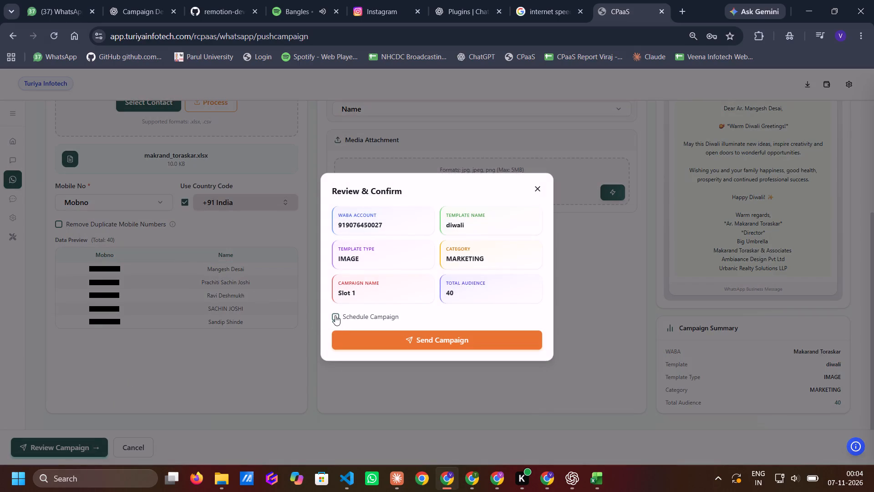
{"action": "left_click", "coordinate": [335, 315]}
{"action": "left_click", "coordinate": [528, 315]}
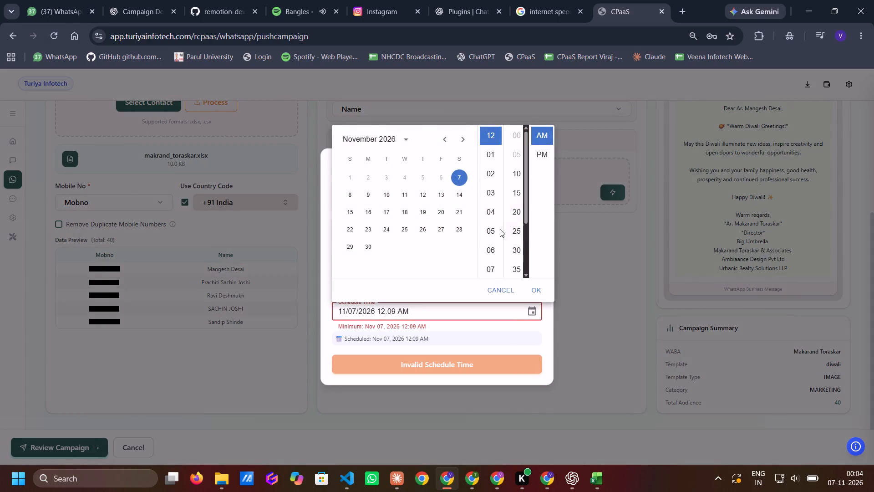
{"action": "scroll", "coordinate": [488, 252], "scroll_direction": "down", "scroll_amount": 1}
{"action": "left_click", "coordinate": [490, 275]}
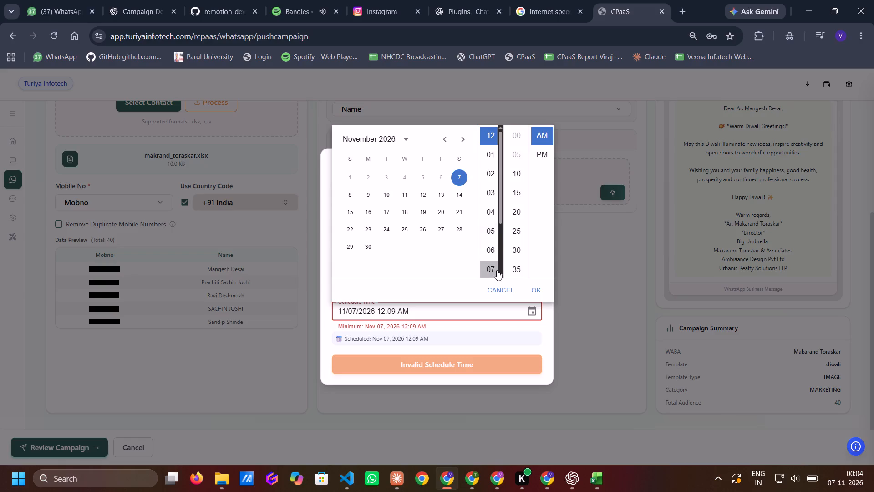
{"action": "left_click", "coordinate": [497, 270]}
{"action": "left_click", "coordinate": [487, 224]}
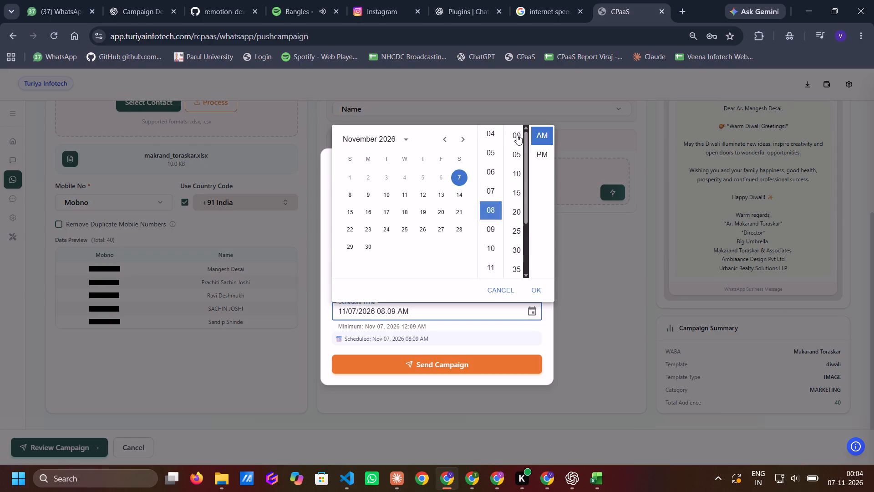
{"action": "left_click", "coordinate": [517, 135]}
{"action": "left_click", "coordinate": [538, 294]}
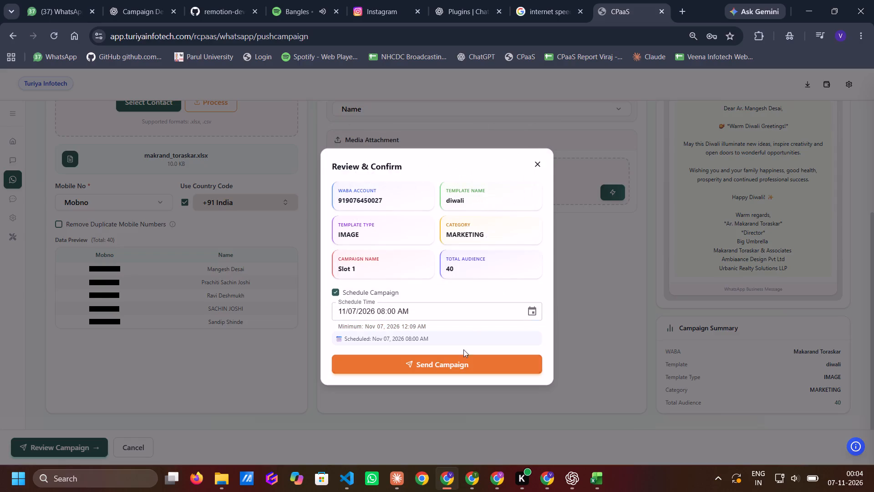
{"action": "left_click", "coordinate": [457, 367]}
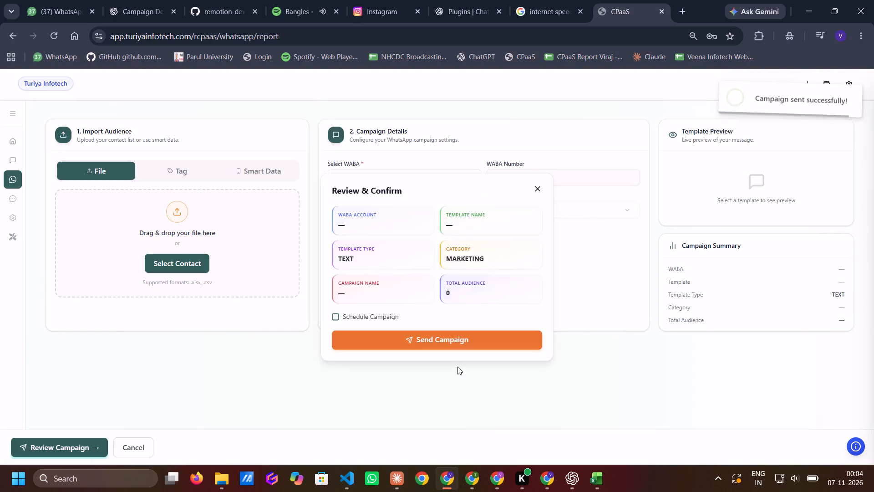
Start another WhatsApp push campaign and open the contact file selection.
{"action": "left_click", "coordinate": [18, 175]}
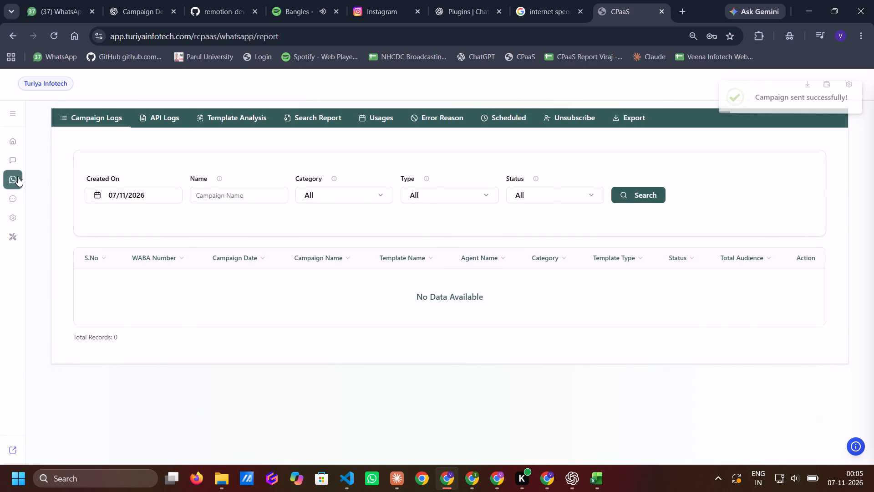
{"action": "left_click", "coordinate": [26, 230]}
{"action": "left_click", "coordinate": [146, 266]}
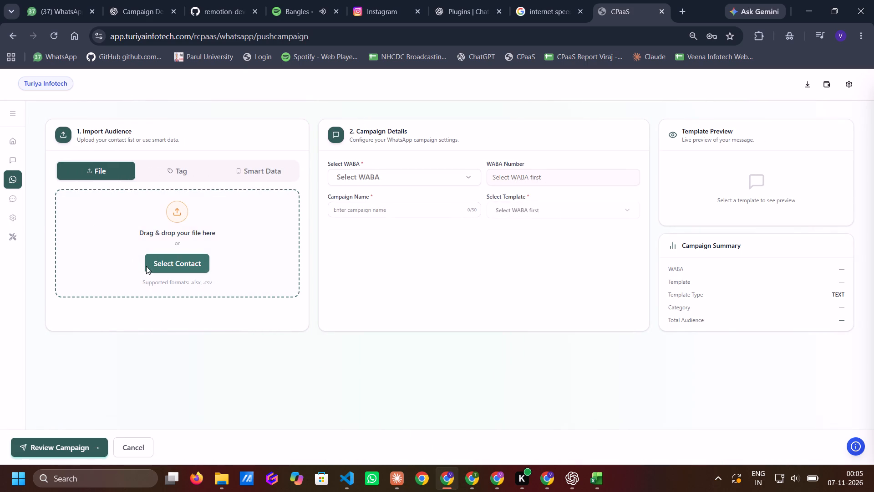
Switch to the Contacts_By_Branch.xlsx workbook in Excel.
{"action": "key", "text": "alt+Tab"}
{"action": "key", "text": "alt+Tab"}
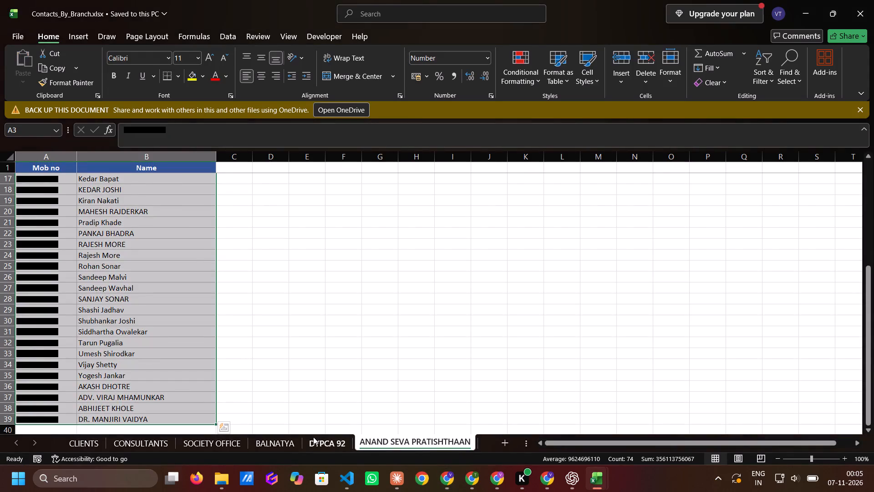
Examine the DYPCA 92, BALNATYA and SOCIETY OFFICE contact lists in Contacts_By_Branch.xlsx.
{"action": "left_click", "coordinate": [313, 437]}
{"action": "key", "text": "Down"}
{"action": "key", "text": "Down"}
{"action": "key", "text": "Up"}
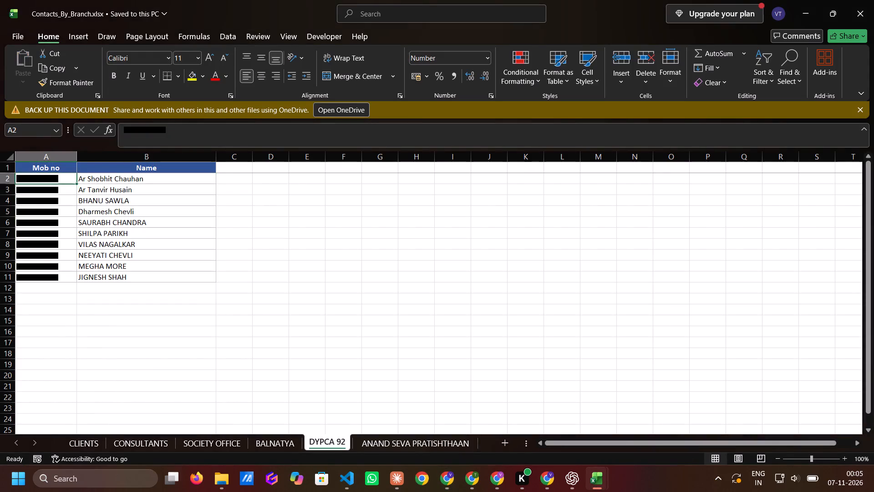
{"action": "key", "text": "Up"}
{"action": "key", "text": "Down"}
{"action": "left_click", "coordinate": [268, 446]}
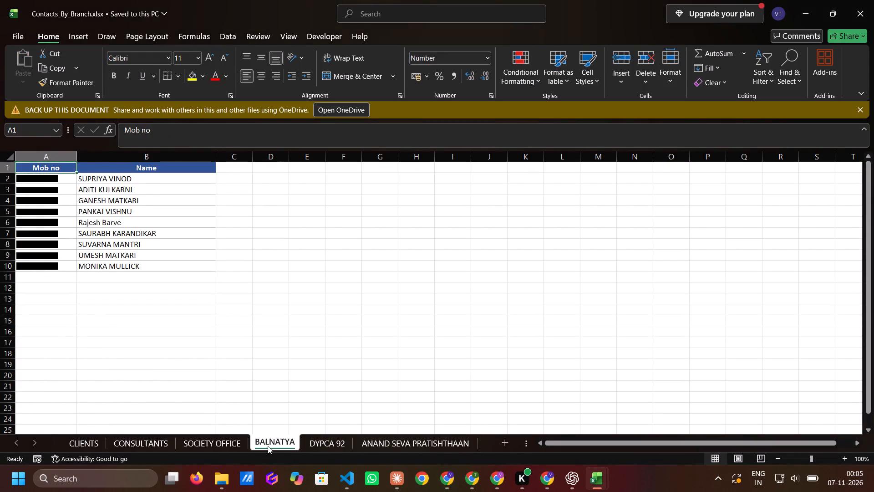
{"action": "key", "text": "Down"}
{"action": "left_click", "coordinate": [230, 444]}
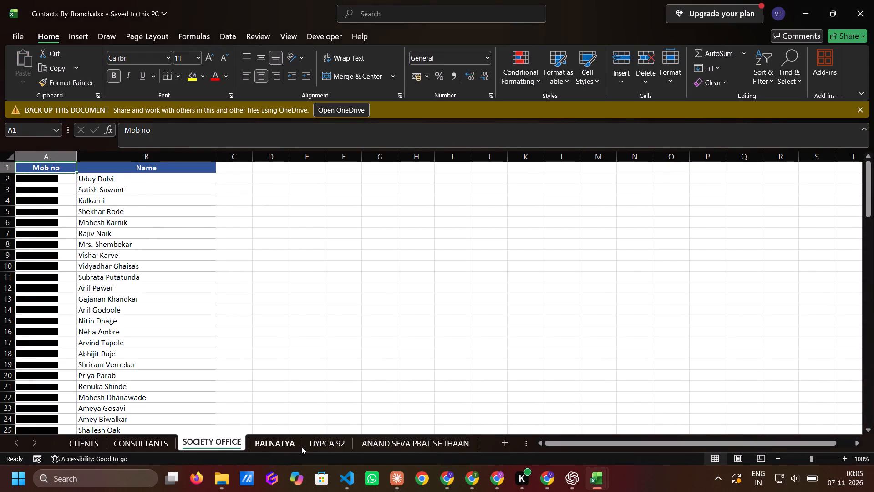
Copy the DYPCA 92 contacts, A2:B11 without the headers, and switch to the architect client's upload workbook.
{"action": "left_click", "coordinate": [339, 442]}
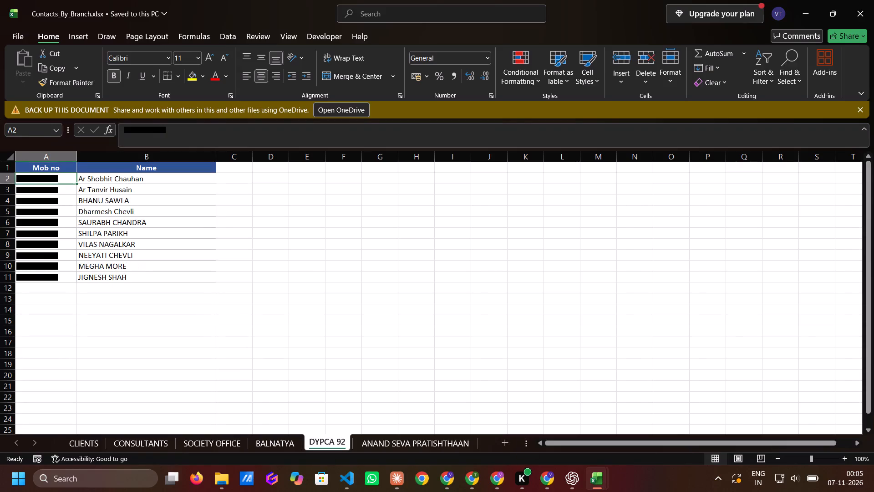
{"action": "key", "text": "shift+Down"}
{"action": "key", "text": "shift+Down"}
{"action": "key", "text": "shift+Down"}
{"action": "key", "text": "ctrl+shift+Down"}
{"action": "key", "text": "shift+Right"}
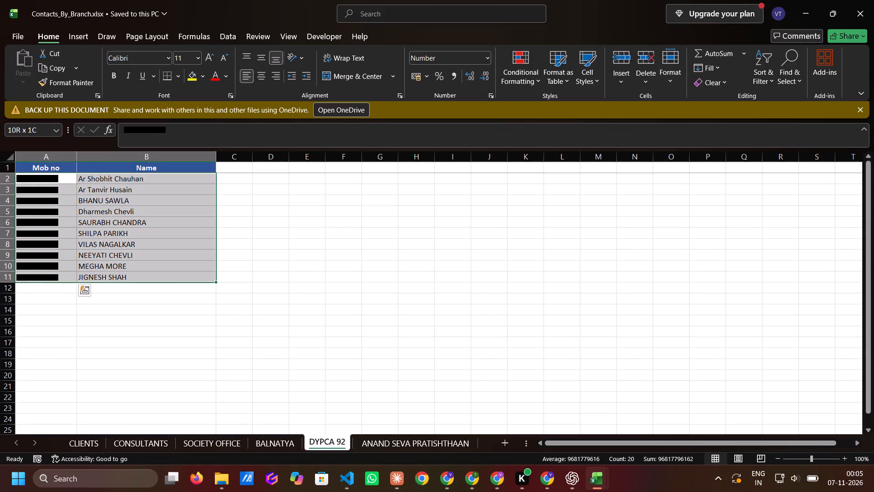
{"action": "key", "text": "ctrl+c"}
{"action": "key", "text": "alt+Tab"}
{"action": "key", "text": "alt+Left"}
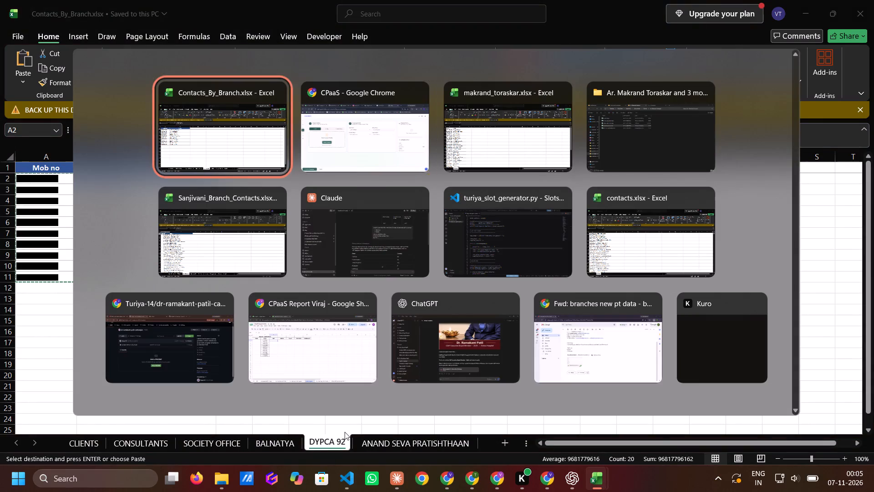
{"action": "key", "text": "alt+Right"}
{"action": "key", "text": "alt+Right"}
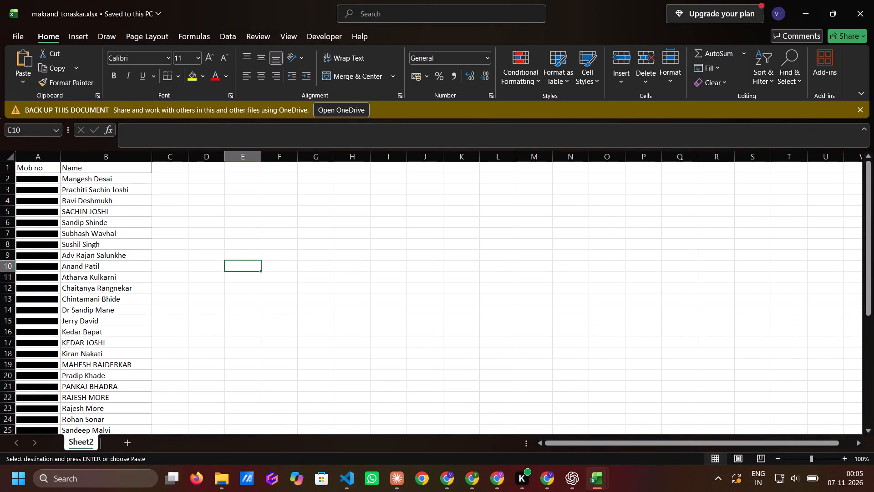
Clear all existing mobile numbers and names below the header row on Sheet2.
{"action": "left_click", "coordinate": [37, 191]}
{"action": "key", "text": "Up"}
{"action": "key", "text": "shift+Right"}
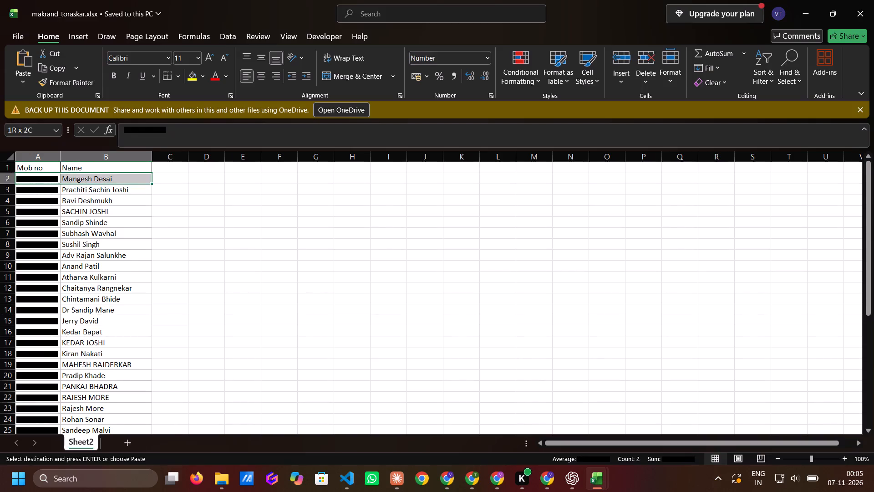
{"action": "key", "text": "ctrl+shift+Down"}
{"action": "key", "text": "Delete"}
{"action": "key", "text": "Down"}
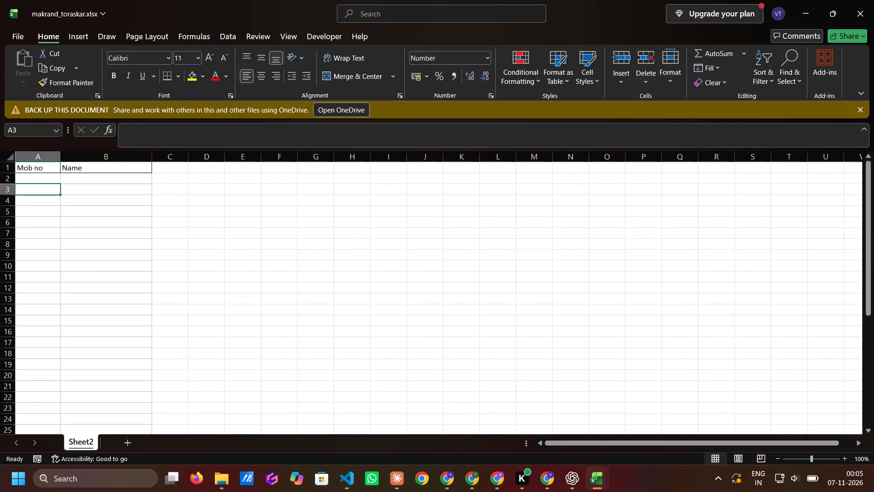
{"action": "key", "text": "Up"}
Add a new Sheet3 and put the DYPCA 92 contacts into it starting at A2, recopying them from Contacts_By_Branch.xlsx.
{"action": "left_click", "coordinate": [127, 442]}
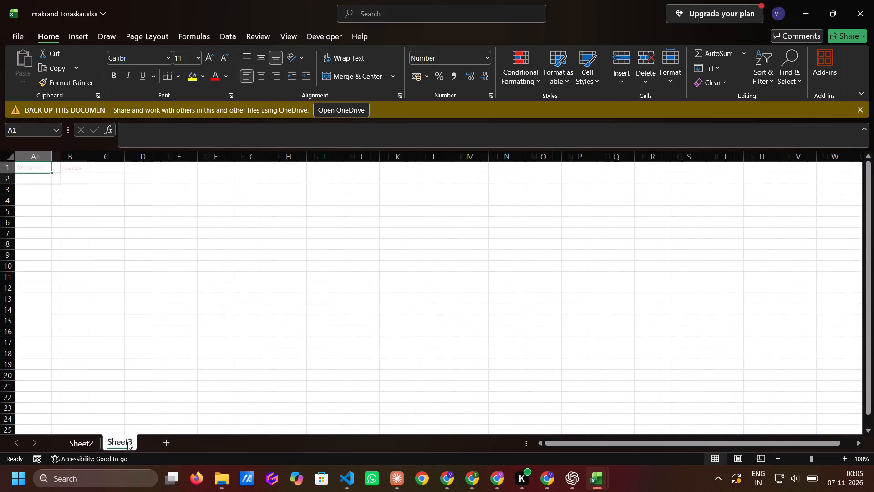
{"action": "key", "text": "Down"}
{"action": "key", "text": "ctrl+v"}
{"action": "key", "text": "alt+Tab"}
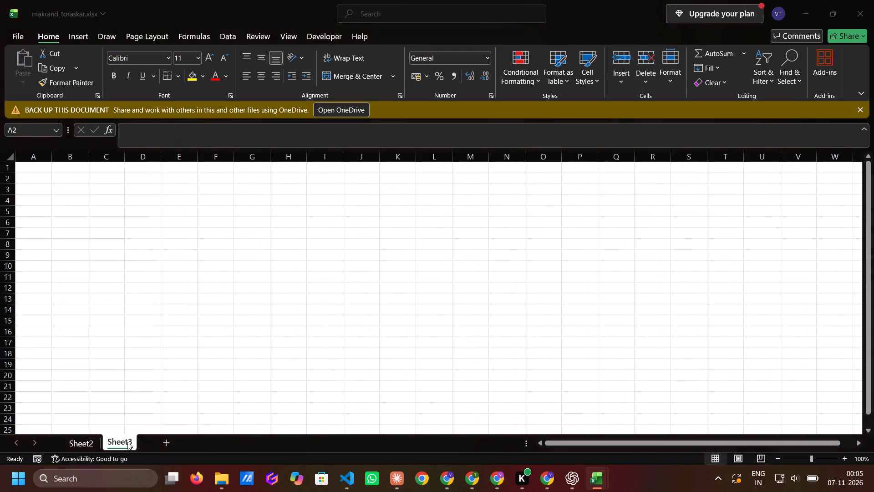
{"action": "key", "text": "ctrl+c"}
{"action": "key", "text": "alt+Tab"}
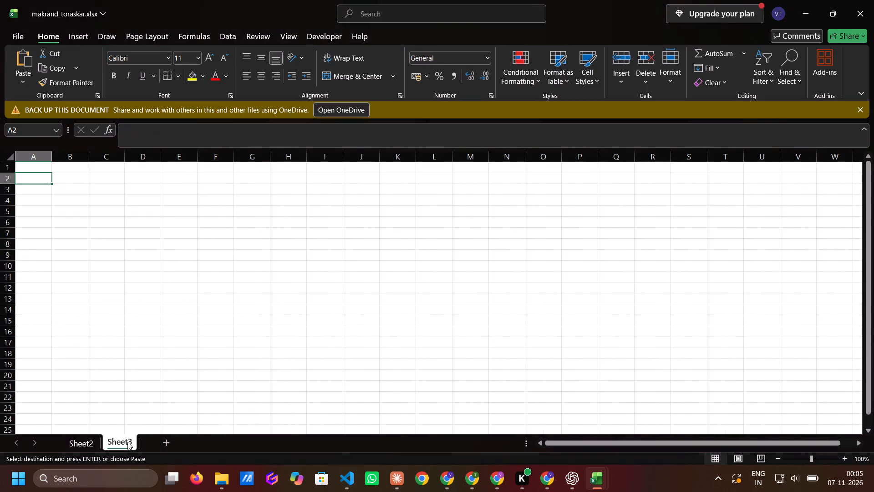
{"action": "key", "text": "ctrl+v"}
Append the BALNATYA contacts, A2:B10 in Contacts_By_Branch.xlsx, to Sheet3 starting at A12.
{"action": "key", "text": "Down"}
{"action": "key", "text": "Down"}
{"action": "key", "text": "Down"}
{"action": "key", "text": "Down"}
{"action": "key", "text": "Down"}
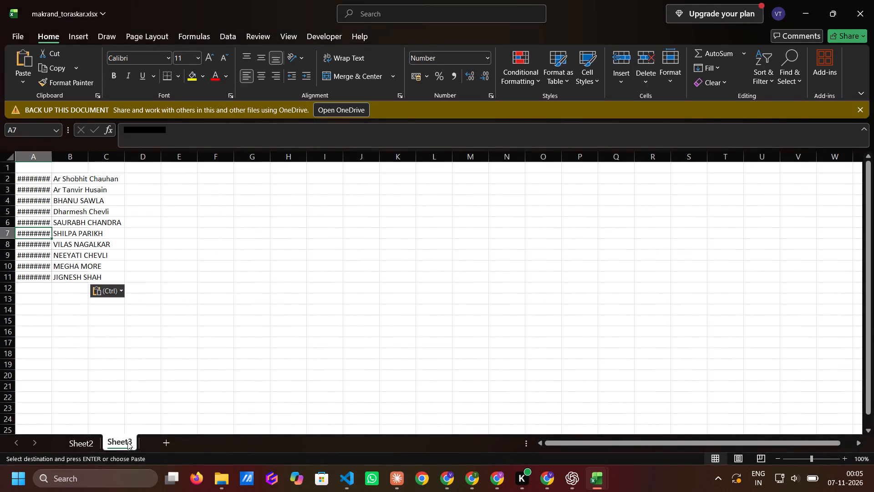
{"action": "key", "text": "Down"}
{"action": "key", "text": "Down"}
{"action": "key", "text": "Down"}
{"action": "key", "text": "Down"}
{"action": "key", "text": "Down"}
{"action": "key", "text": "alt+Tab"}
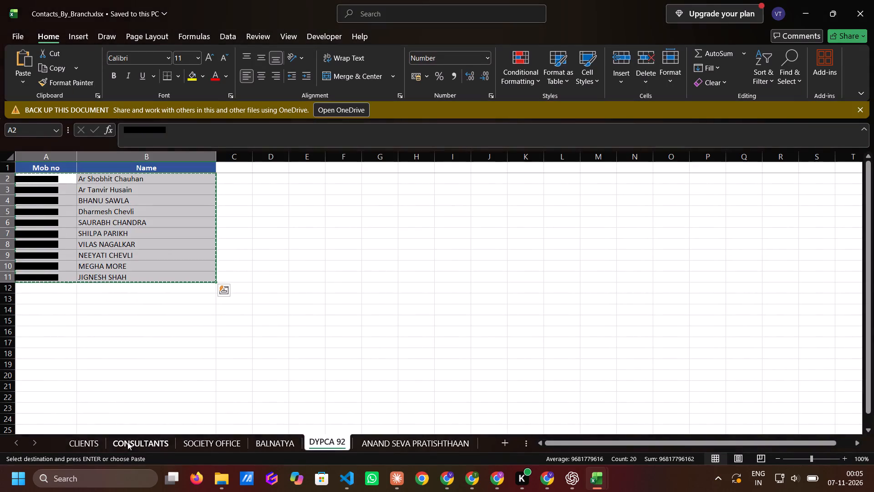
{"action": "left_click", "coordinate": [271, 441]}
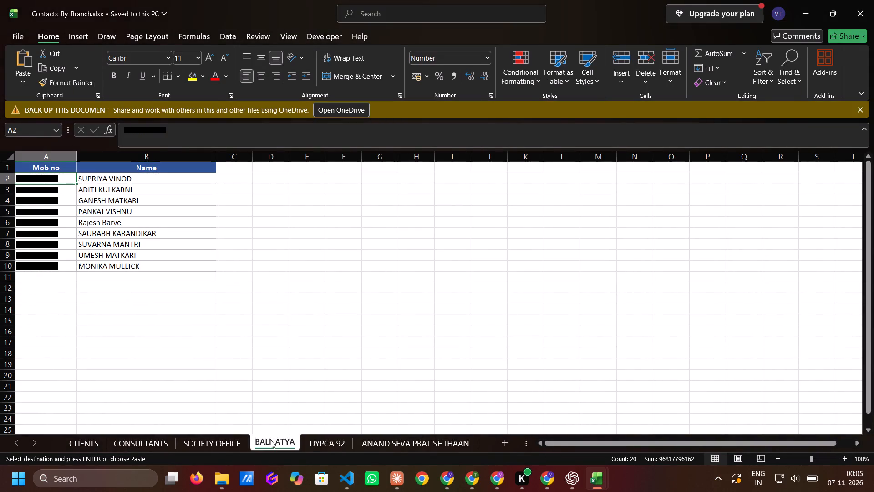
{"action": "key", "text": "shift+Right"}
{"action": "key", "text": "shift+Down"}
{"action": "key", "text": "ctrl+shift+Down"}
{"action": "key", "text": "ctrl+c"}
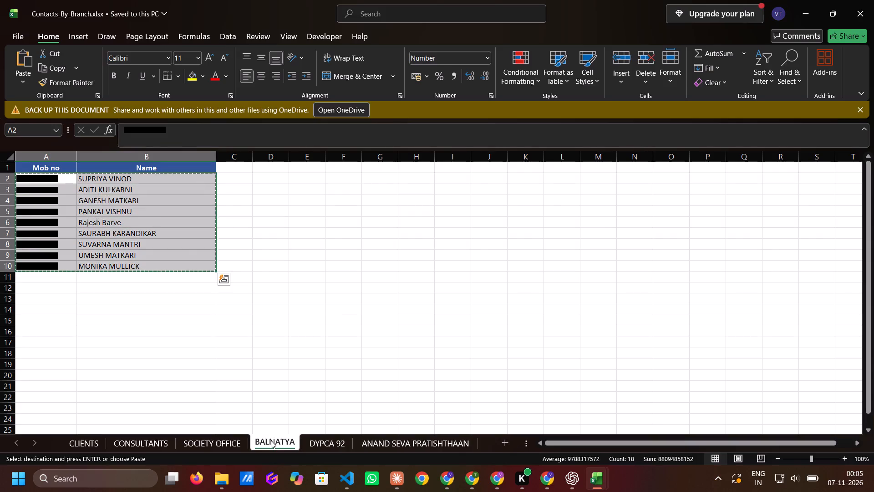
{"action": "key", "text": "alt+Tab"}
{"action": "key", "text": "ctrl+v"}
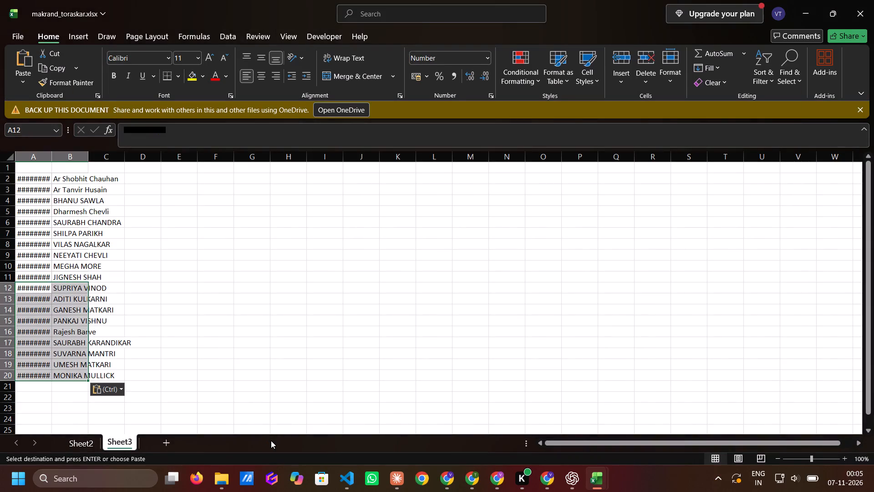
Look through the SOCIETY OFFICE contact list in Contacts_By_Branch.xlsx to judge its length.
{"action": "key", "text": "alt+Tab"}
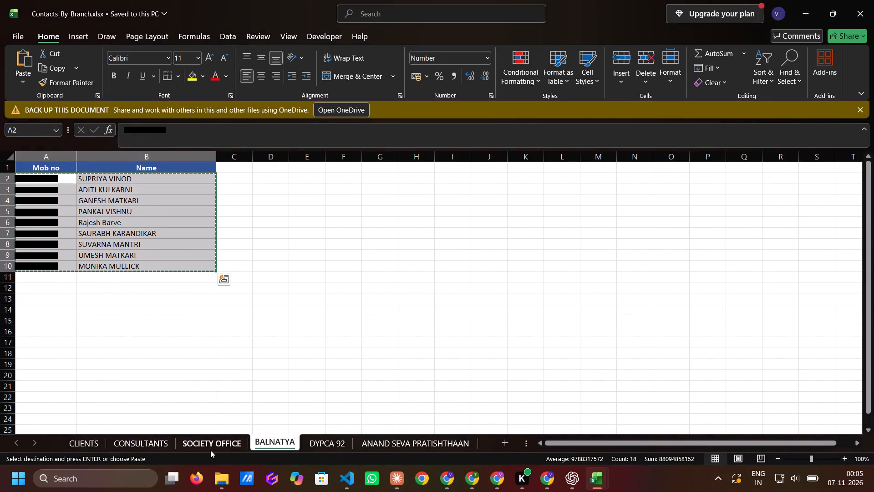
{"action": "left_click", "coordinate": [210, 450]}
{"action": "scroll", "coordinate": [210, 450], "scroll_direction": "down", "scroll_amount": 1}
{"action": "scroll", "coordinate": [203, 341], "scroll_direction": "down", "scroll_amount": 3}
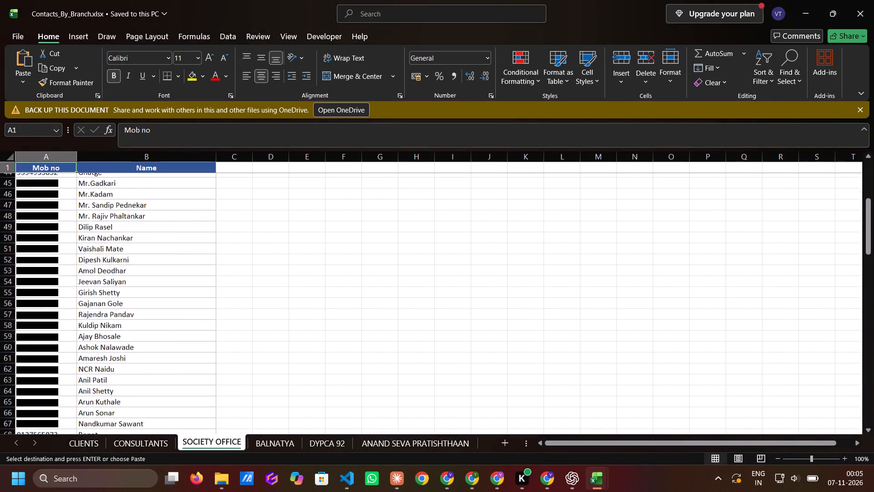
{"action": "scroll", "coordinate": [203, 341], "scroll_direction": "down", "scroll_amount": 7}
Delete Sheet2 from the architect client's upload workbook, keeping only Sheet3.
{"action": "key", "text": "alt+Tab"}
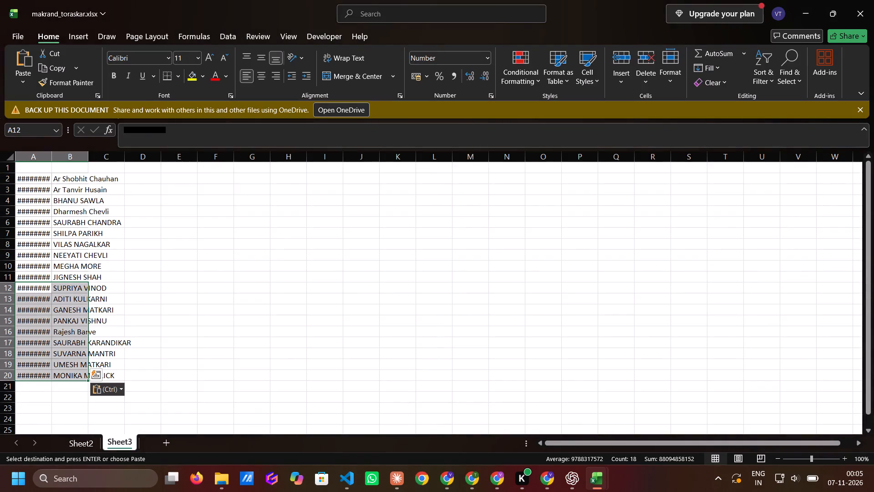
{"action": "left_click", "coordinate": [89, 442]}
{"action": "right_click", "coordinate": [89, 442]}
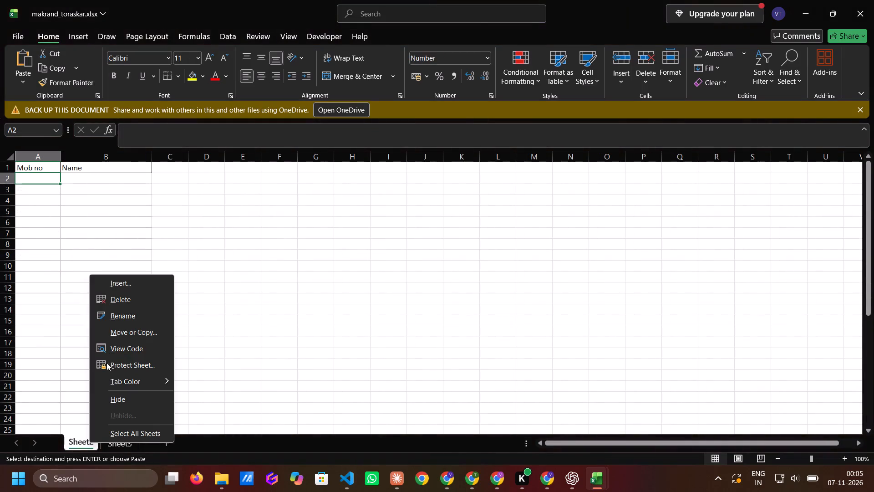
{"action": "left_click", "coordinate": [129, 300]}
{"action": "left_click", "coordinate": [462, 267]}
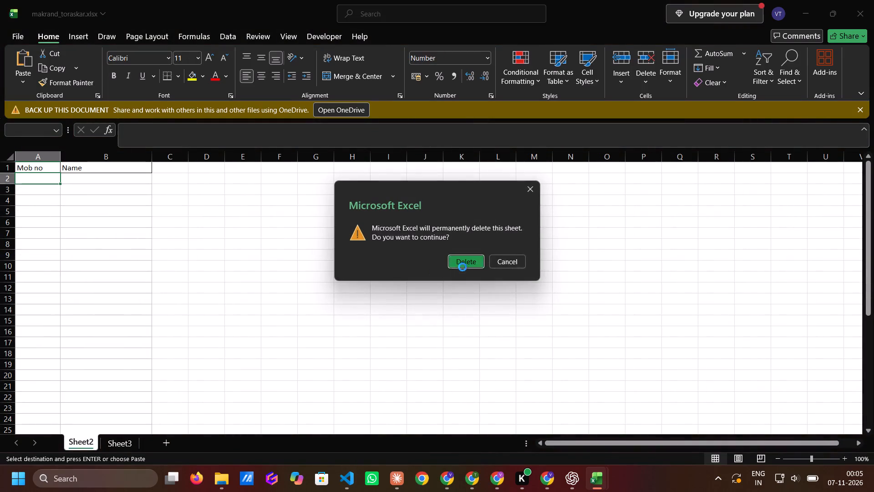
Autofit column A on Sheet3 to the mobile numbers.
{"action": "scroll", "coordinate": [181, 251], "scroll_direction": "up", "scroll_amount": 1}
{"action": "double_click", "coordinate": [53, 154]}
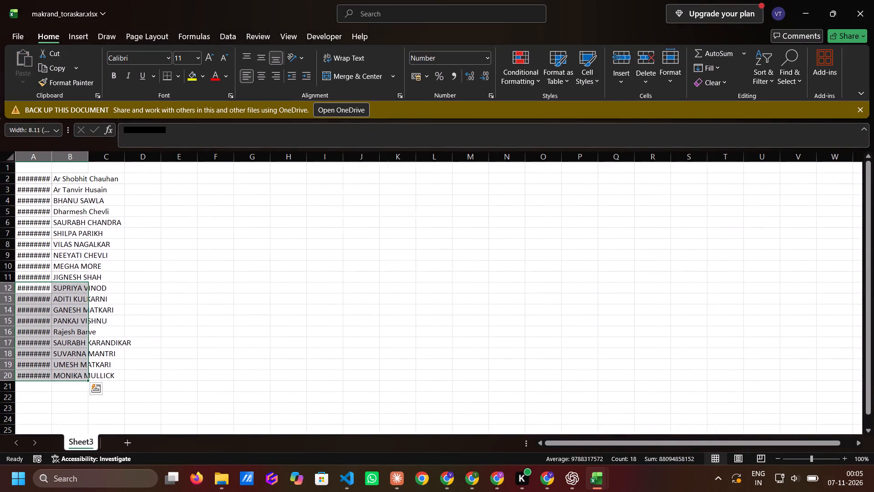
Enter the headers Mob no in A1 and name in B1 on Sheet3.
{"action": "left_click", "coordinate": [43, 166]}
{"action": "type", "text": "Mob no"}
{"action": "key", "text": "Return"}
{"action": "key", "text": "Right"}
{"action": "key", "text": "Up"}
{"action": "type", "text": "name"}
{"action": "key", "text": "Return"}
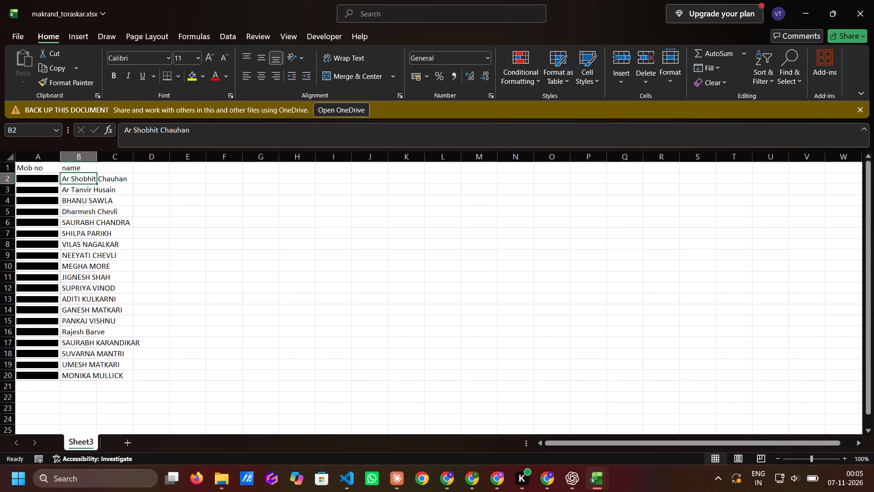
Autofit the name column on Sheet3 and save the workbook.
{"action": "double_click", "coordinate": [96, 161]}
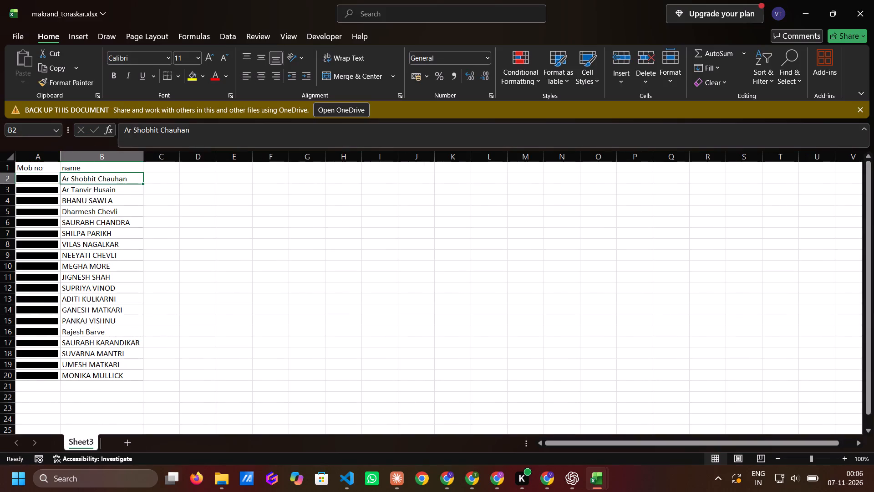
{"action": "left_click", "coordinate": [299, 290]}
{"action": "key", "text": "ctrl+s"}
Review the ANAND SEVA PRATISHTHAAN, DYPCA 92, BALNATYA and SOCIETY OFFICE sheets in Contacts_By_Branch.xlsx against the upload list.
{"action": "key", "text": "alt+Tab"}
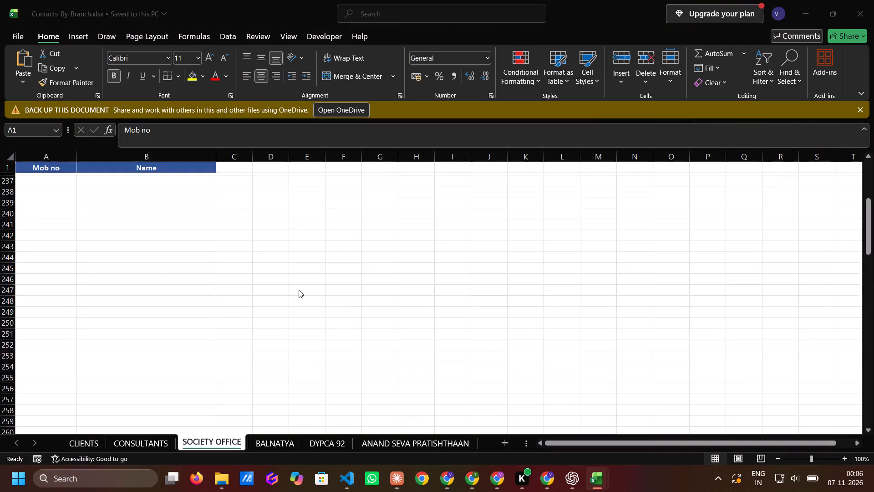
{"action": "key", "text": "alt+Tab"}
{"action": "key", "text": "alt+Tab"}
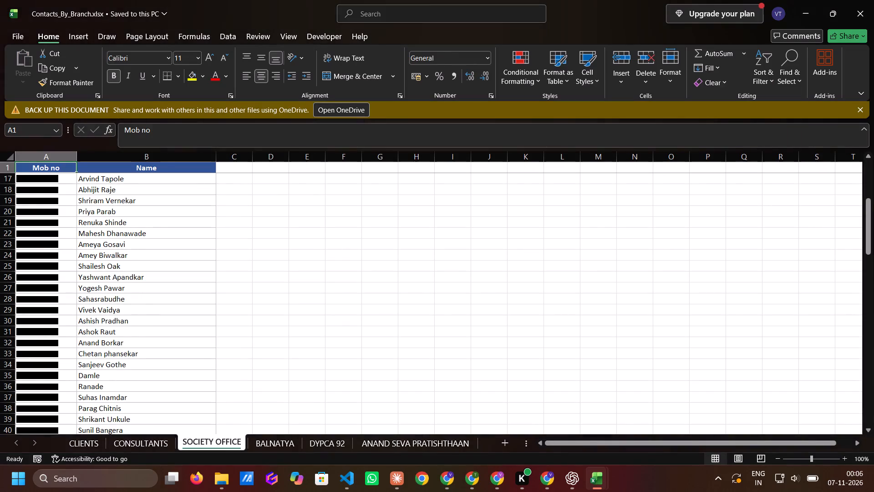
{"action": "left_click", "coordinate": [409, 448]}
{"action": "scroll", "coordinate": [326, 366], "scroll_direction": "down", "scroll_amount": 3}
{"action": "left_click", "coordinate": [325, 444]}
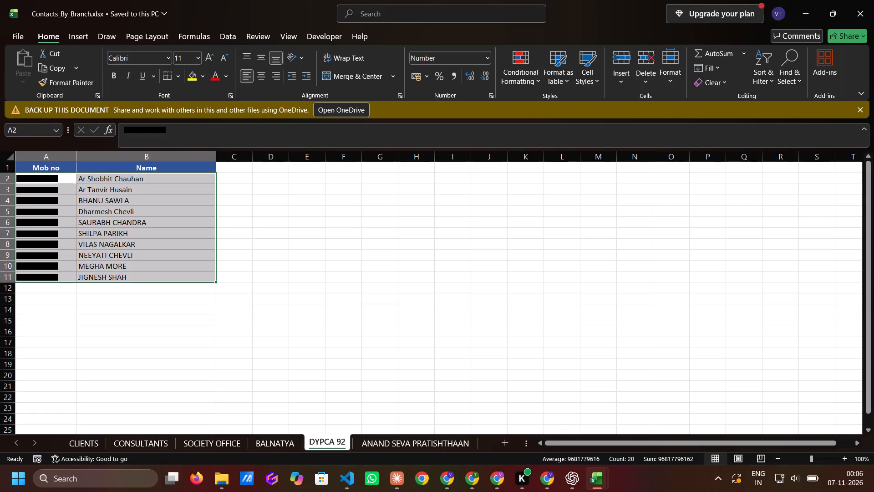
{"action": "left_click", "coordinate": [276, 441]}
{"action": "left_click", "coordinate": [225, 444]}
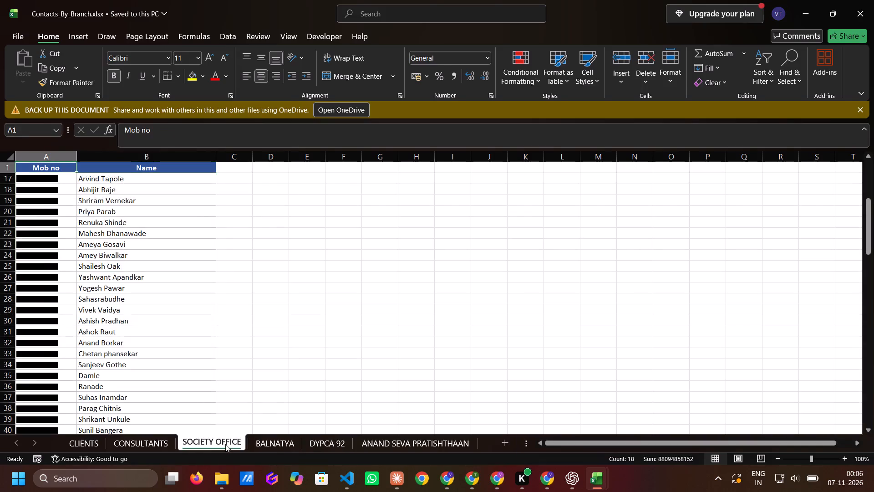
{"action": "key", "text": "alt+Tab"}
{"action": "left_click", "coordinate": [79, 180]}
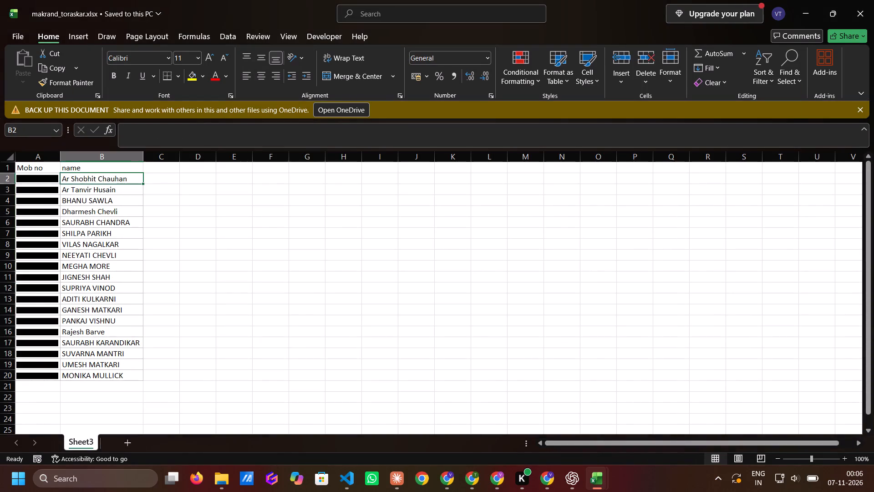
Remove the Ar prefix from the names in cells B2 and B3 on Sheet3 and save the workbook.
{"action": "left_click", "coordinate": [133, 130]}
{"action": "key", "text": "BackSpace"}
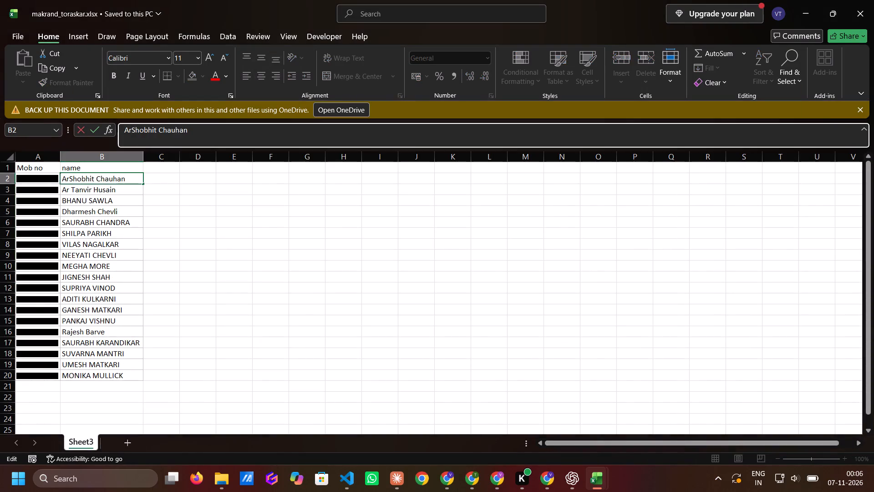
{"action": "key", "text": "BackSpace"}
{"action": "key", "text": "BackSpace"}
{"action": "left_click", "coordinate": [78, 192]}
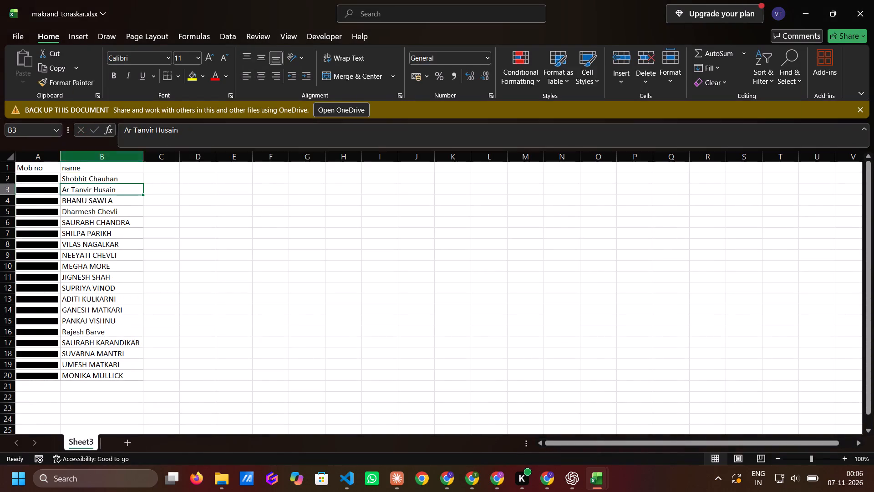
{"action": "left_click", "coordinate": [134, 134]}
{"action": "key", "text": "BackSpace"}
{"action": "key", "text": "BackSpace"}
{"action": "key", "text": "BackSpace"}
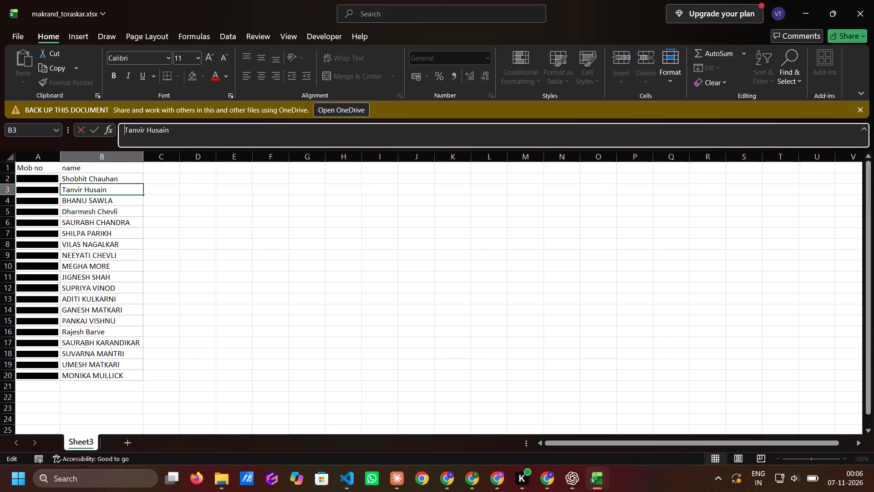
{"action": "key", "text": "BackSpace"}
{"action": "key", "text": "Return"}
{"action": "key", "text": "ctrl+s"}
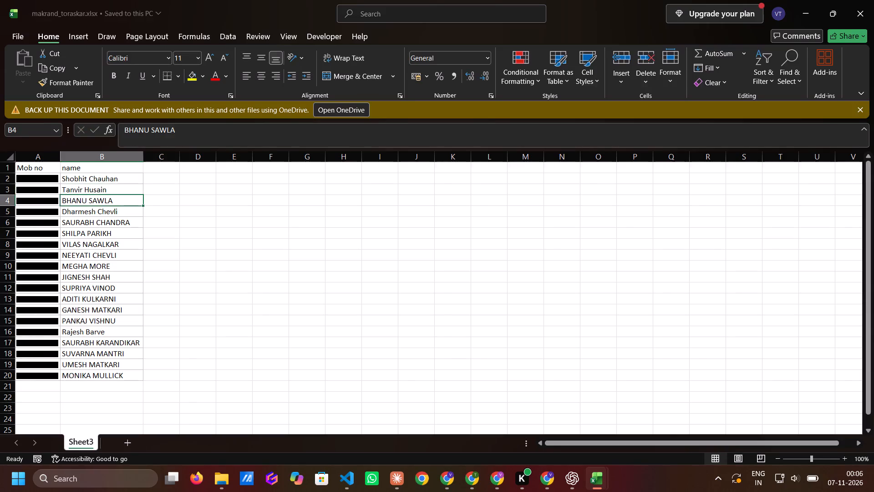
{"action": "left_click", "coordinate": [271, 237]}
Switch to the CPaaS campaign page in Chrome, then import and process the architect client's saved contact workbook as the audience.
{"action": "key", "text": "alt+Tab"}
{"action": "key", "text": "alt+Tab"}
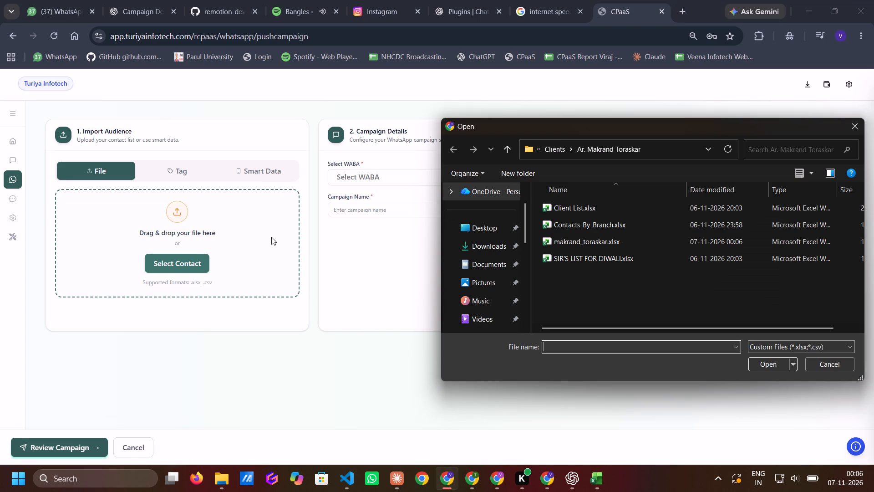
{"action": "double_click", "coordinate": [607, 242]}
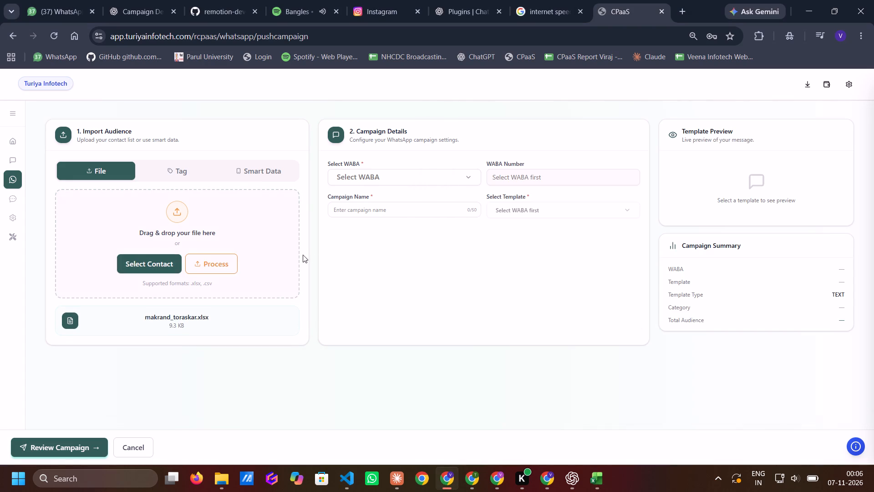
{"action": "left_click", "coordinate": [231, 265]}
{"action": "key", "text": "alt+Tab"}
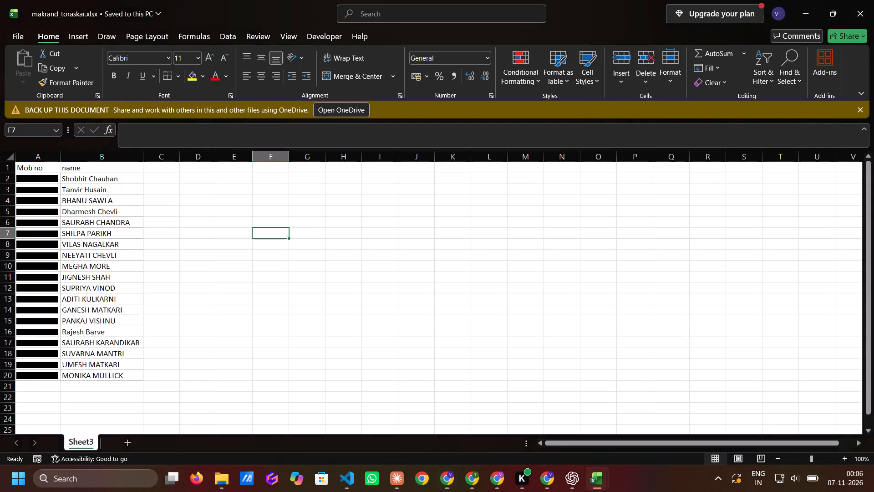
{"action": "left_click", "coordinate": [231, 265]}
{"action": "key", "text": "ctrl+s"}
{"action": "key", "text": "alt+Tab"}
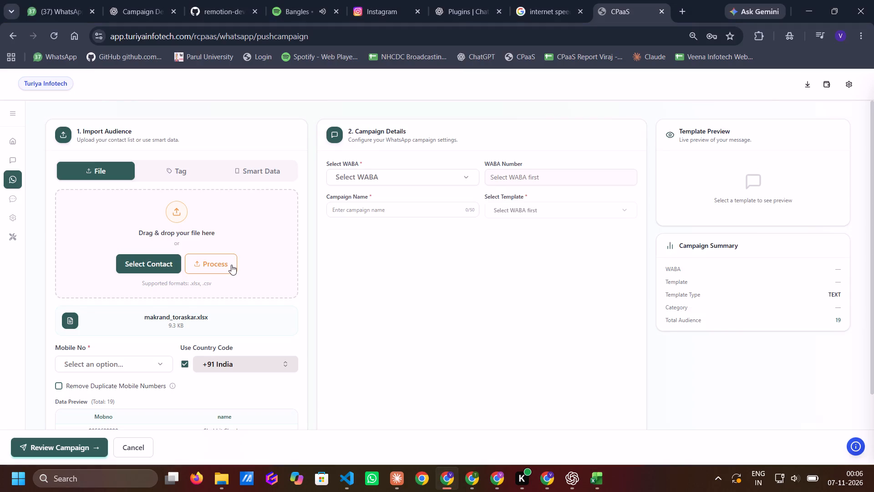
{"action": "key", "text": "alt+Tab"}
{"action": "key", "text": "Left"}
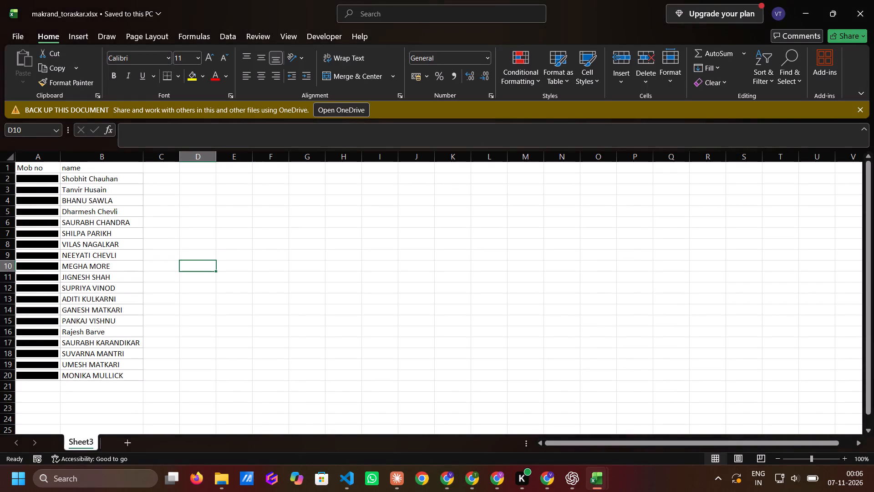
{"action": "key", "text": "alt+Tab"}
Select the architect client's WABA account for the campaign.
{"action": "left_click", "coordinate": [360, 172]}
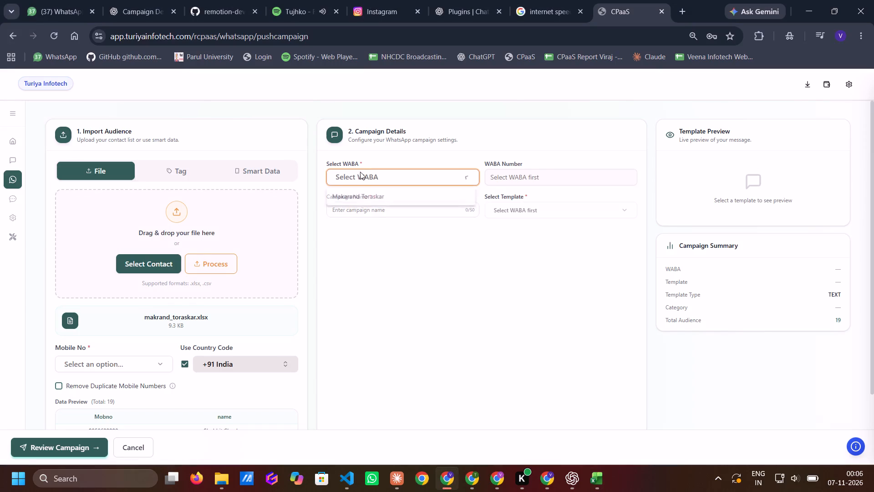
{"action": "left_click", "coordinate": [370, 194]}
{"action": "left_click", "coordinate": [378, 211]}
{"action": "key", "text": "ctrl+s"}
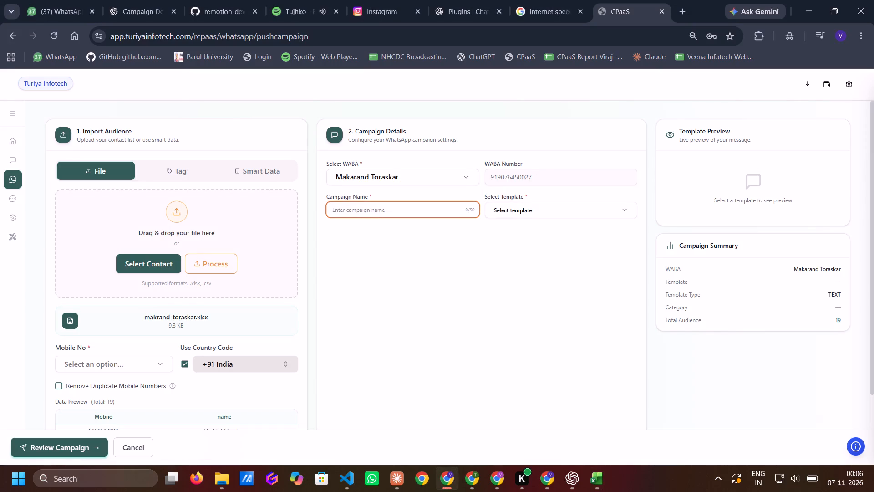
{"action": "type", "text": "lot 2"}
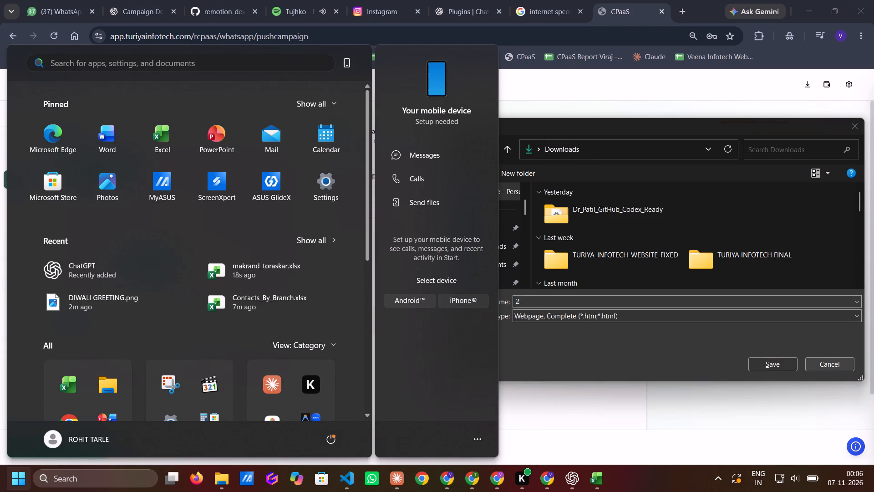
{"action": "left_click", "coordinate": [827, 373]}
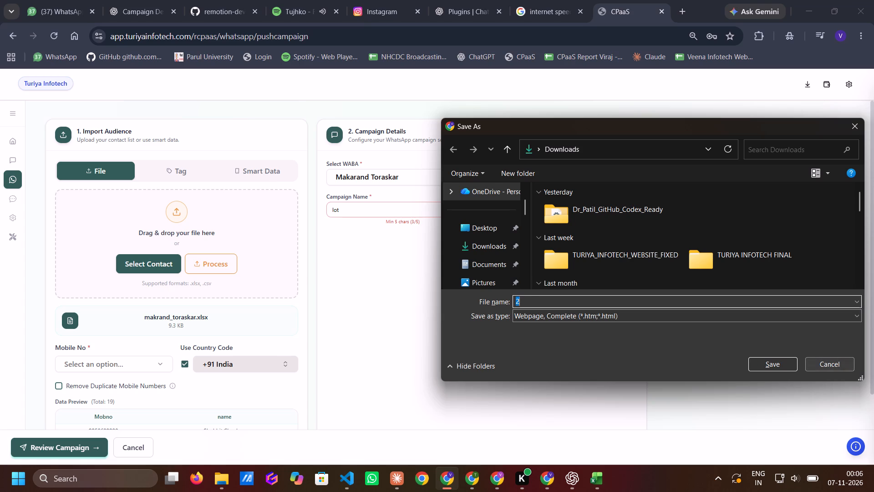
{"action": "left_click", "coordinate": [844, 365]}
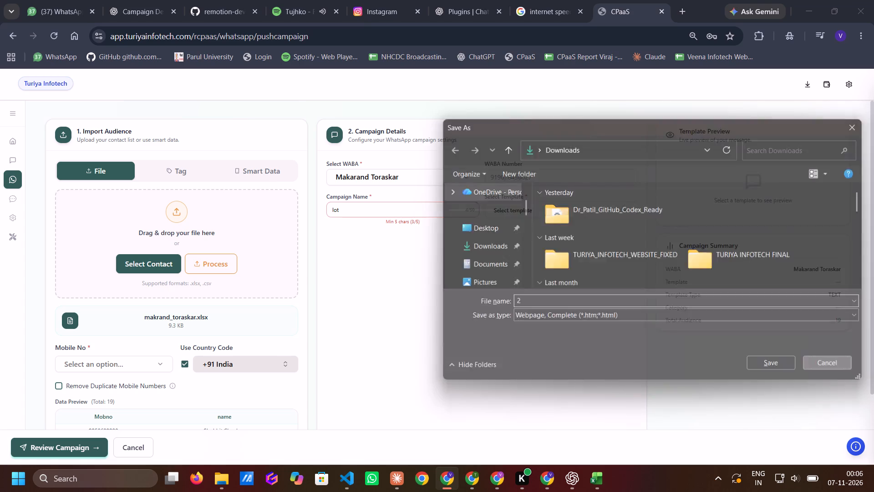
Replace the campaign name with Slot 2.
{"action": "left_click", "coordinate": [347, 208]}
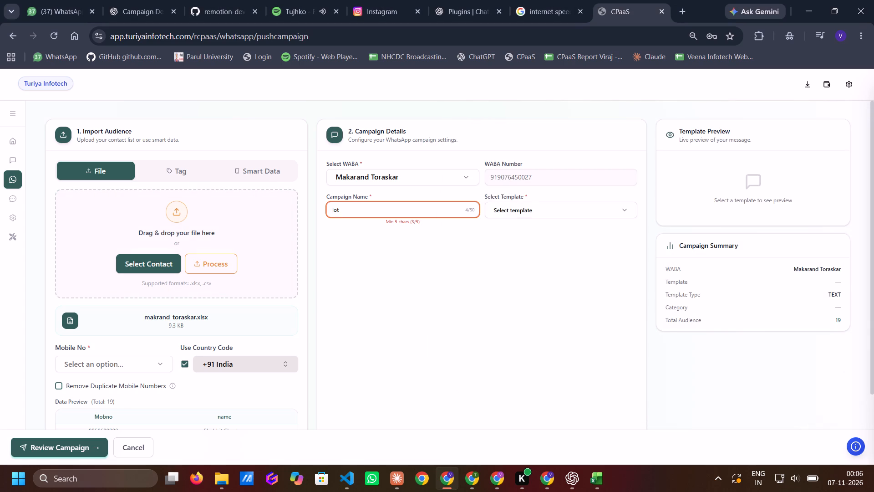
{"action": "key", "text": "ctrl+a"}
{"action": "key", "text": "BackSpace"}
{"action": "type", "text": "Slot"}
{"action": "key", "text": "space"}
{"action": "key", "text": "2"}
Choose the diwali marketing image template and map its {{1}} variable dynamically to the name column.
{"action": "left_click", "coordinate": [584, 211]}
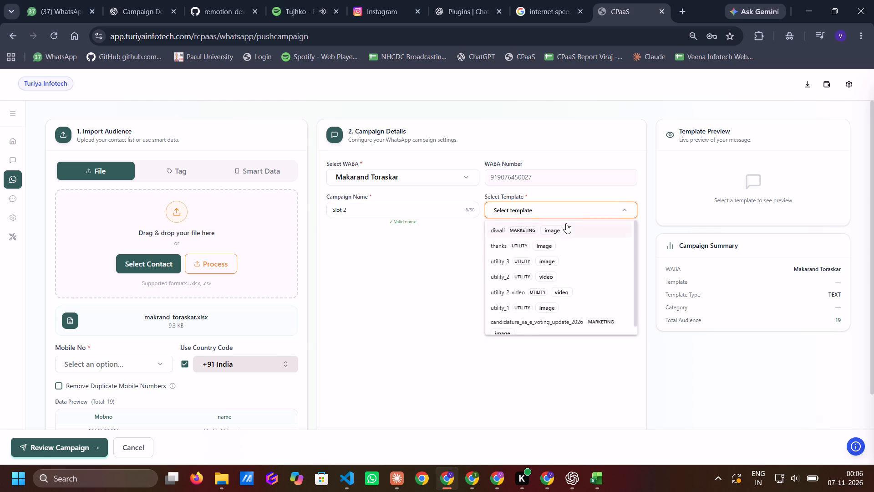
{"action": "left_click", "coordinate": [560, 231]}
{"action": "left_click", "coordinate": [390, 252]}
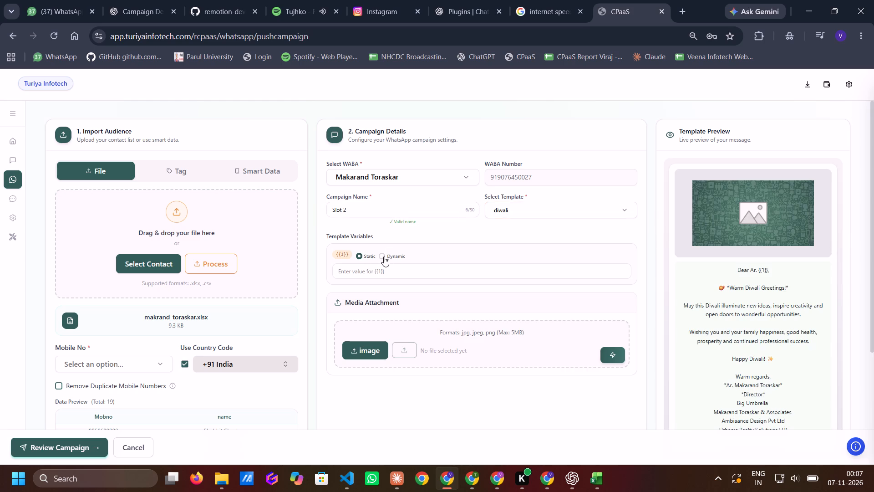
{"action": "left_click", "coordinate": [380, 256]}
{"action": "left_click", "coordinate": [377, 271]}
{"action": "left_click", "coordinate": [368, 298]}
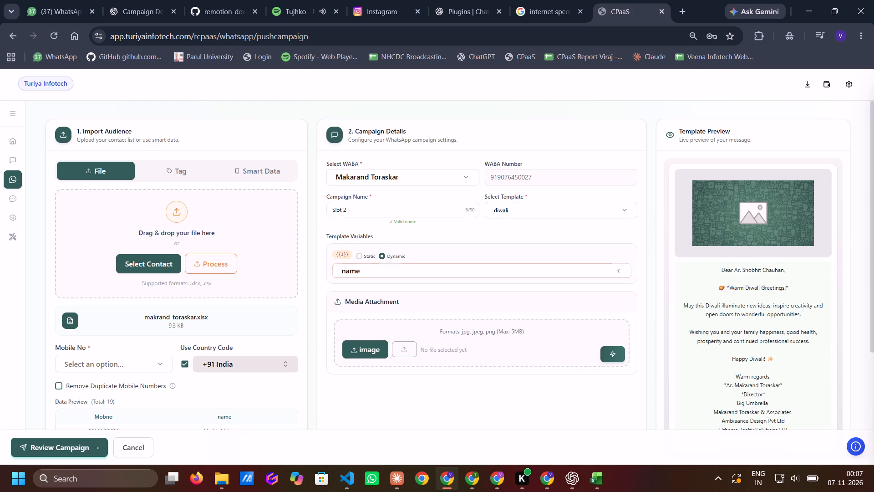
Open the image file selection for the diwali template's media attachment.
{"action": "left_click", "coordinate": [353, 345]}
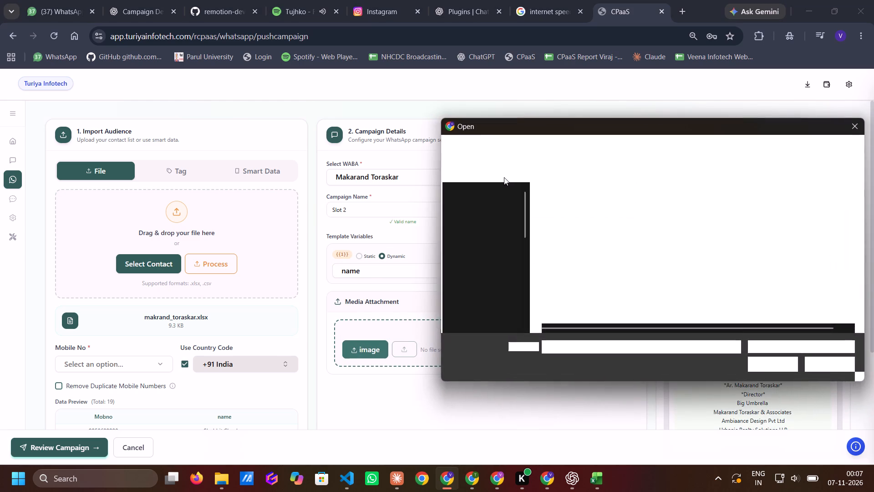
Attach the DIWALI GREETING image to the Slot 2 campaign in CPaaS and upload it as the template media.
{"action": "double_click", "coordinate": [554, 211]}
{"action": "left_click", "coordinate": [412, 347]}
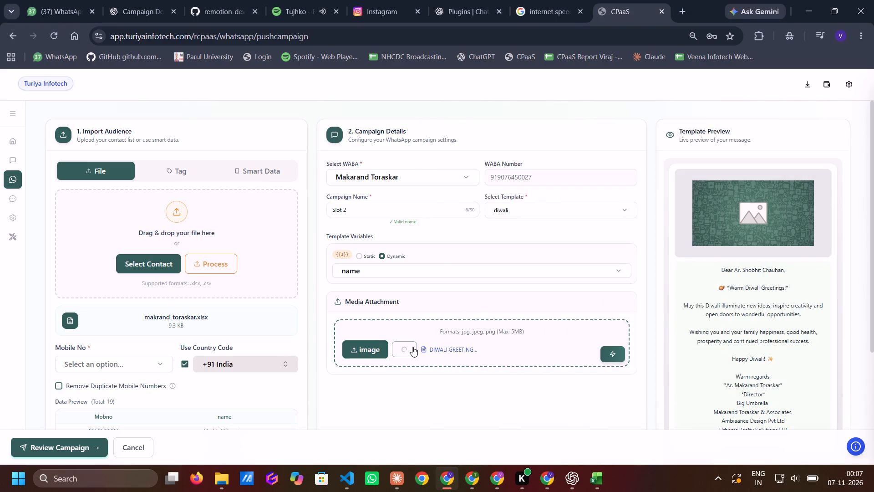
Map the campaign's Mobile No field to the Mobno column of the imported contact file.
{"action": "left_click", "coordinate": [102, 365]}
{"action": "left_click", "coordinate": [100, 381]}
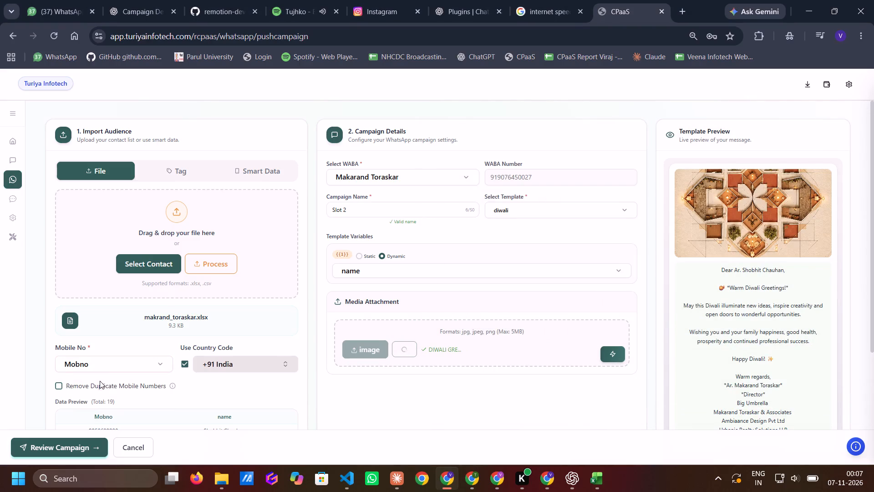
Review the Slot 2 campaign, schedule it for 11/07/2026 at 10:00 AM and send it.
{"action": "scroll", "coordinate": [676, 343], "scroll_direction": "down", "scroll_amount": 4}
{"action": "scroll", "coordinate": [651, 343], "scroll_direction": "up", "scroll_amount": 3}
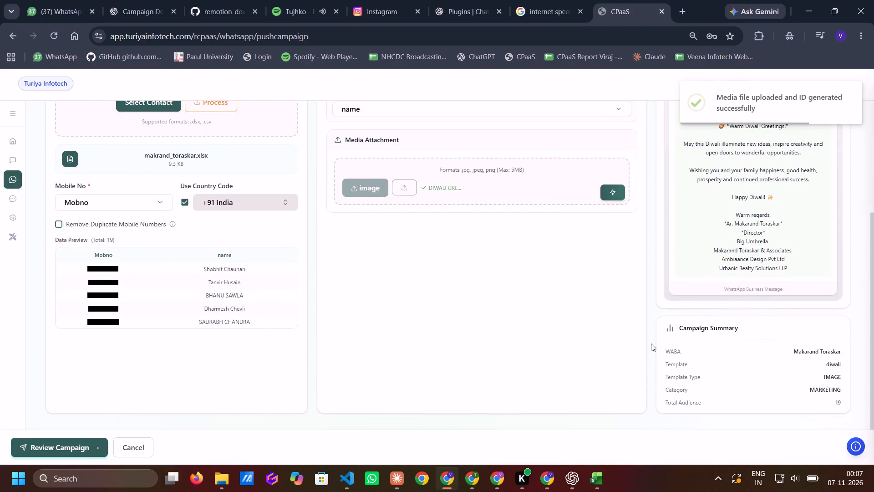
{"action": "scroll", "coordinate": [651, 343], "scroll_direction": "up", "scroll_amount": 1}
{"action": "scroll", "coordinate": [161, 355], "scroll_direction": "down", "scroll_amount": 3}
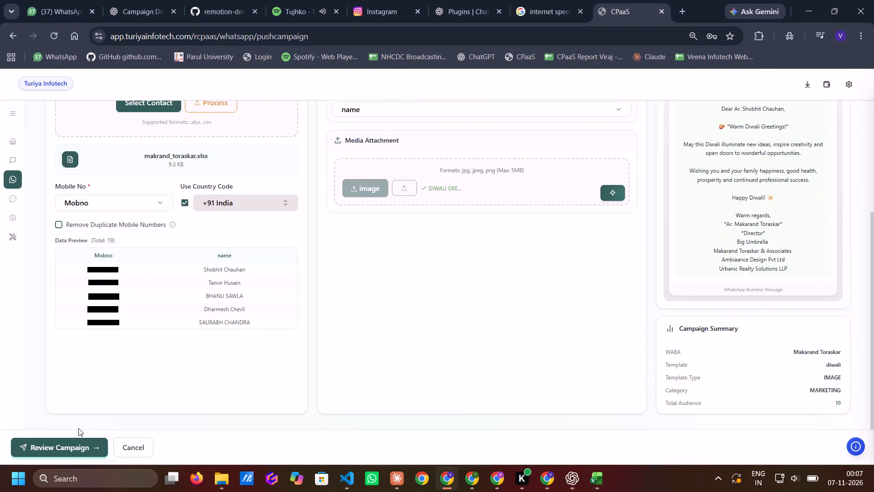
{"action": "left_click", "coordinate": [69, 452]}
{"action": "left_click", "coordinate": [332, 319]}
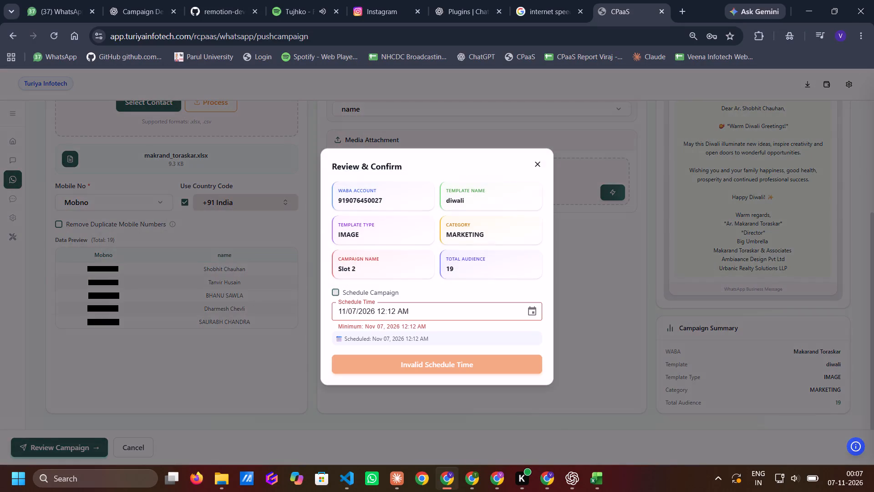
{"action": "left_click", "coordinate": [539, 311]}
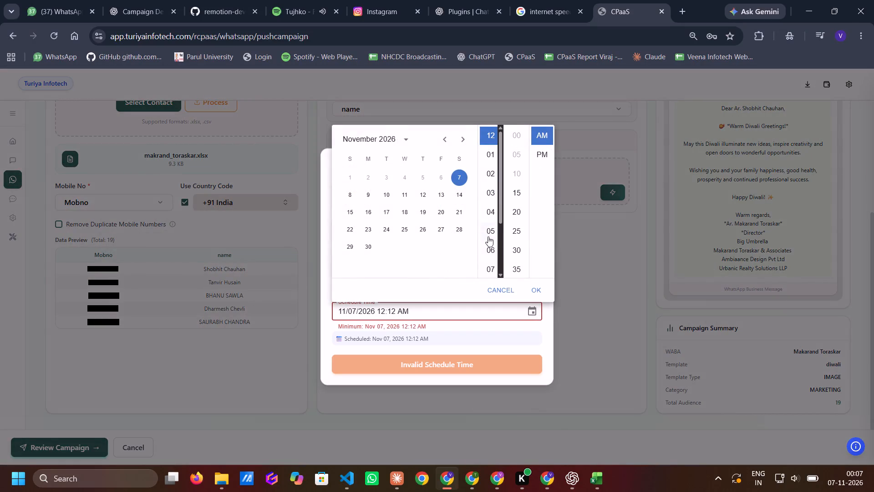
{"action": "left_click", "coordinate": [501, 272]}
{"action": "double_click", "coordinate": [501, 272]}
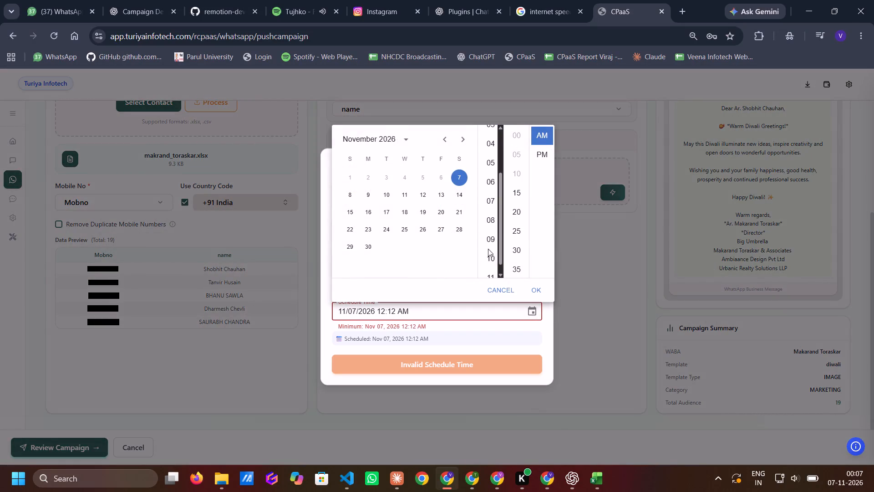
{"action": "left_click", "coordinate": [488, 254]}
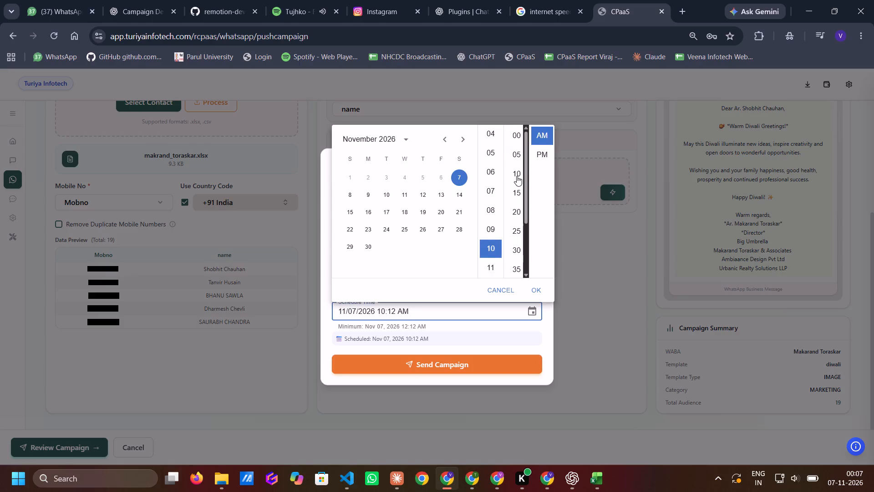
{"action": "left_click", "coordinate": [519, 139]}
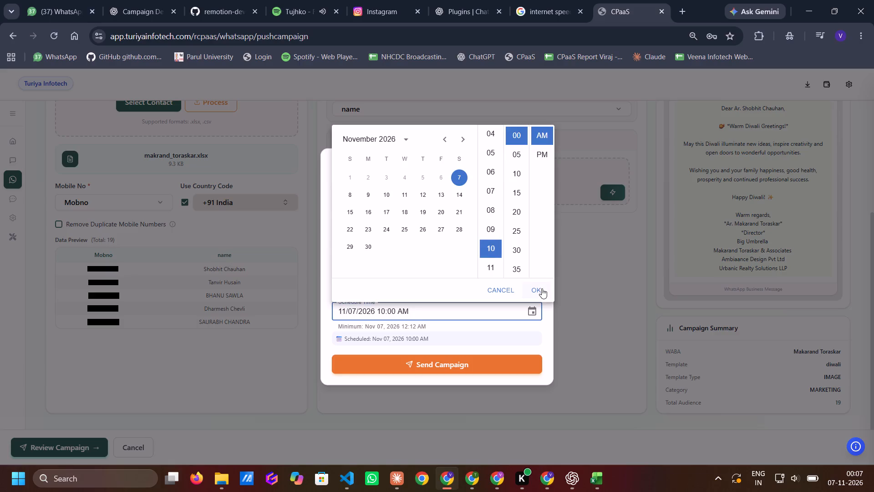
{"action": "left_click", "coordinate": [542, 288]}
{"action": "left_click", "coordinate": [472, 371]}
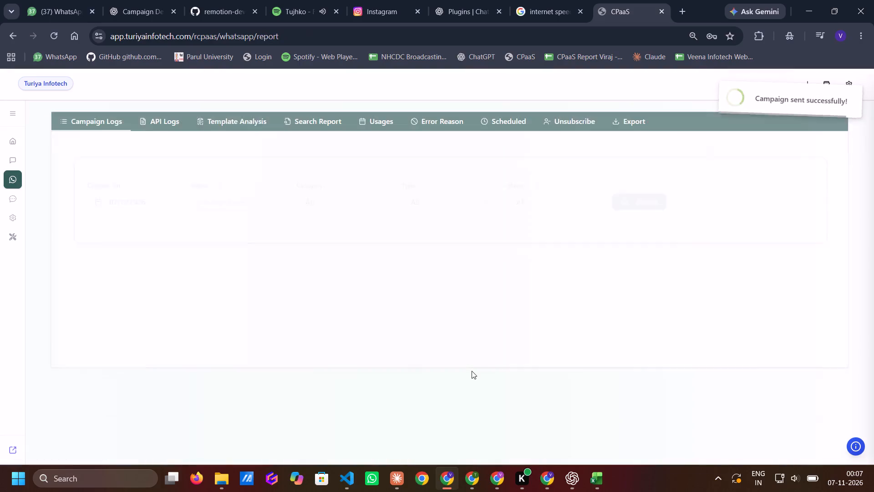
Open a new WhatsApp push campaign form.
{"action": "left_click", "coordinate": [13, 174]}
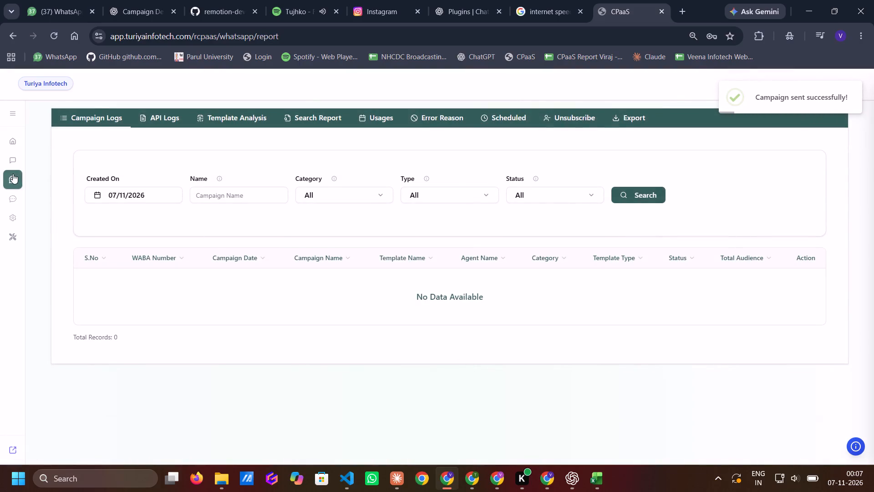
{"action": "left_click", "coordinate": [53, 229]}
{"action": "key", "text": "alt+Tab"}
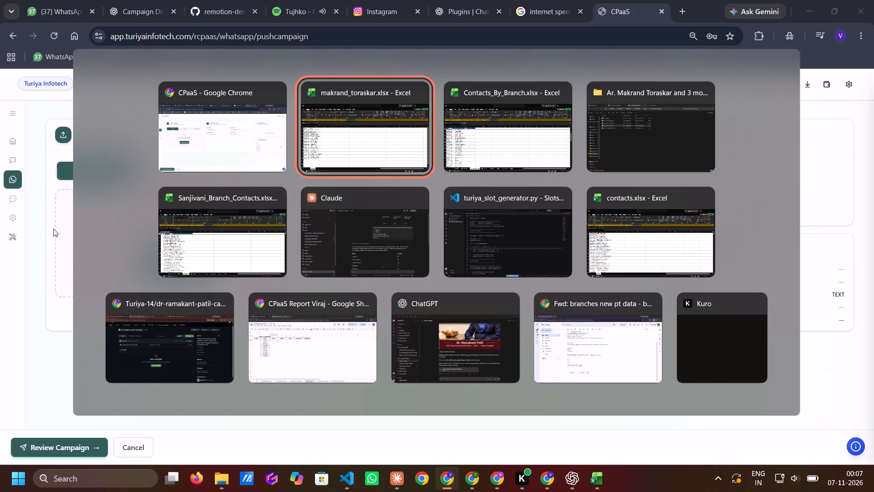
{"action": "key", "text": "alt+Right"}
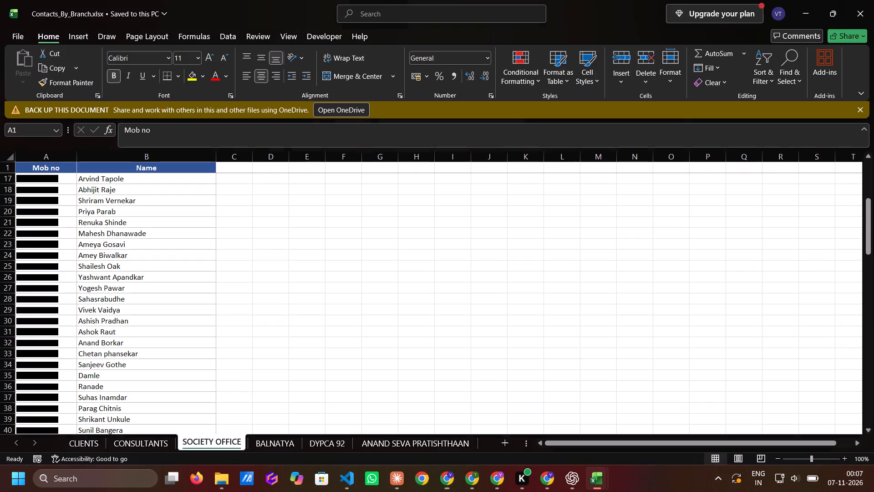
{"action": "key", "text": "alt+Tab"}
{"action": "key", "text": "alt+Right"}
{"action": "key", "text": "Left"}
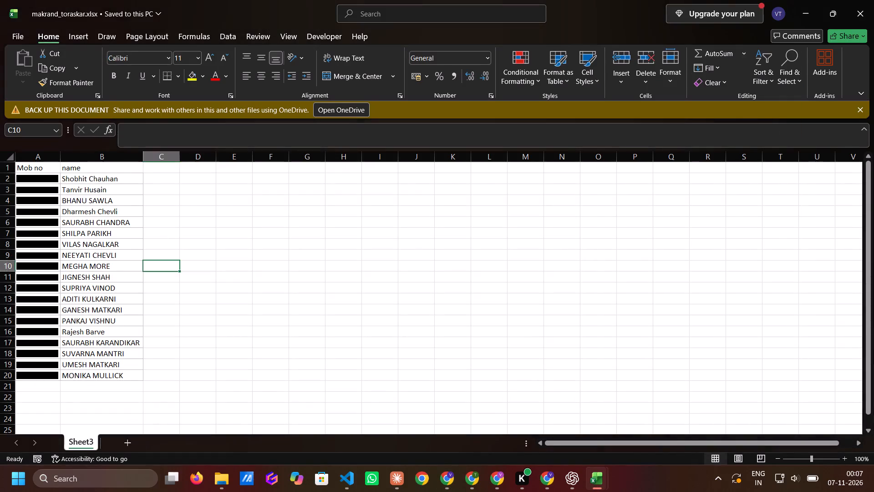
{"action": "key", "text": "ctrl+Left"}
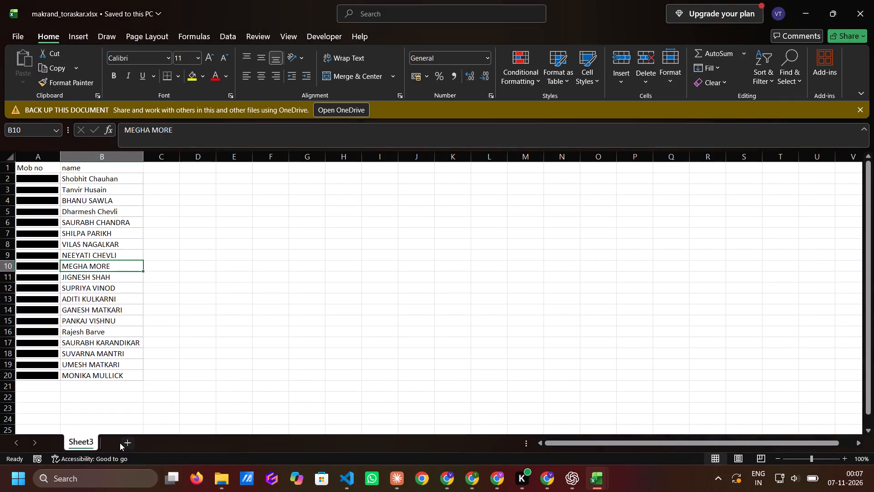
{"action": "left_click", "coordinate": [120, 443]}
{"action": "key", "text": "alt+Tab"}
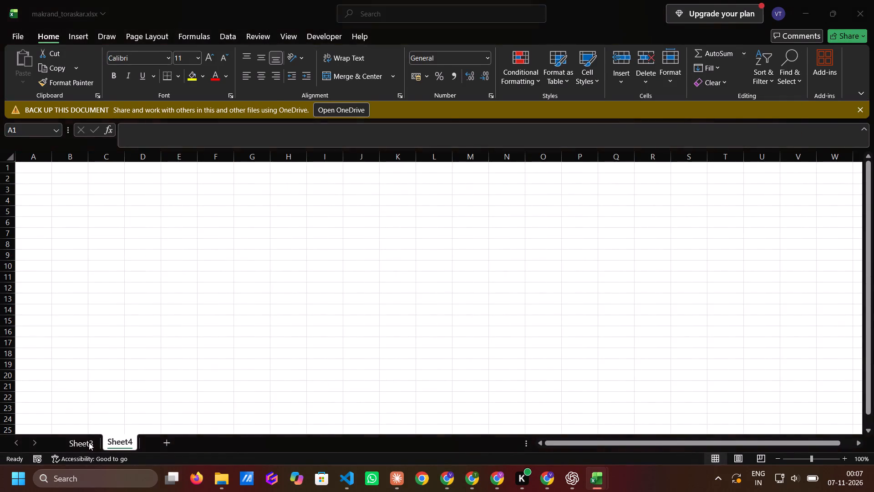
{"action": "key", "text": "alt+Tab"}
{"action": "key", "text": "alt+Left"}
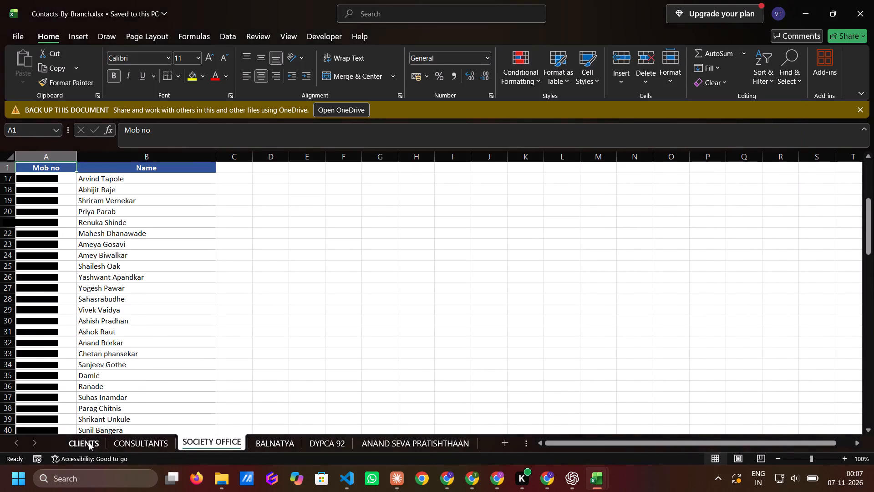
{"action": "left_click", "coordinate": [60, 179]}
{"action": "key", "text": "ctrl+shift+Down"}
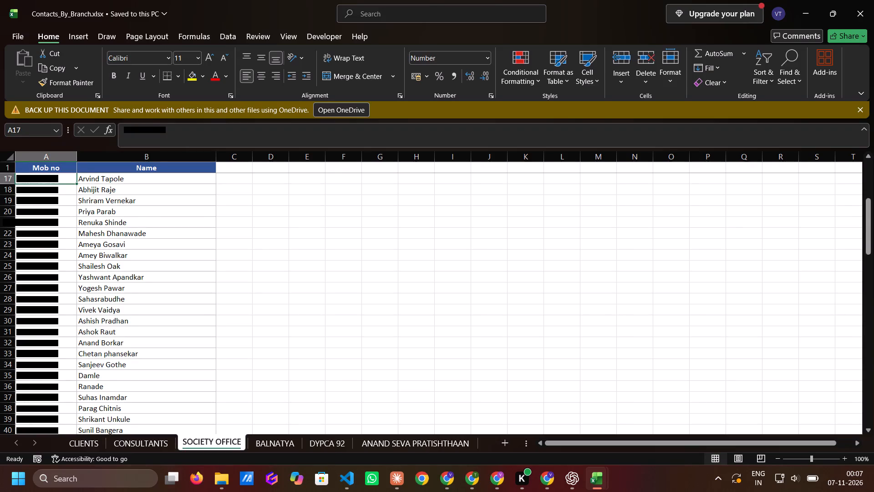
{"action": "key", "text": "shift+Right"}
{"action": "key", "text": "ctrl+c"}
{"action": "key", "text": "alt+Tab"}
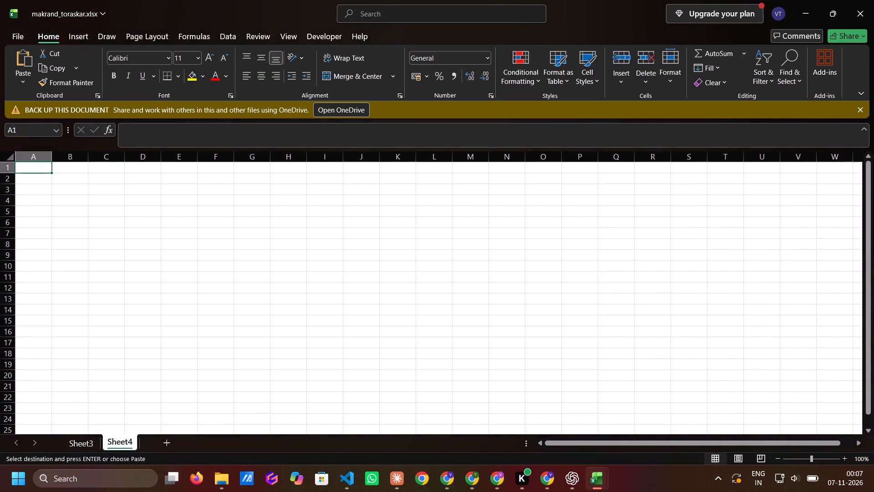
{"action": "key", "text": "Down"}
{"action": "key", "text": "ctrl+v"}
Enter the headers Mob no in A1 and name in B1 above the pasted SOCIETY OFFICE contacts.
{"action": "key", "text": "Up"}
{"action": "type", "text": "Mov"}
{"action": "key", "text": "BackSpace"}
{"action": "type", "text": "b no"}
{"action": "key", "text": "Return"}
{"action": "key", "text": "Up"}
{"action": "key", "text": "Right"}
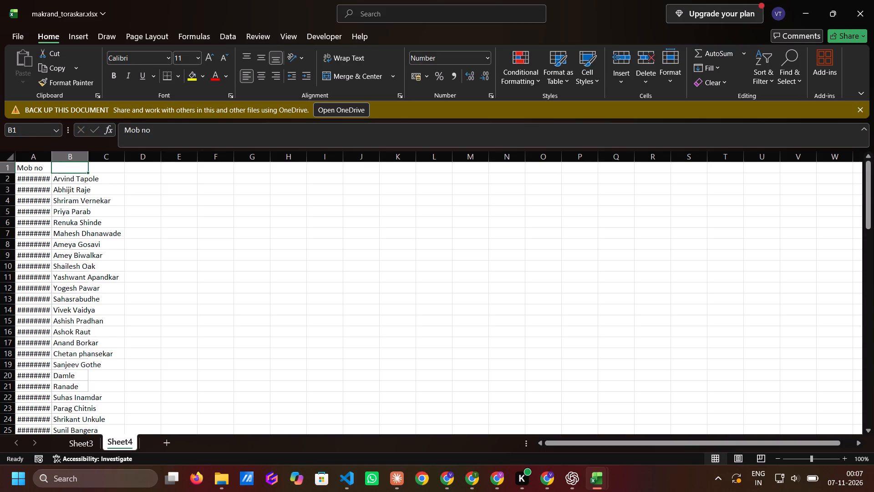
{"action": "type", "text": "name"}
{"action": "key", "text": "Return"}
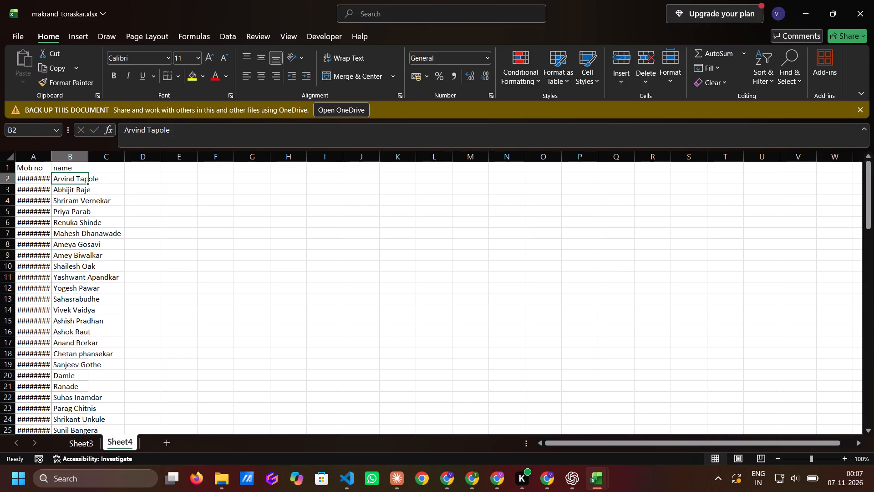
Autofit the number and name columns on Sheet4 and save the workbook.
{"action": "double_click", "coordinate": [51, 154]}
{"action": "double_click", "coordinate": [97, 158]}
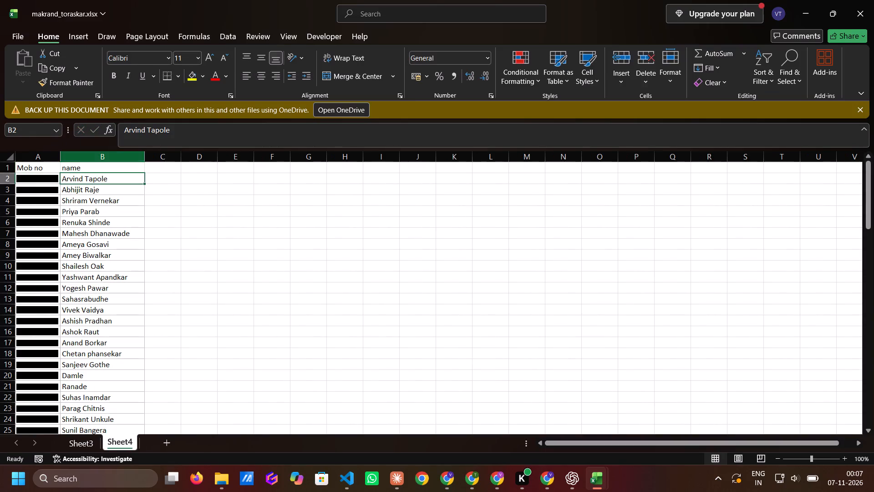
{"action": "left_click", "coordinate": [195, 222]}
{"action": "key", "text": "ctrl+s"}
{"action": "left_click", "coordinate": [85, 441]}
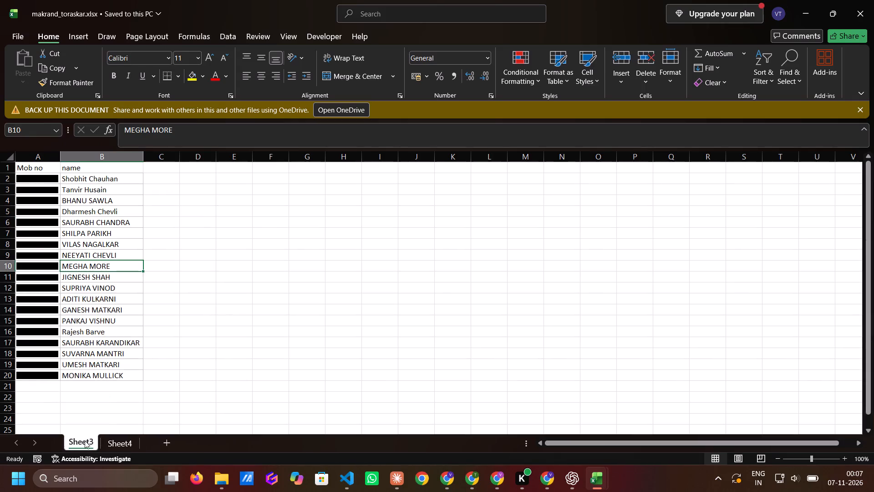
{"action": "right_click", "coordinate": [85, 441]}
{"action": "left_click", "coordinate": [108, 297]}
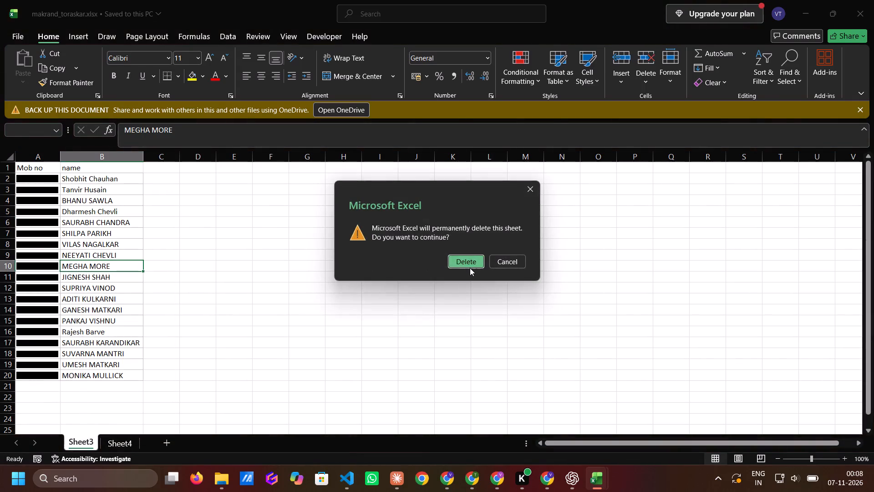
Confirm the deletion of Sheet3 and save the workbook with only Sheet4 left.
{"action": "left_click", "coordinate": [470, 268]}
{"action": "left_click", "coordinate": [395, 296]}
{"action": "key", "text": "ctrl+s"}
Switch to the CPaaS push campaign form in Chrome, import the architect client's saved contact workbook as the audience and process it.
{"action": "key", "text": "alt+Tab"}
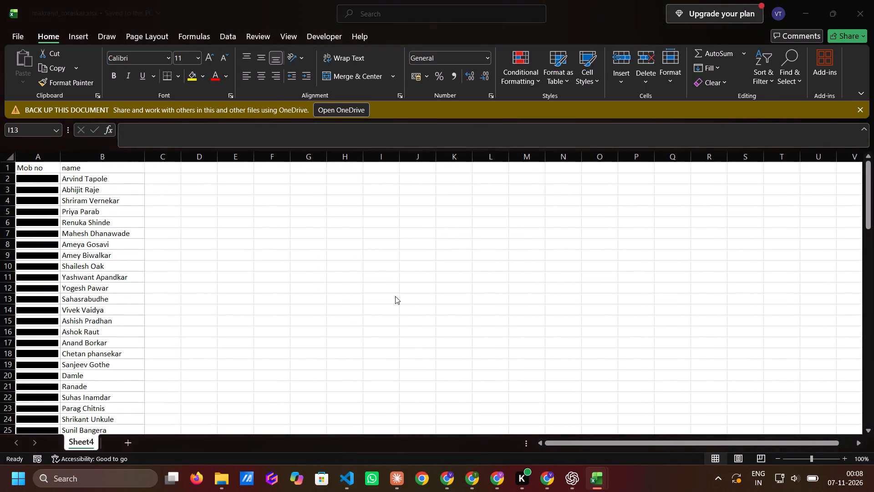
{"action": "key", "text": "alt+Tab"}
{"action": "left_click", "coordinate": [195, 257]}
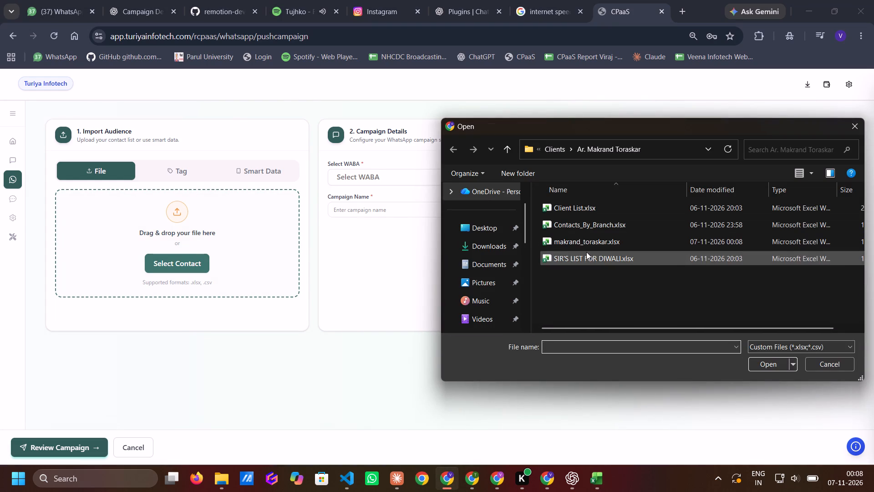
{"action": "double_click", "coordinate": [586, 247]}
{"action": "left_click", "coordinate": [208, 272]}
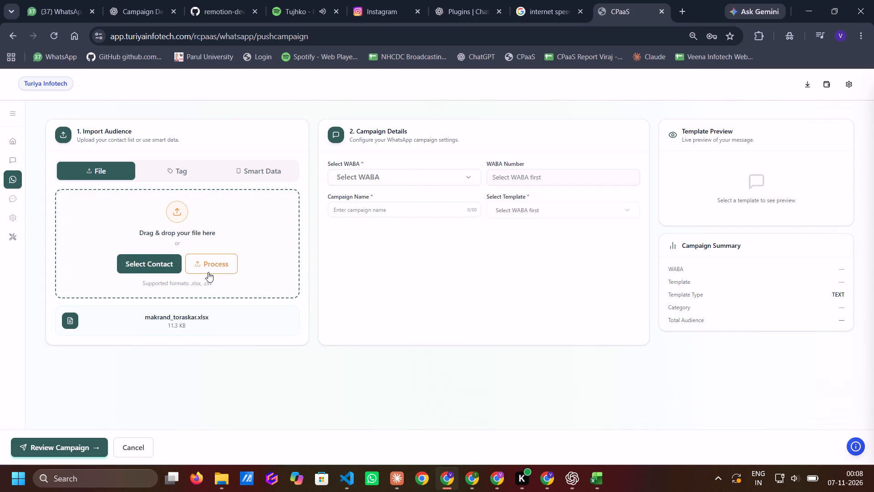
Select the architect client's WABA account and name the campaign Slot 3.
{"action": "left_click", "coordinate": [356, 188]}
{"action": "left_click", "coordinate": [354, 181]}
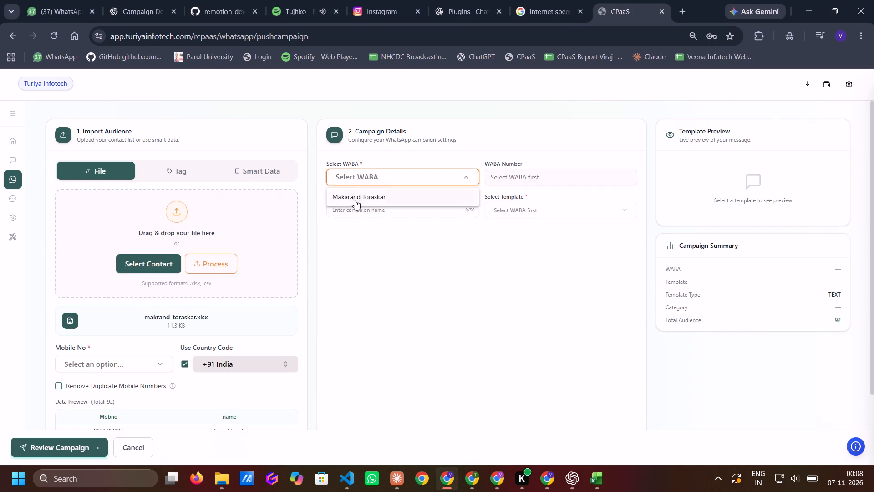
{"action": "left_click", "coordinate": [355, 200]}
{"action": "left_click", "coordinate": [355, 204]}
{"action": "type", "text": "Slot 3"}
Choose the diwali template and map its variable {{1}} dynamically to the name column.
{"action": "left_click", "coordinate": [571, 210]}
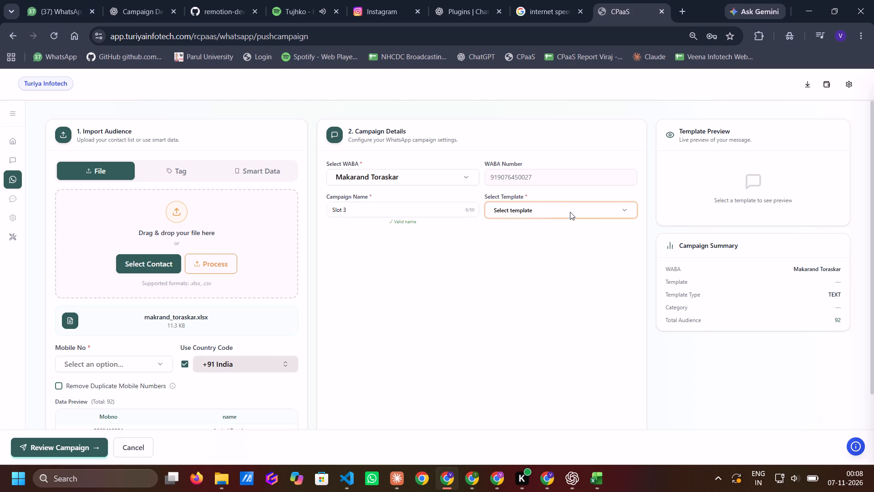
{"action": "left_click", "coordinate": [564, 229]}
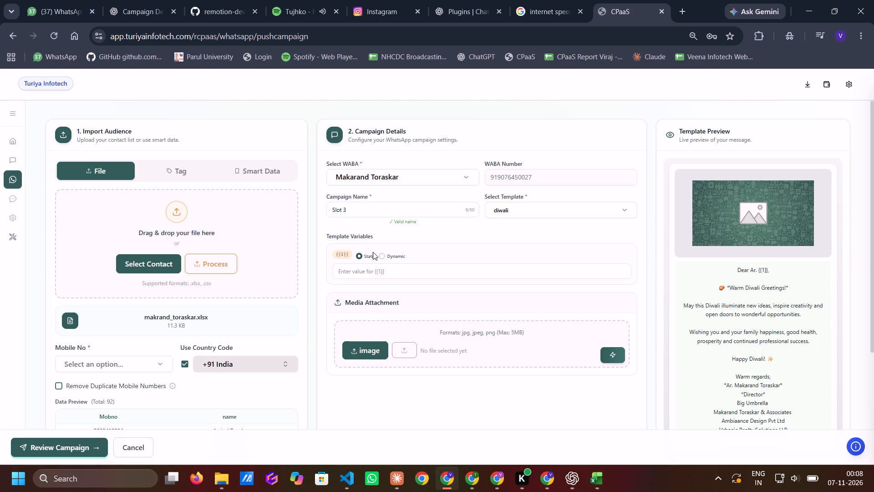
{"action": "left_click", "coordinate": [381, 255]}
{"action": "left_click", "coordinate": [386, 275]}
{"action": "left_click", "coordinate": [385, 301]}
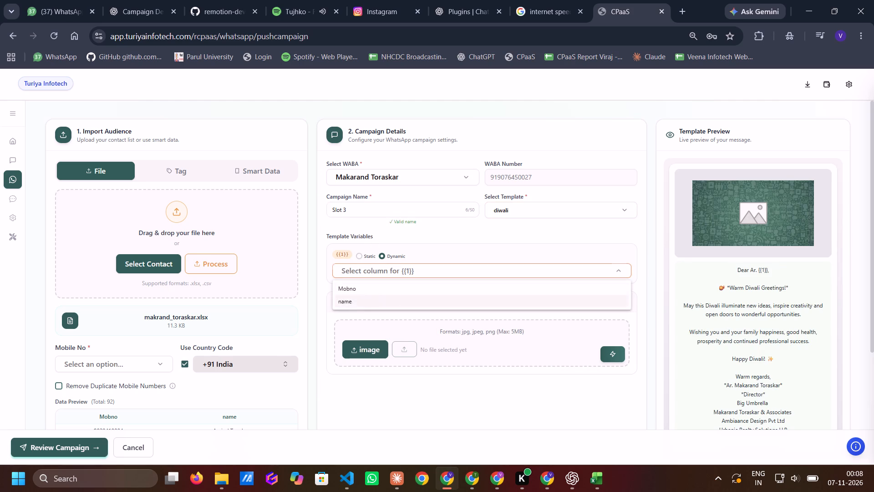
Attach the Diwali greeting image to the template and upload it.
{"action": "left_click", "coordinate": [367, 346]}
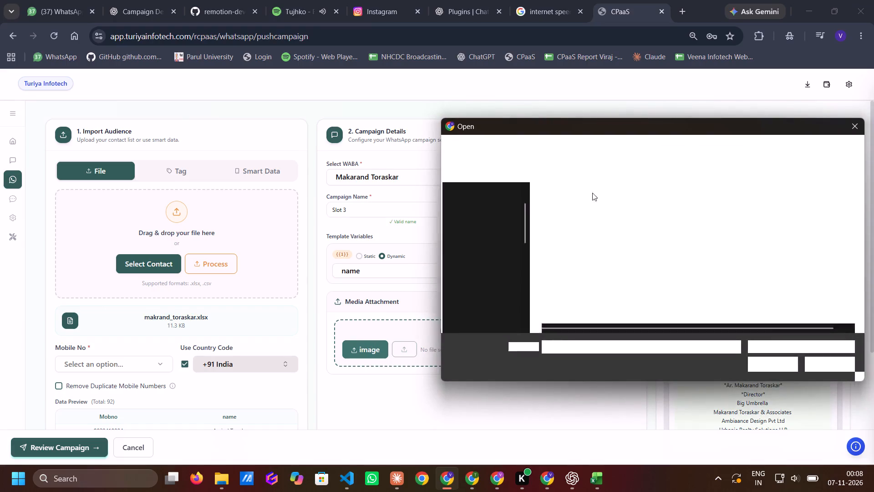
{"action": "double_click", "coordinate": [560, 244]}
{"action": "left_click", "coordinate": [407, 362]}
{"action": "left_click", "coordinate": [405, 354]}
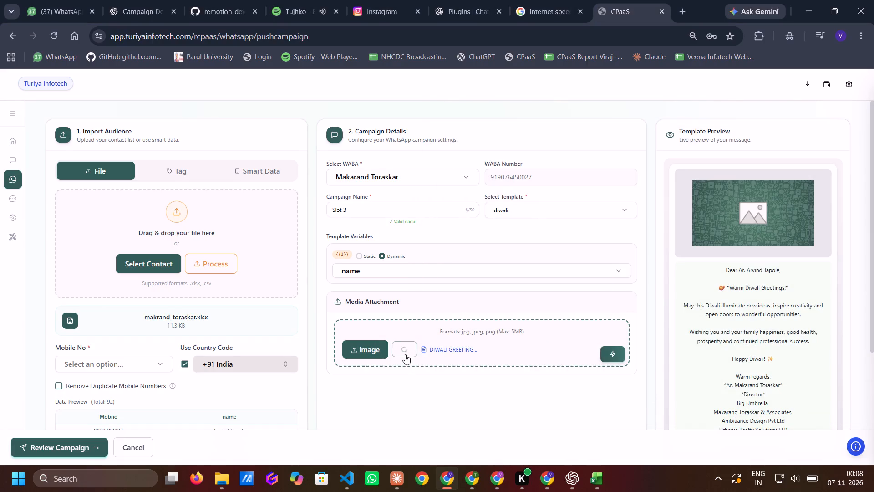
Set the audience's mobile number column to Mobno.
{"action": "left_click", "coordinate": [142, 362]}
{"action": "left_click", "coordinate": [134, 379]}
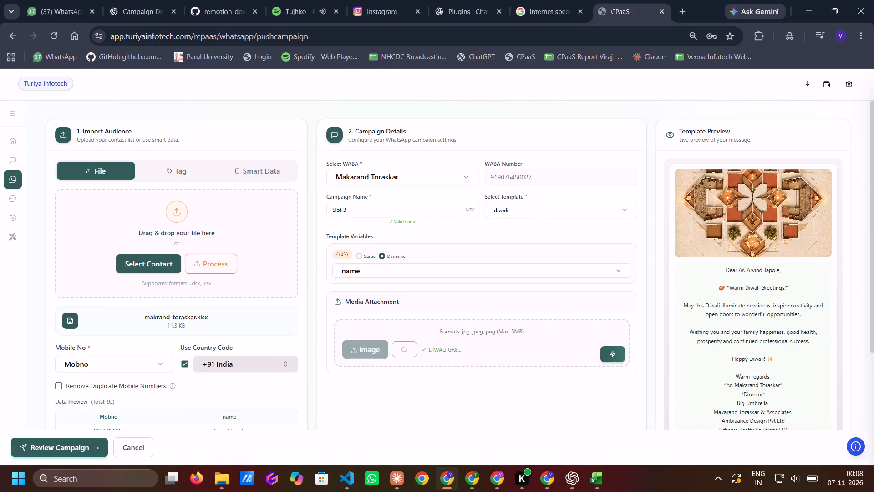
Review the Slot 3 campaign, schedule it for 11/07/2026 at 12:30 PM and send it.
{"action": "scroll", "coordinate": [693, 242], "scroll_direction": "down", "scroll_amount": 2}
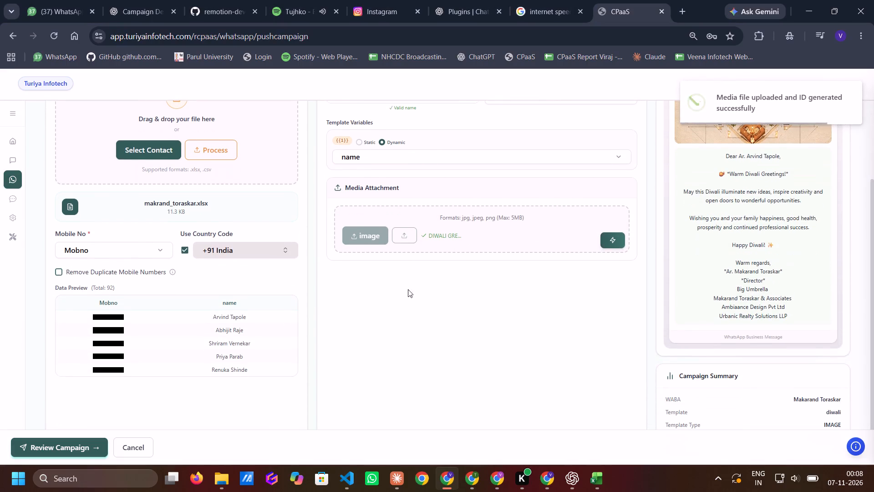
{"action": "left_click", "coordinate": [70, 451]}
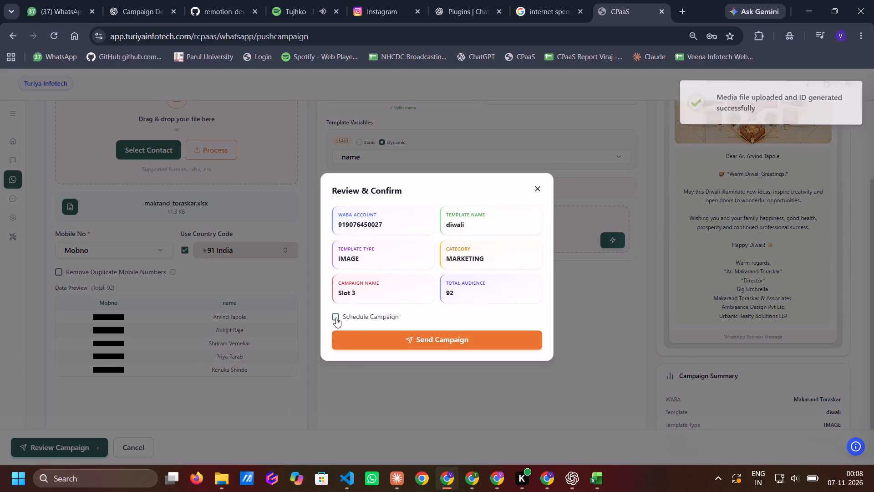
{"action": "left_click", "coordinate": [336, 318]}
{"action": "left_click", "coordinate": [528, 304]}
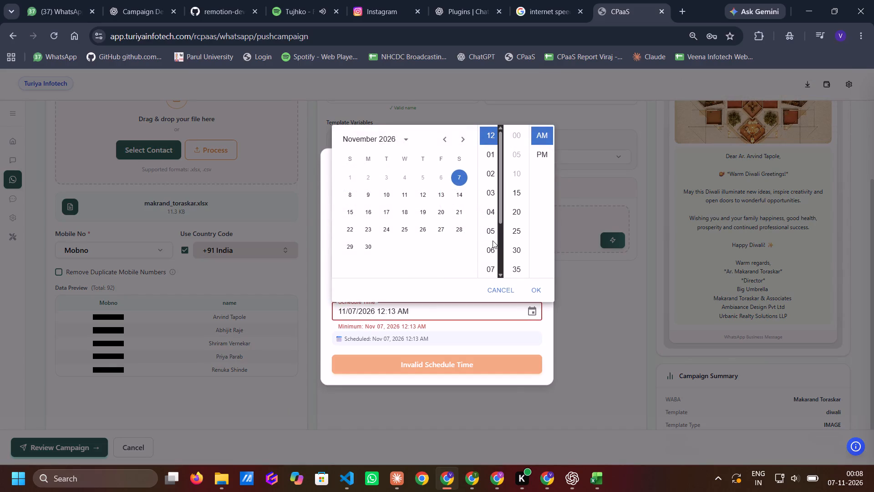
{"action": "scroll", "coordinate": [493, 241], "scroll_direction": "down", "scroll_amount": 2}
{"action": "left_click", "coordinate": [502, 242]}
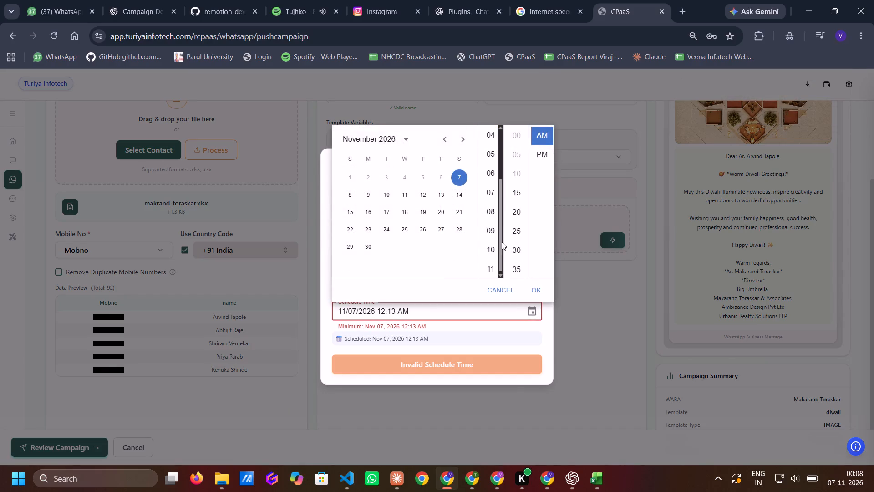
{"action": "scroll", "coordinate": [497, 255], "scroll_direction": "down", "scroll_amount": 2}
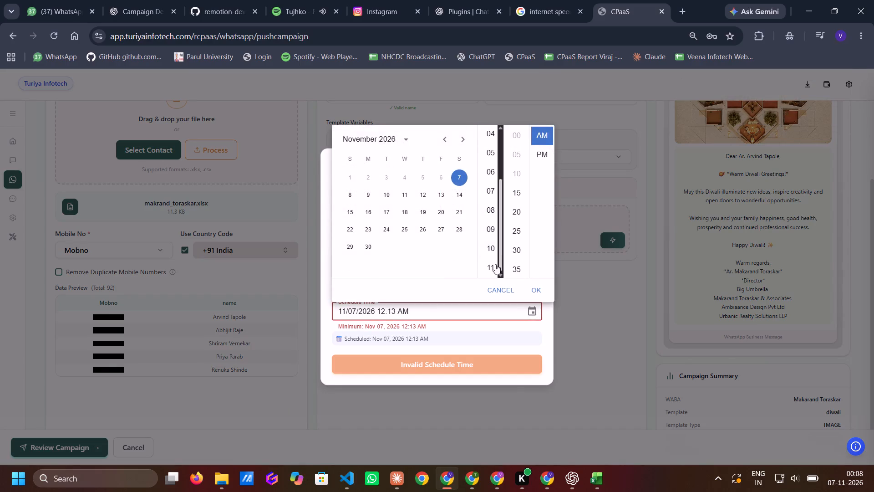
{"action": "double_click", "coordinate": [499, 273]}
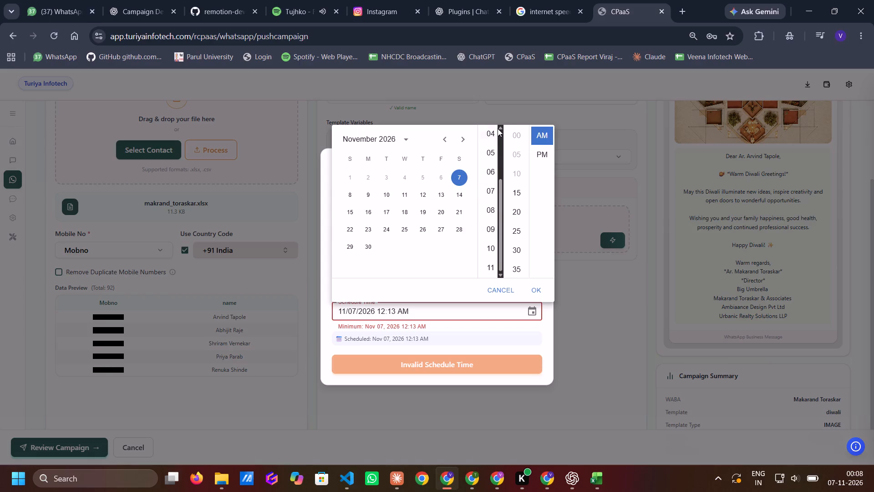
{"action": "left_click", "coordinate": [501, 138]}
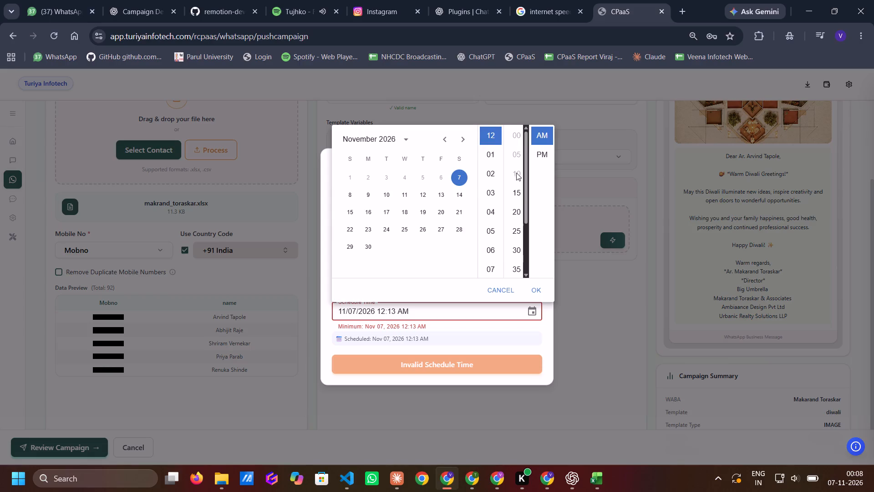
{"action": "left_click", "coordinate": [520, 251]}
{"action": "left_click", "coordinate": [545, 154]}
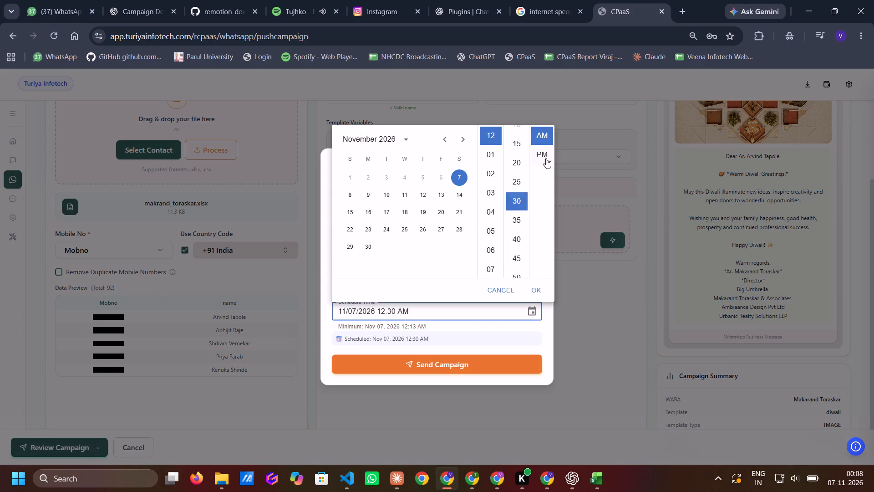
{"action": "left_click", "coordinate": [541, 284]}
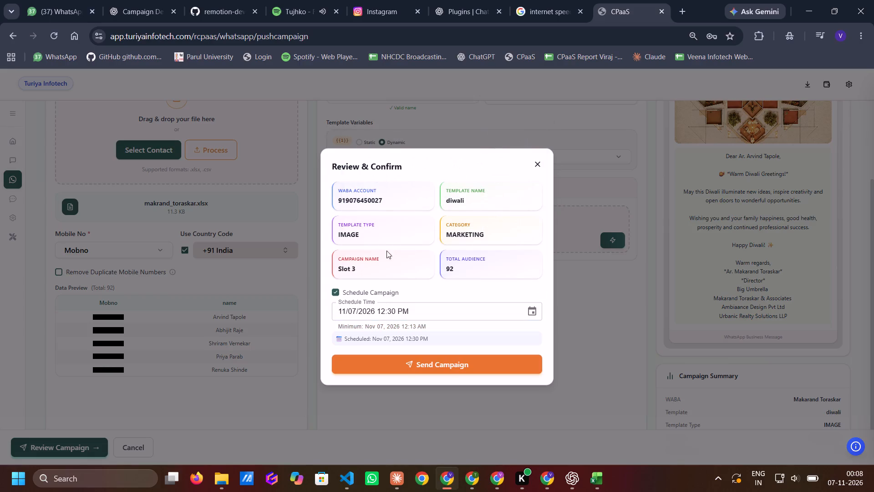
{"action": "left_click", "coordinate": [412, 366]}
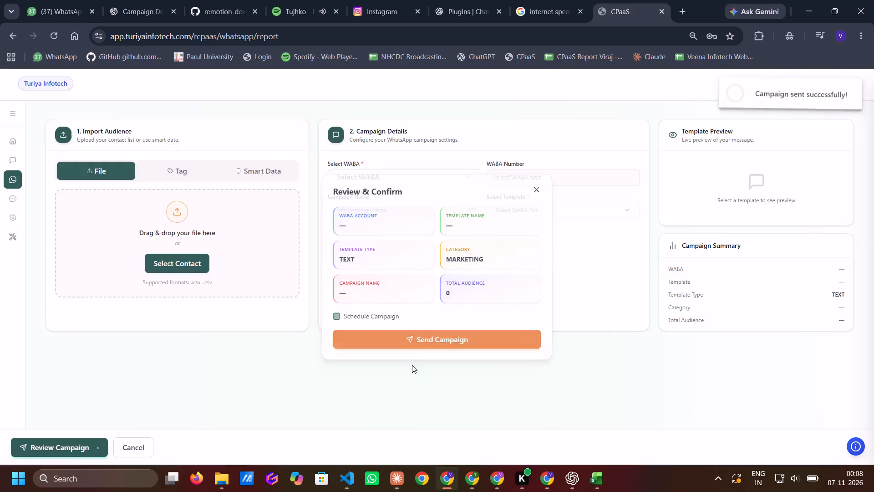
Open a new WhatsApp push campaign form.
{"action": "left_click", "coordinate": [4, 179]}
{"action": "left_click", "coordinate": [75, 236]}
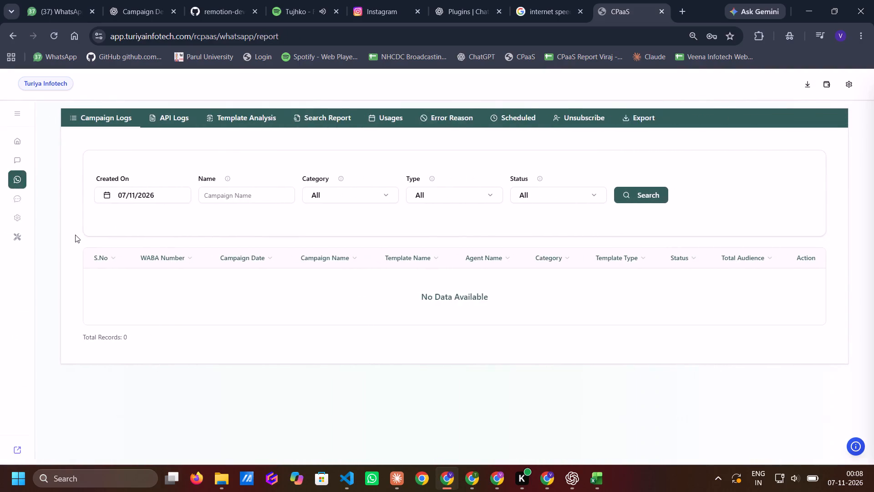
{"action": "left_click", "coordinate": [5, 183]}
{"action": "left_click", "coordinate": [53, 220]}
Return to the architect client's contact workbook in Excel, add a new sheet after Sheet4 and select cell A2.
{"action": "key", "text": "alt+Tab"}
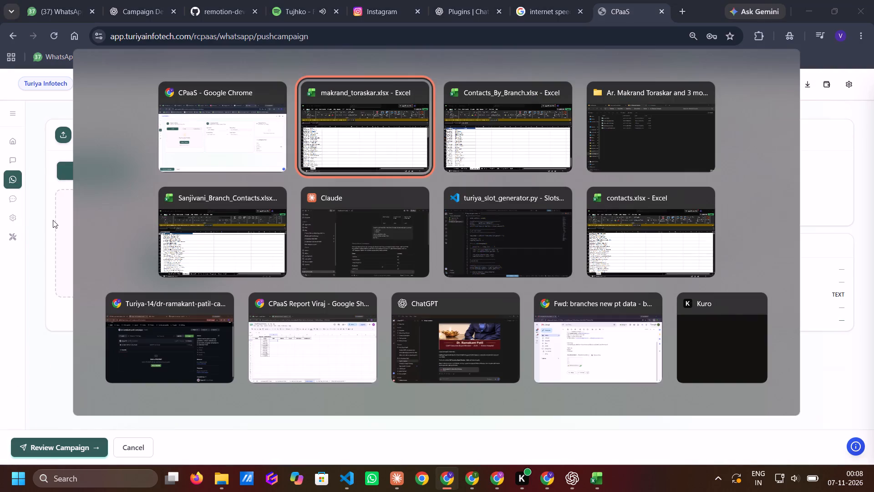
{"action": "key", "text": "Left"}
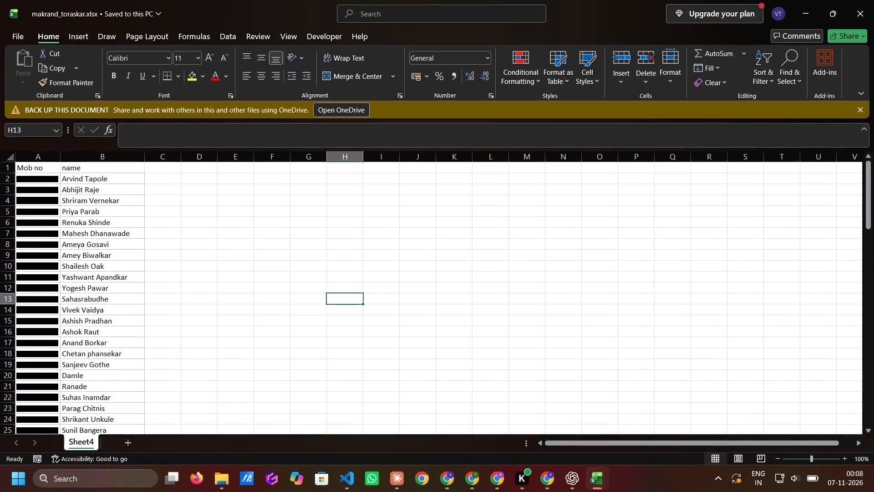
{"action": "left_click", "coordinate": [123, 446]}
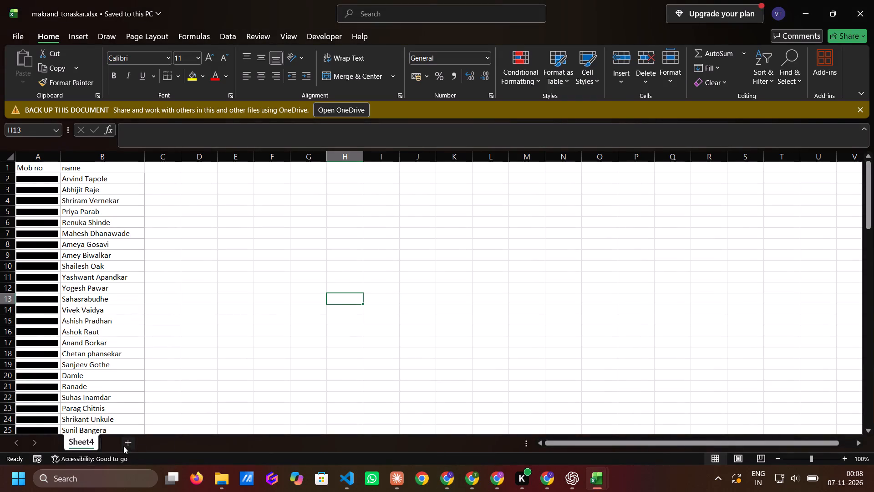
{"action": "key", "text": "Down"}
Switch to the Contacts_By_Branch.xlsx workbook.
{"action": "key", "text": "alt+Tab"}
{"action": "key", "text": "alt+Right"}
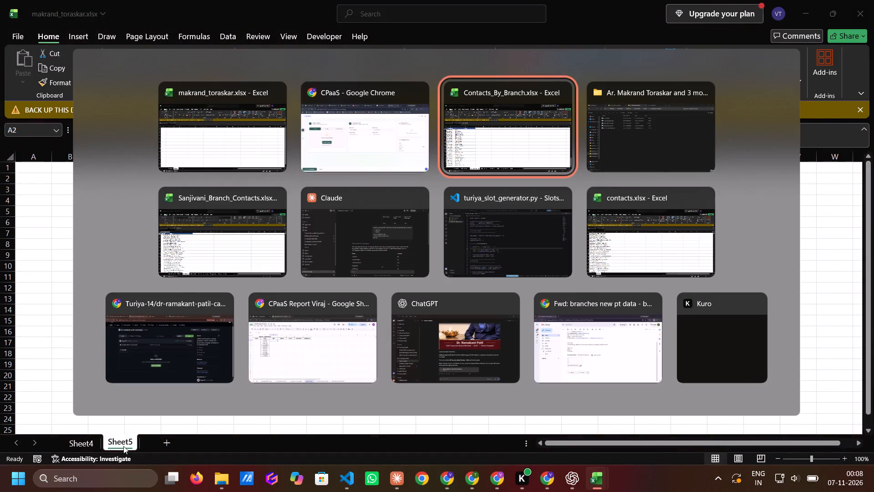
{"action": "left_click", "coordinate": [148, 443]}
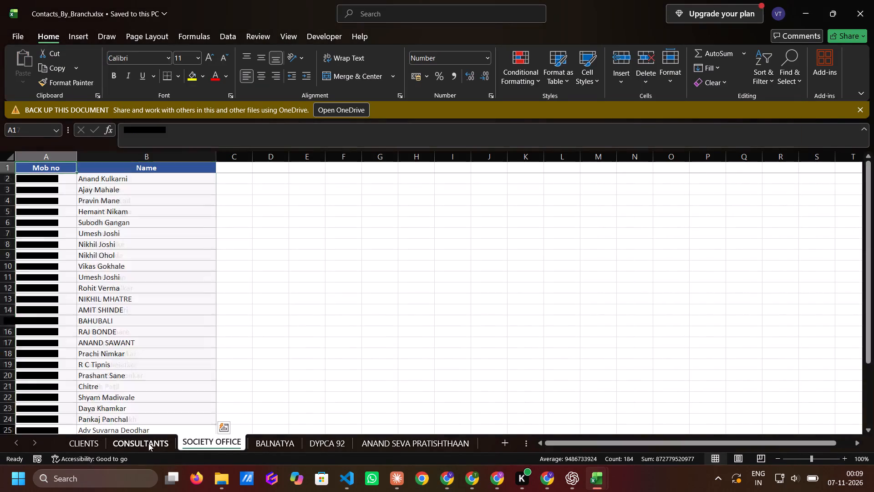
{"action": "key", "text": "Down"}
{"action": "key", "text": "ctrl+shift+Down"}
{"action": "key", "text": "shift+Right"}
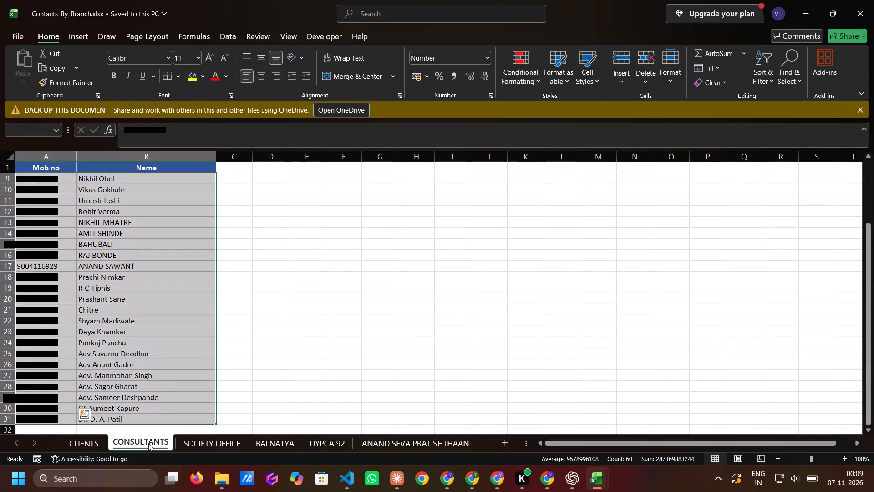
{"action": "key", "text": "ctrl+c"}
{"action": "key", "text": "alt+Tab"}
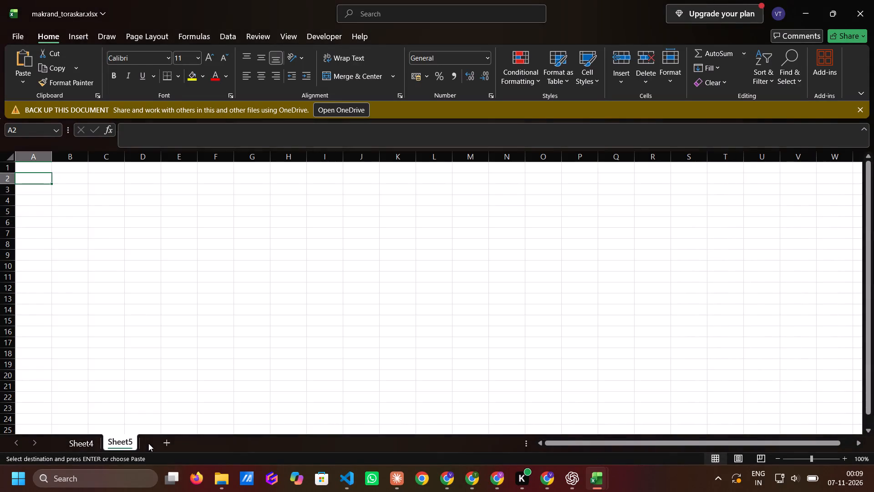
{"action": "key", "text": "ctrl+v"}
Enter the headers Mob no in A1 and Name in B1 above the pasted CONSULTANTS contacts.
{"action": "left_click", "coordinate": [34, 169]}
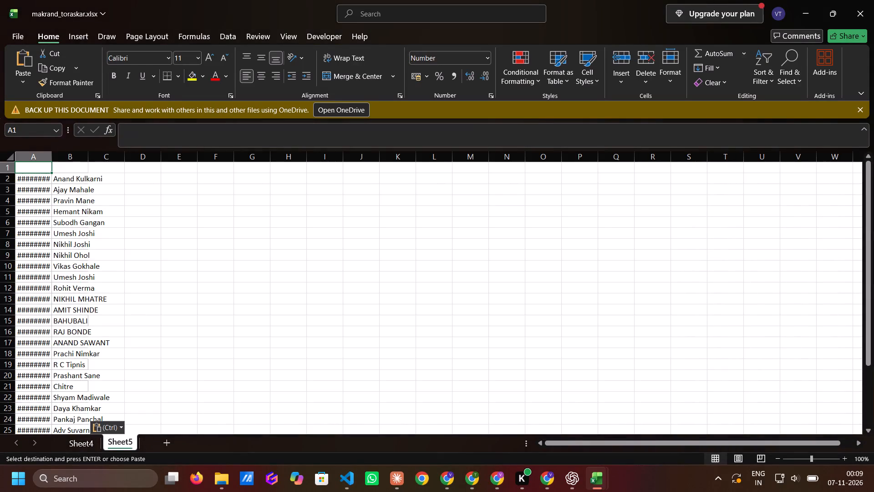
{"action": "type", "text": "Mob no"}
{"action": "key", "text": "Return"}
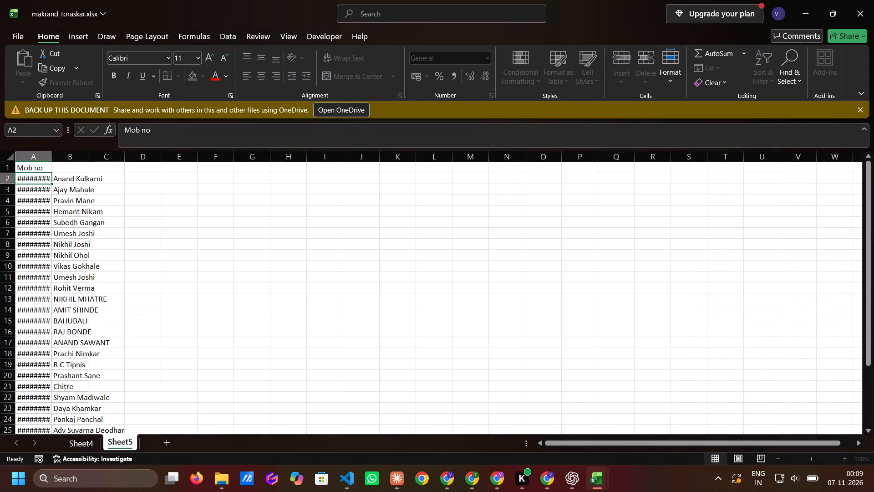
{"action": "key", "text": "Right"}
{"action": "key", "text": "Up"}
{"action": "type", "text": "Name'"}
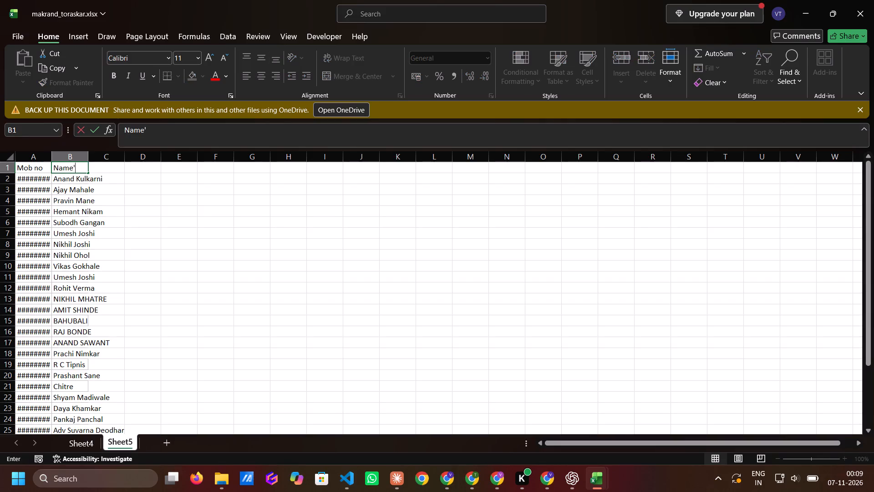
{"action": "key", "text": "BackSpace"}
{"action": "key", "text": "Return"}
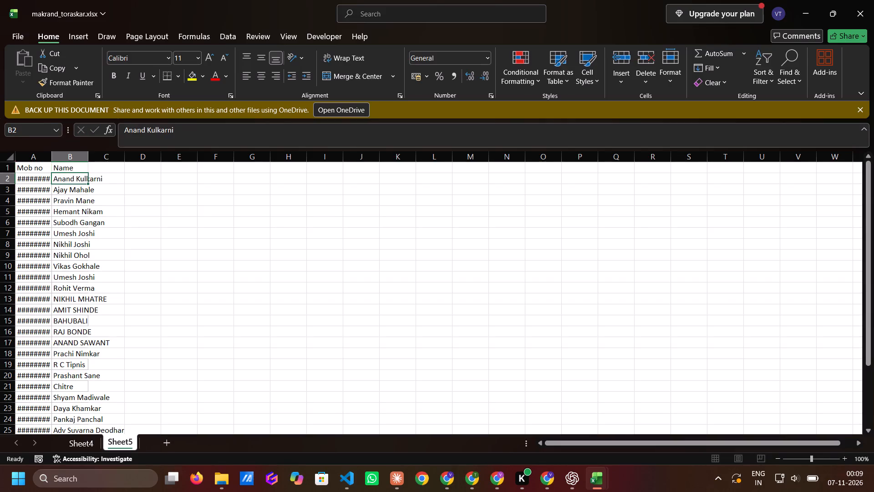
Autofit the number and name columns on Sheet5 and save the workbook.
{"action": "left_click", "coordinate": [46, 151]}
{"action": "double_click", "coordinate": [53, 153]}
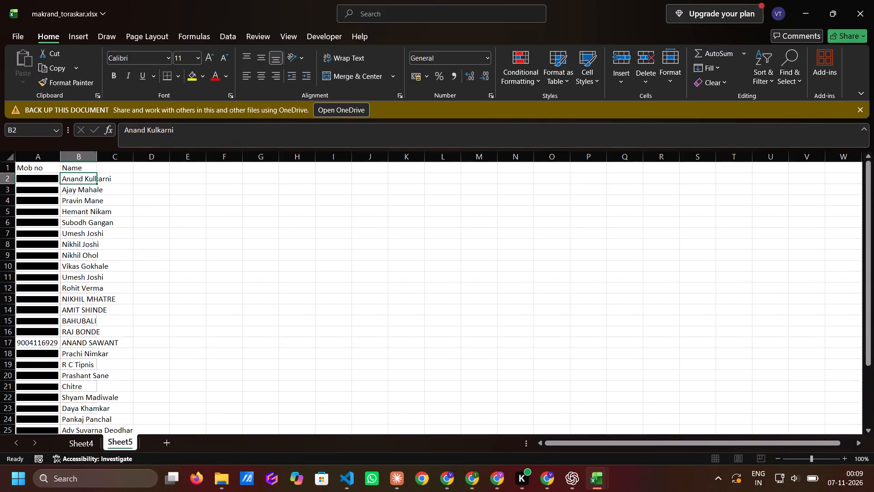
{"action": "double_click", "coordinate": [100, 157]}
{"action": "left_click", "coordinate": [230, 256]}
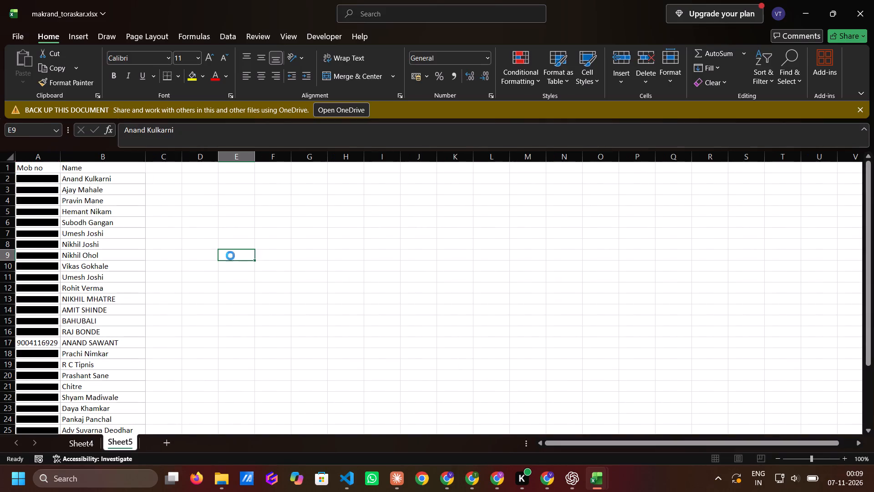
{"action": "key", "text": "ctrl+s"}
{"action": "key", "text": "Left"}
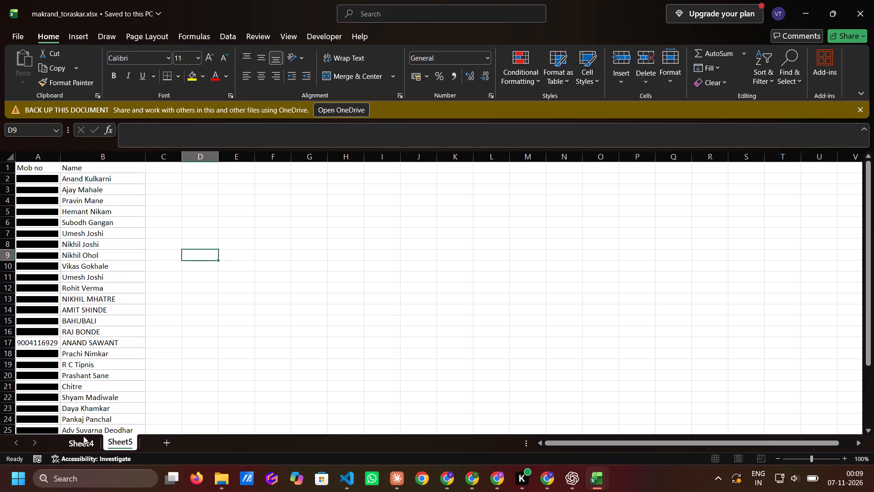
{"action": "left_click", "coordinate": [83, 436]}
{"action": "right_click", "coordinate": [83, 436]}
{"action": "left_click", "coordinate": [122, 294]}
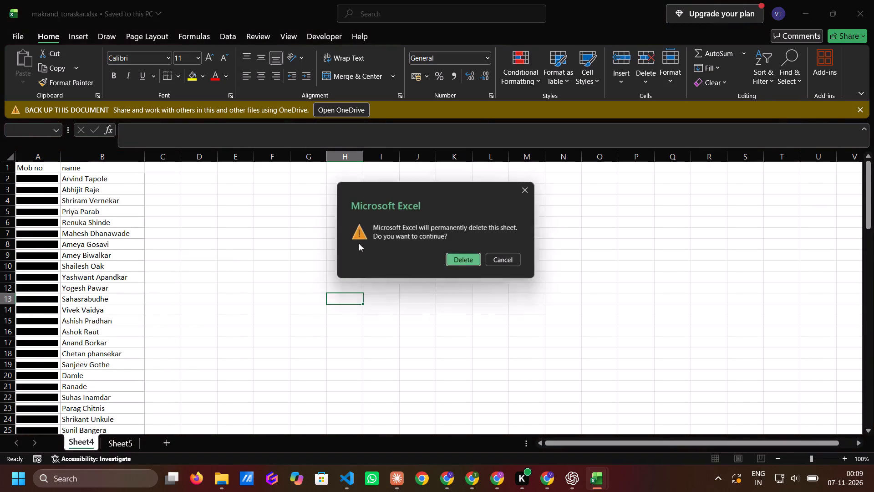
Confirm the permanent deletion of Sheet4, leaving only Sheet5, and save the workbook.
{"action": "left_click", "coordinate": [465, 261]}
{"action": "left_click", "coordinate": [465, 261]}
{"action": "key", "text": "ctrl+s"}
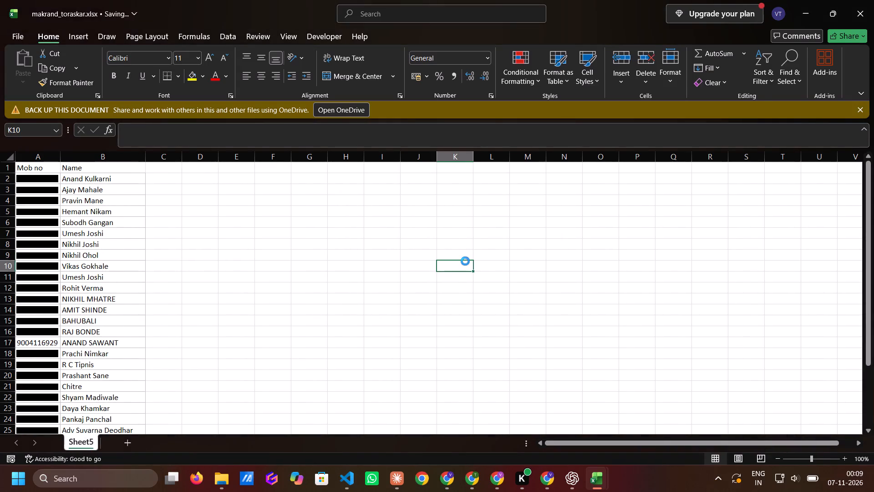
Switch to the CPaaS campaign page in Chrome, load the client's saved contact workbook as the audience file and process it.
{"action": "key", "text": "alt+Tab"}
{"action": "key", "text": "alt+Right"}
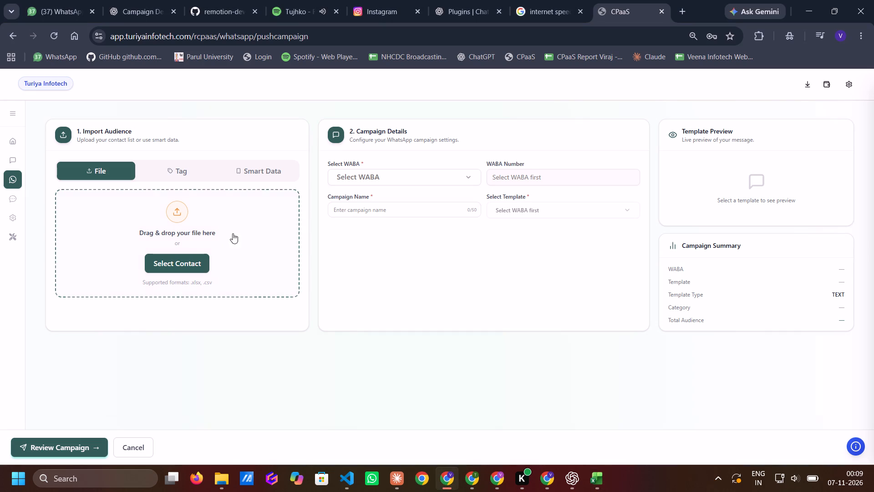
{"action": "left_click", "coordinate": [192, 256]}
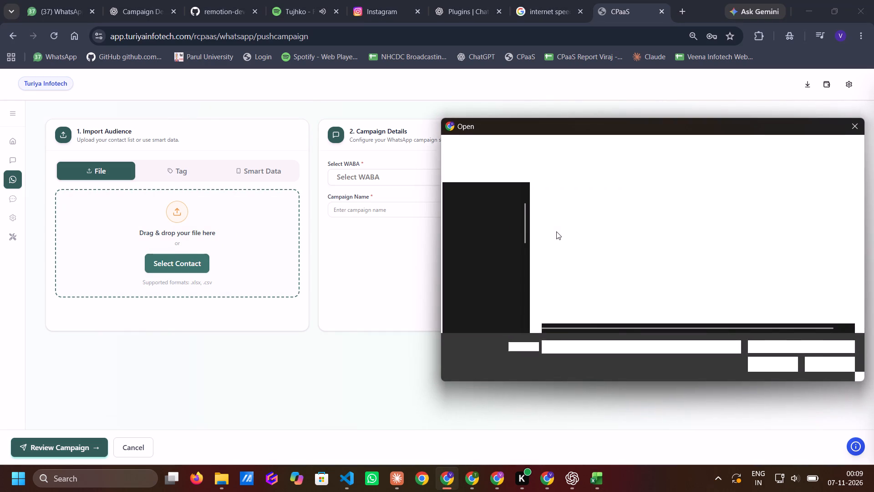
{"action": "double_click", "coordinate": [584, 238]}
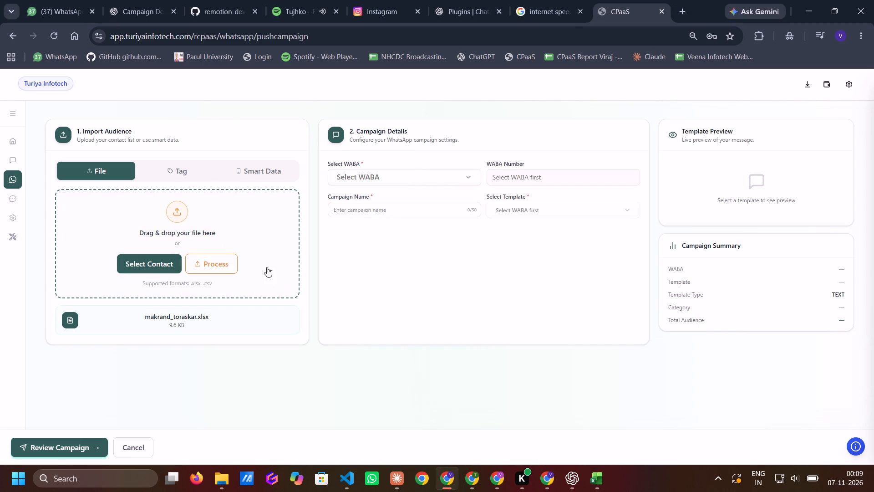
{"action": "left_click", "coordinate": [218, 262]}
Select the architect client's WABA and name the campaign Slot 4.
{"action": "left_click", "coordinate": [406, 174]}
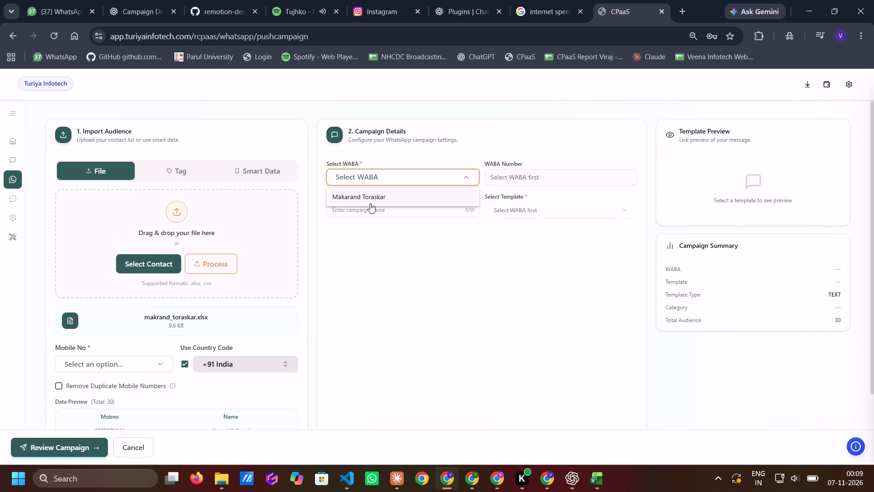
{"action": "left_click", "coordinate": [370, 203]}
{"action": "left_click", "coordinate": [370, 203]}
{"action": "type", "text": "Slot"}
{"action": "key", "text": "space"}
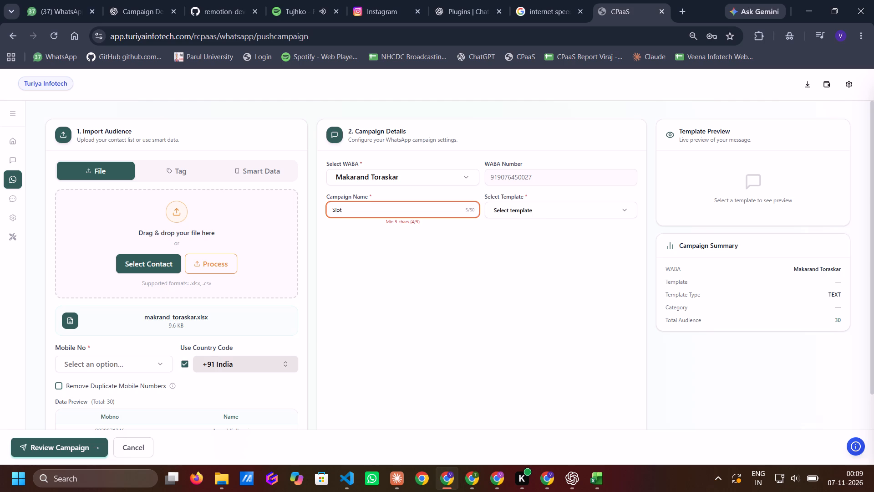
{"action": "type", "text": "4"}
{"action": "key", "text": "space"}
Choose the diwali marketing template and map variable {{1}} dynamically to the Name column.
{"action": "left_click", "coordinate": [519, 205]}
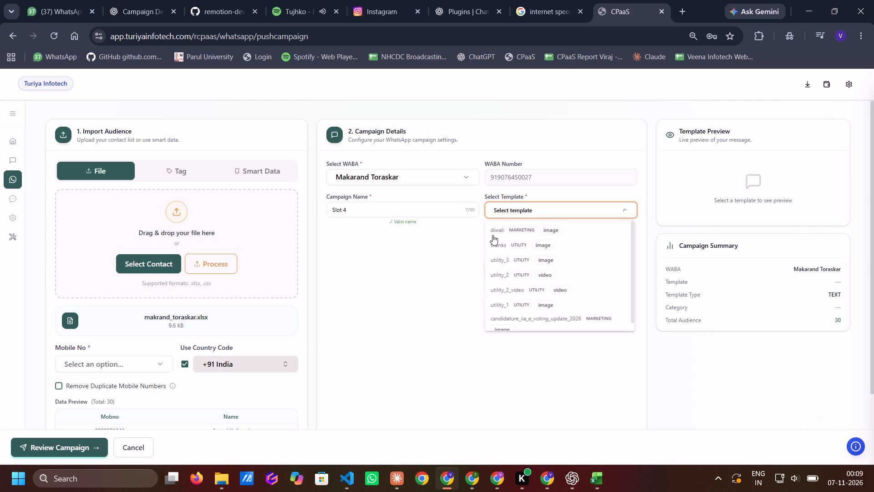
{"action": "left_click", "coordinate": [493, 236]}
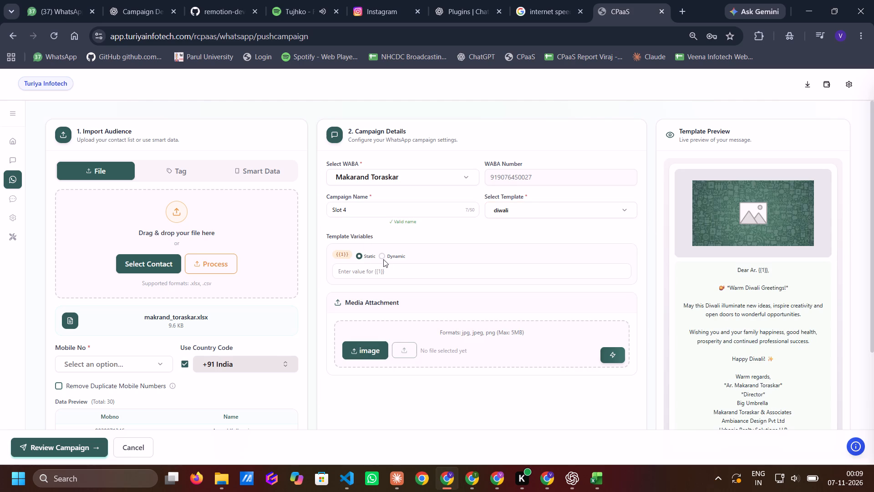
{"action": "left_click", "coordinate": [381, 258]}
{"action": "left_click", "coordinate": [378, 267]}
{"action": "left_click", "coordinate": [345, 296]}
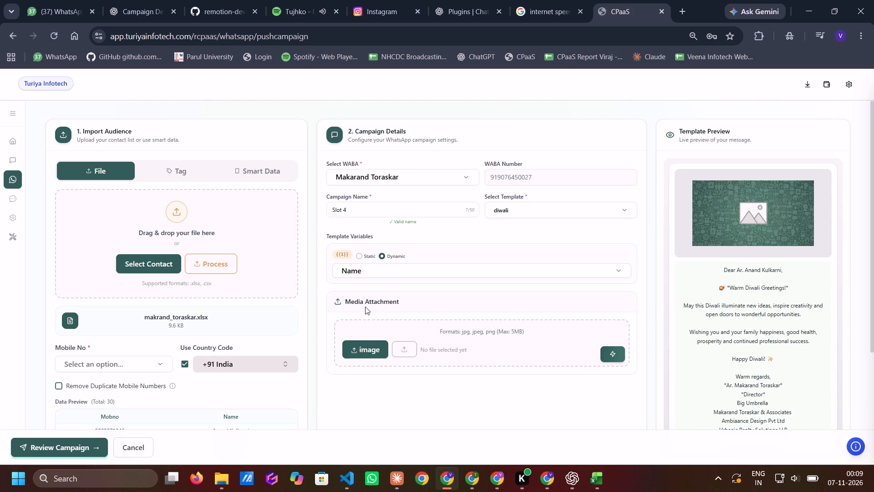
Attach the DIWALI GREETING image as the template's media and upload it.
{"action": "left_click", "coordinate": [365, 350]}
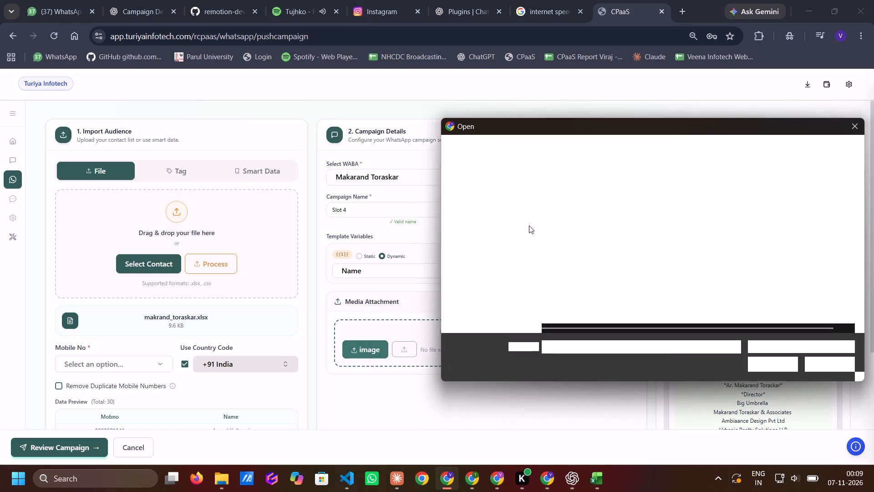
{"action": "double_click", "coordinate": [587, 229]}
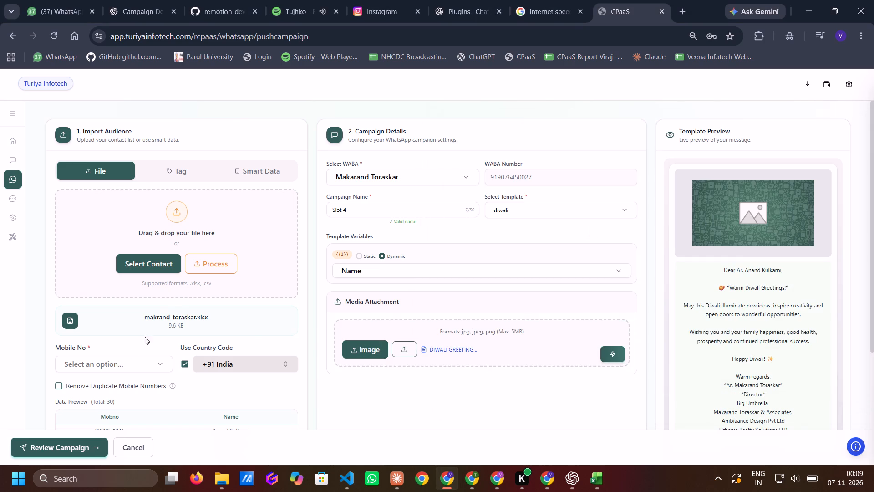
{"action": "left_click", "coordinate": [410, 351]}
Set Mobno as the audience's mobile number column.
{"action": "left_click", "coordinate": [128, 359]}
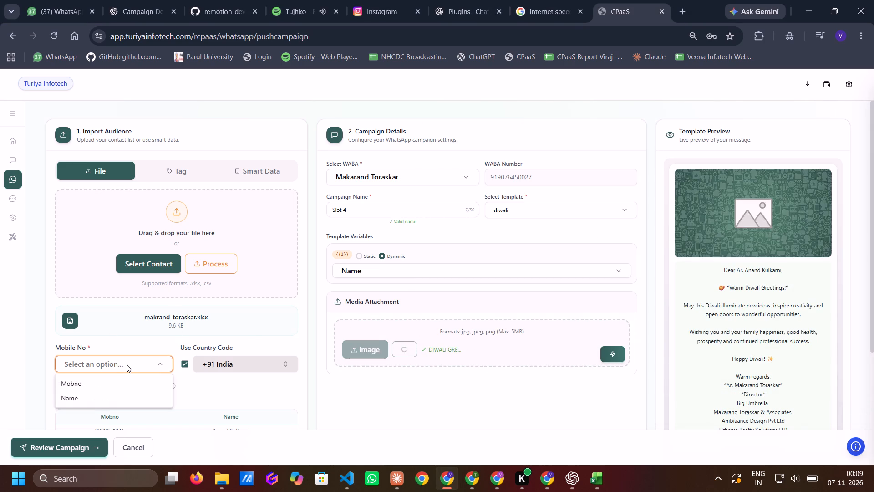
{"action": "left_click", "coordinate": [103, 378]}
Check the completed Slot 4 campaign form and proceed to the campaign review.
{"action": "scroll", "coordinate": [407, 359], "scroll_direction": "down", "scroll_amount": 1}
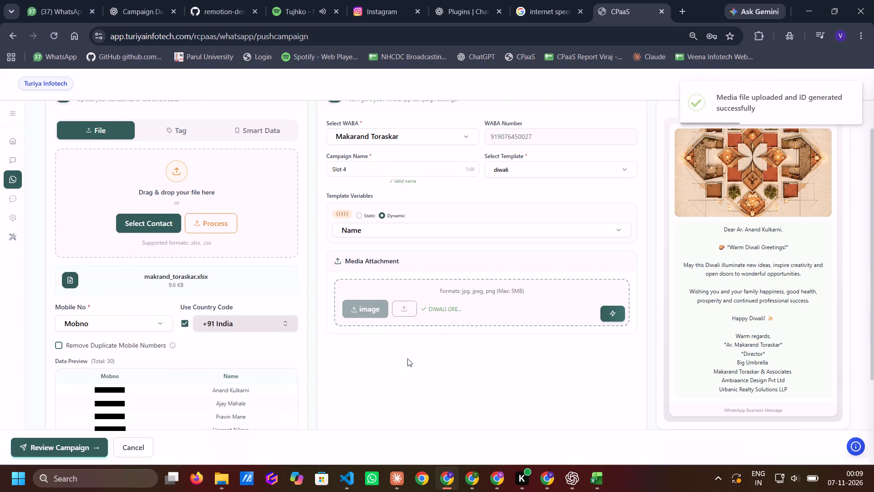
{"action": "left_click", "coordinate": [39, 463]}
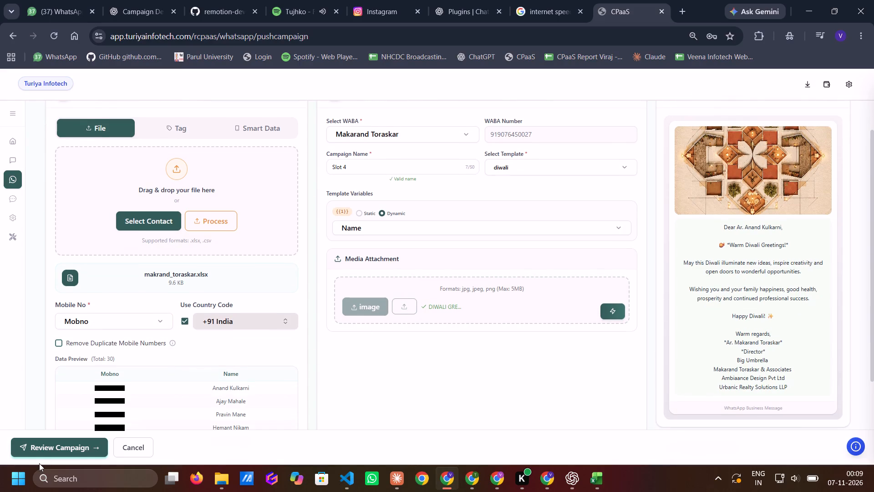
Review the Slot 4 campaign, schedule it for 7 November 2026 at 02:00 PM, and submit it.
{"action": "left_click", "coordinate": [35, 453]}
{"action": "left_click", "coordinate": [334, 315]}
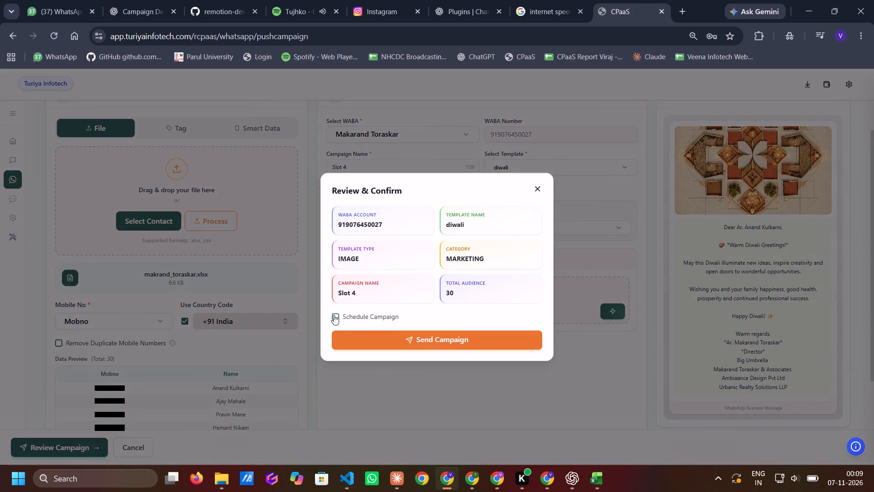
{"action": "left_click", "coordinate": [531, 304]}
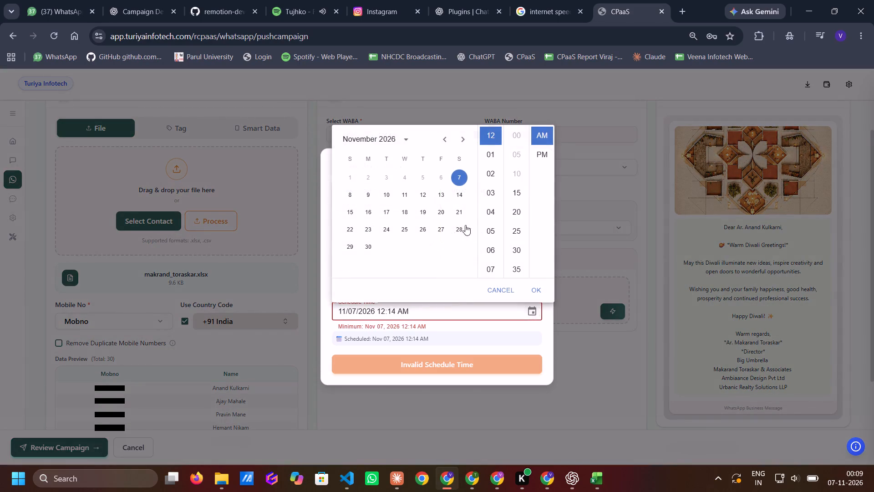
{"action": "left_click", "coordinate": [491, 178]}
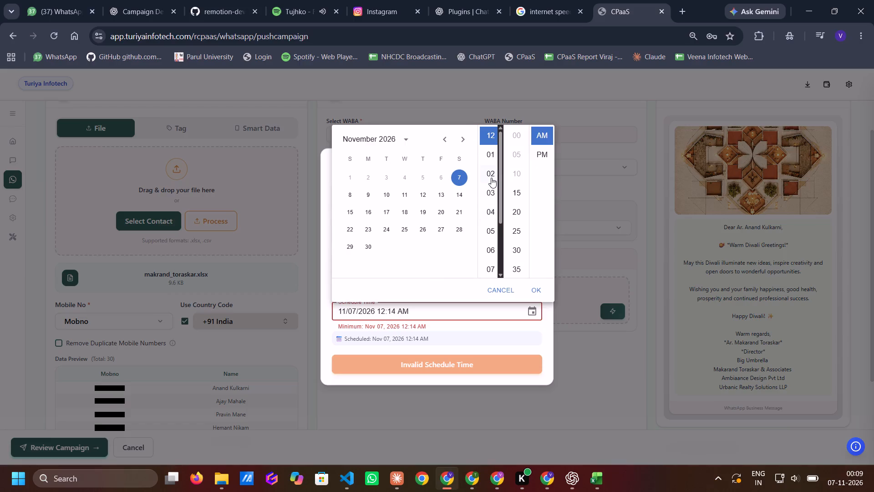
{"action": "left_click", "coordinate": [512, 139]}
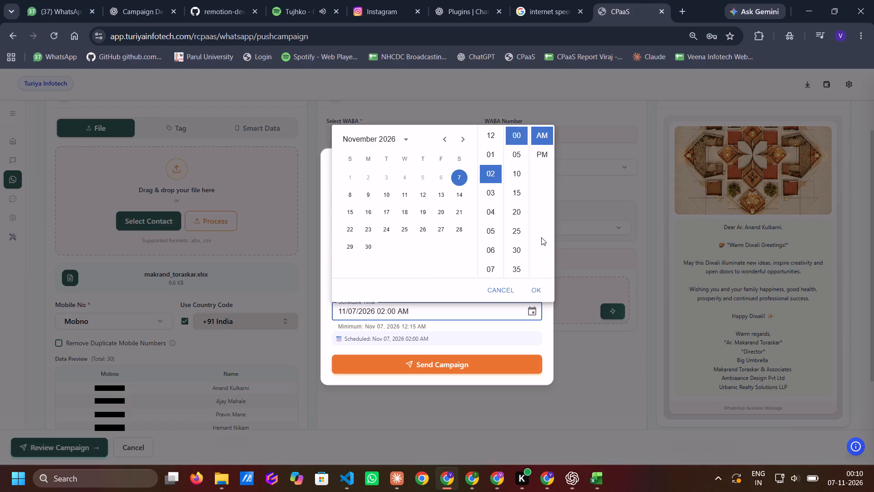
{"action": "left_click", "coordinate": [543, 151]}
{"action": "left_click", "coordinate": [537, 284]}
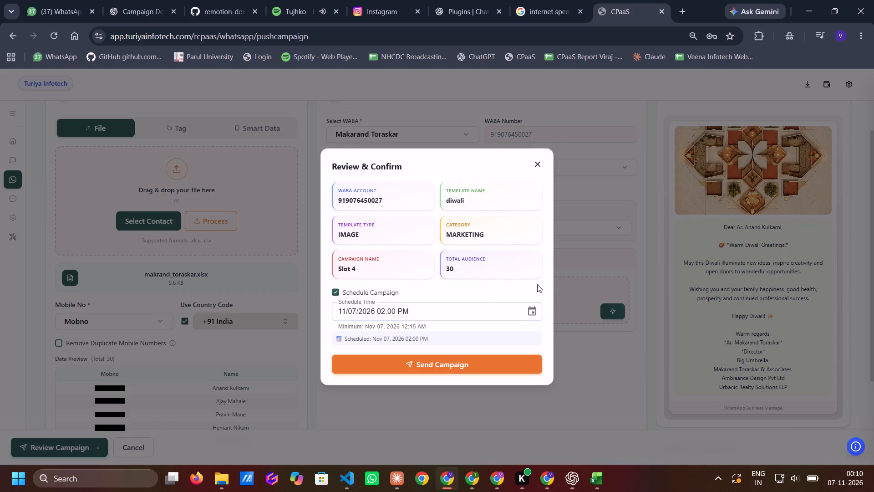
{"action": "left_click", "coordinate": [442, 368]}
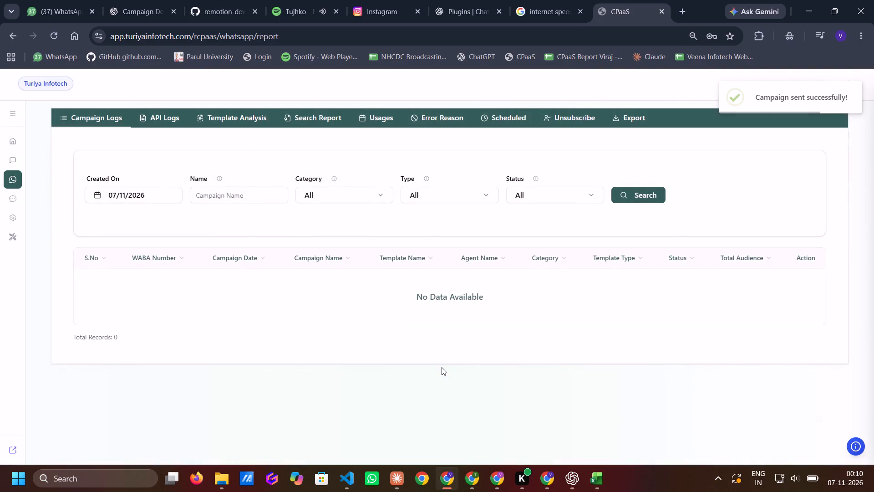
Open a new WhatsApp push campaign form.
{"action": "left_click", "coordinate": [20, 185]}
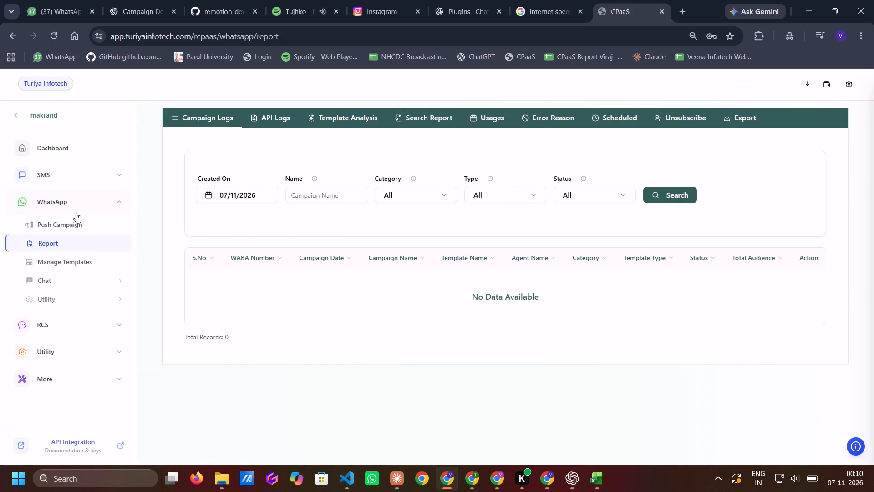
{"action": "left_click", "coordinate": [66, 224]}
{"action": "key", "text": "alt+Tab"}
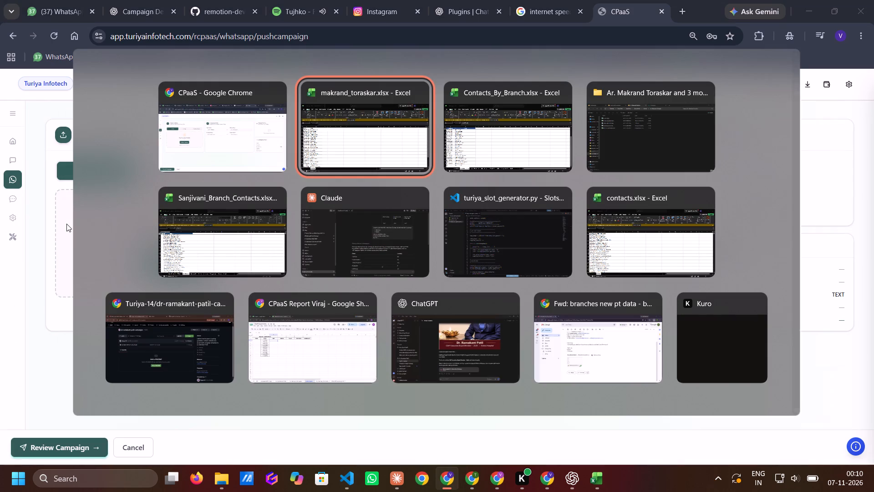
{"action": "key", "text": "Left"}
{"action": "key", "text": "ctrl+Left"}
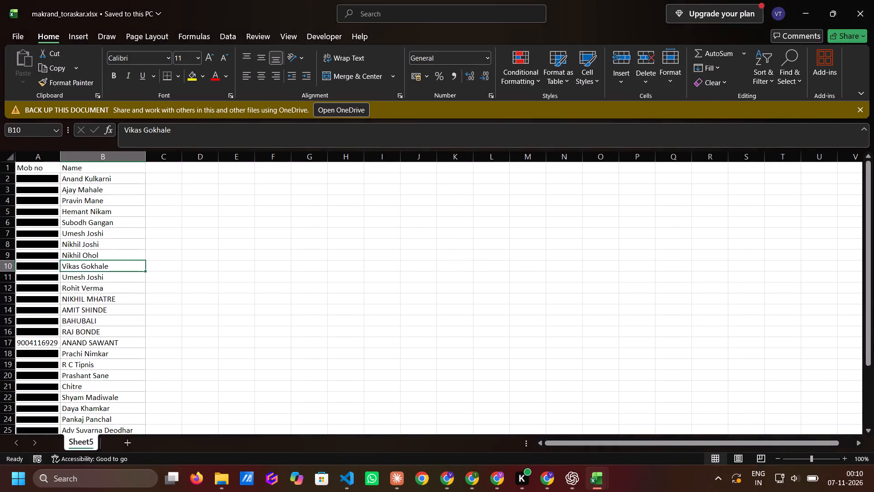
{"action": "left_click", "coordinate": [131, 441]}
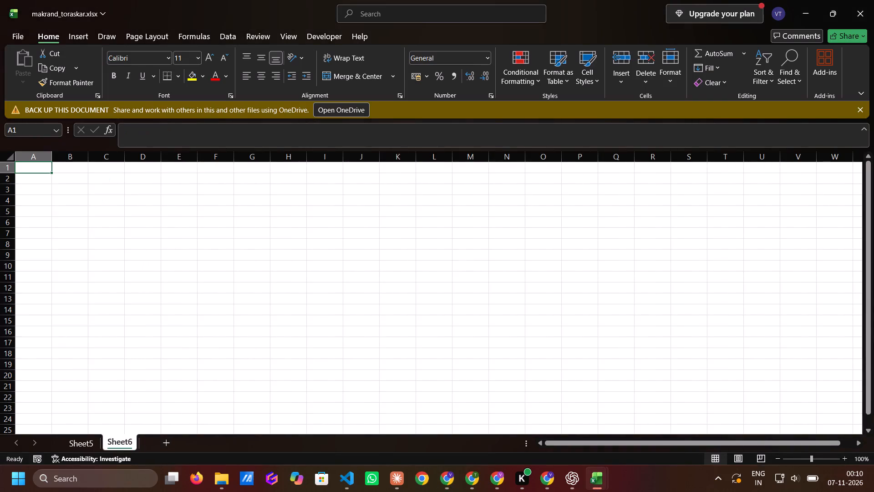
{"action": "key", "text": "Down"}
{"action": "key", "text": "alt+Tab"}
{"action": "key", "text": "alt+Right"}
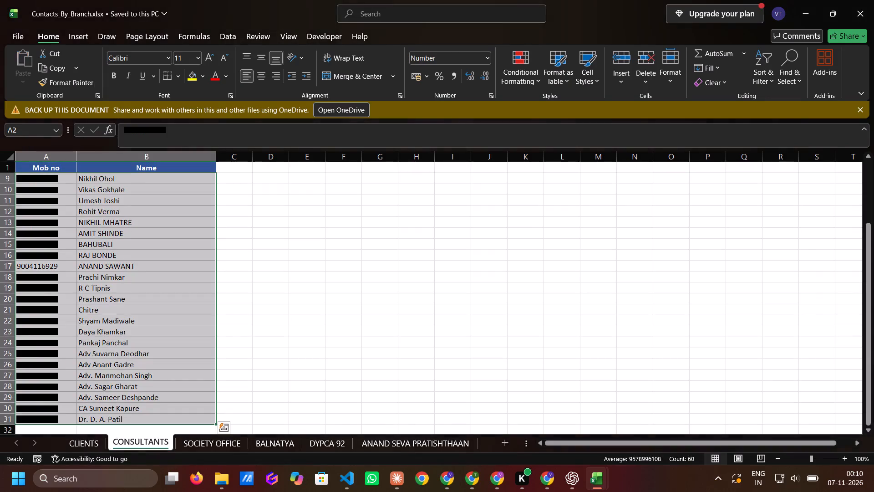
{"action": "left_click", "coordinate": [68, 447]}
{"action": "key", "text": "Down"}
{"action": "key", "text": "Up"}
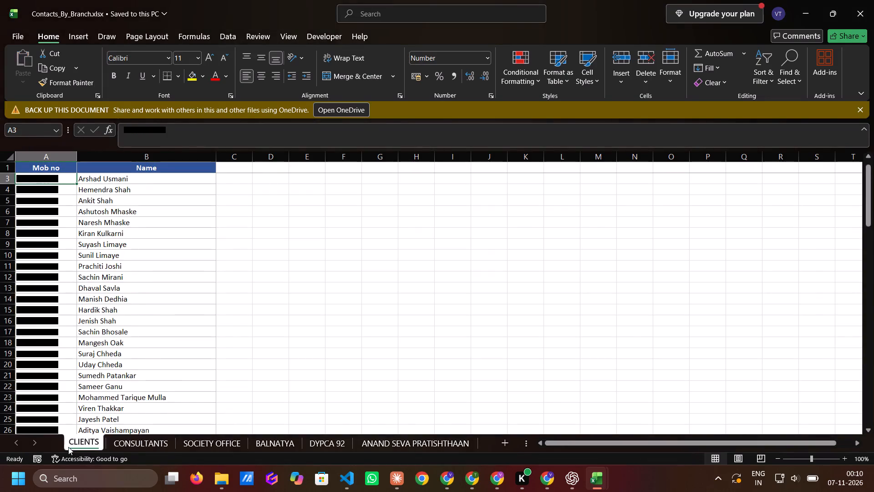
{"action": "key", "text": "Up"}
{"action": "key", "text": "Up"}
{"action": "key", "text": "ctrl+Up"}
{"action": "key", "text": "Down"}
{"action": "key", "text": "ctrl+shift+Down"}
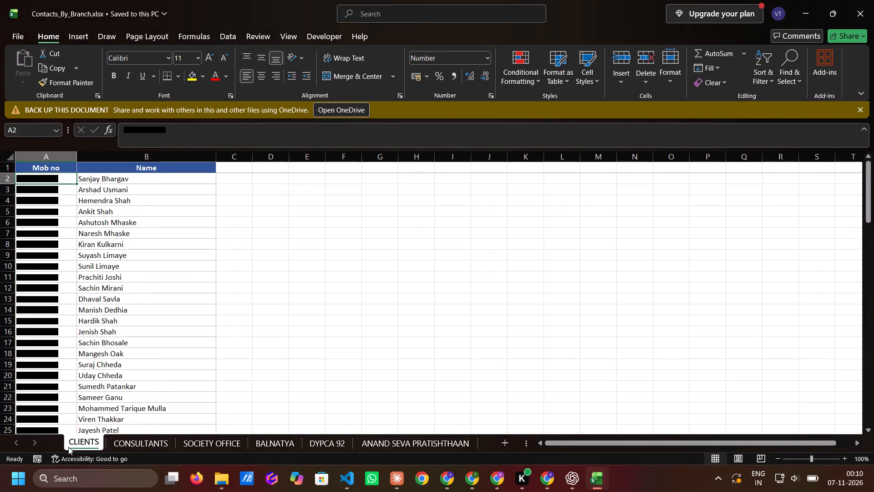
{"action": "key", "text": "shift+Right"}
{"action": "key", "text": "ctrl+c"}
{"action": "key", "text": "alt+Tab"}
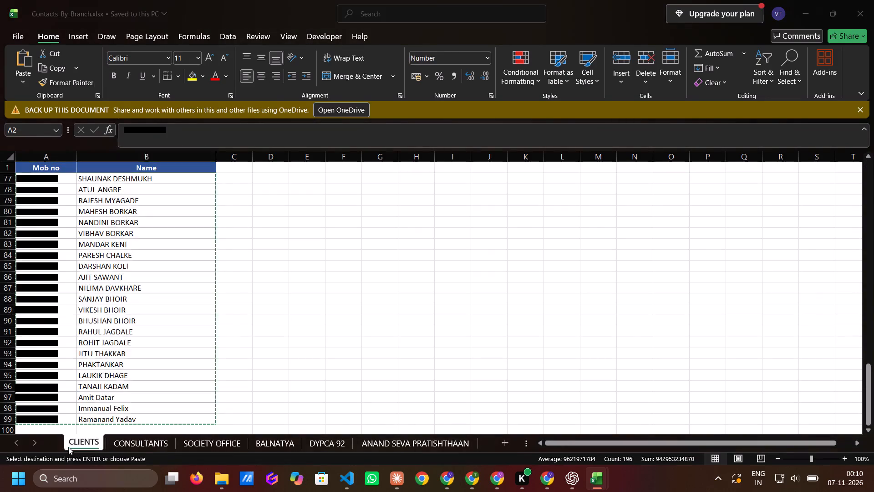
{"action": "key", "text": "ctrl+v"}
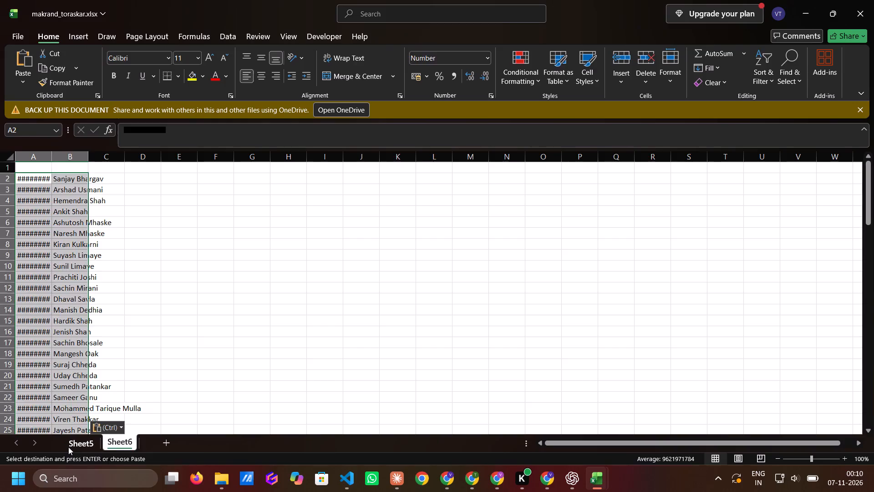
Enter the headers Mob no in A1 and name in B1 above the pasted CLIENTS contacts.
{"action": "key", "text": "Up"}
{"action": "type", "text": "Mob no"}
{"action": "key", "text": "Return"}
{"action": "key", "text": "Right"}
{"action": "key", "text": "Up"}
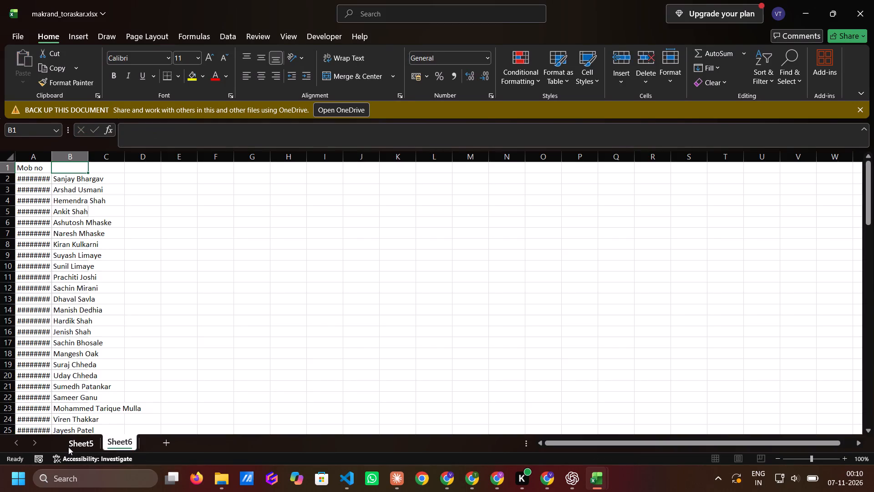
{"action": "type", "text": "name"}
{"action": "key", "text": "Return"}
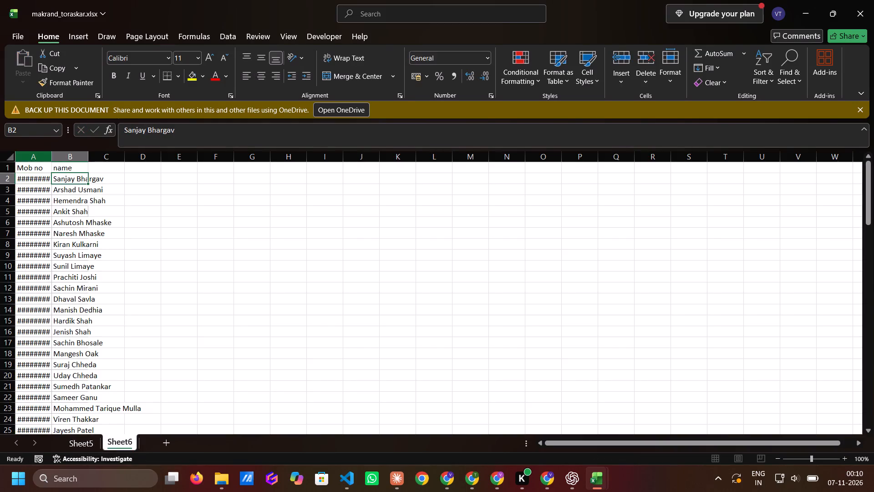
{"action": "double_click", "coordinate": [53, 156]}
{"action": "left_click", "coordinate": [215, 280]}
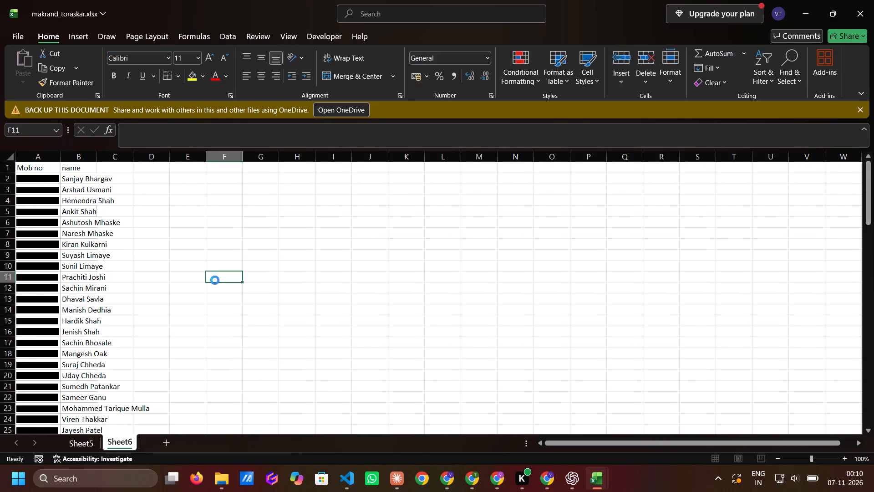
{"action": "key", "text": "ctrl+s"}
{"action": "double_click", "coordinate": [97, 156]}
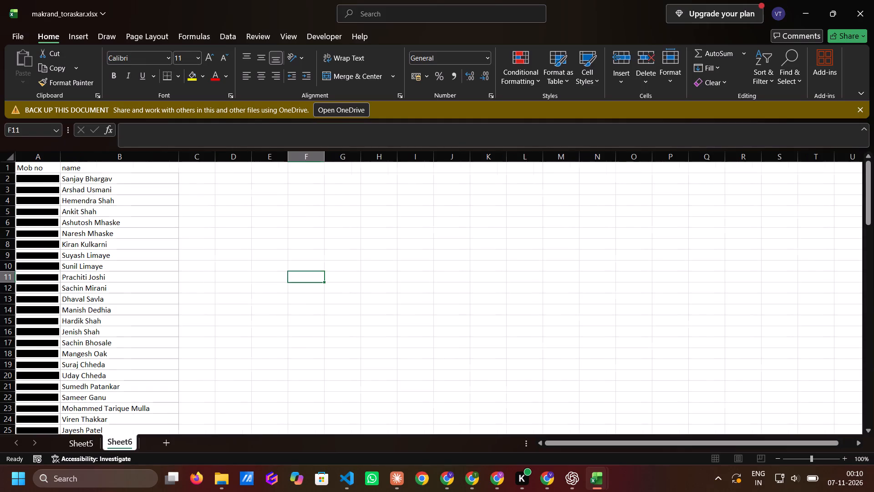
Open the sheet options for Sheet5, which holds the CONSULTANTS contacts.
{"action": "left_click", "coordinate": [89, 446]}
{"action": "right_click", "coordinate": [89, 446]}
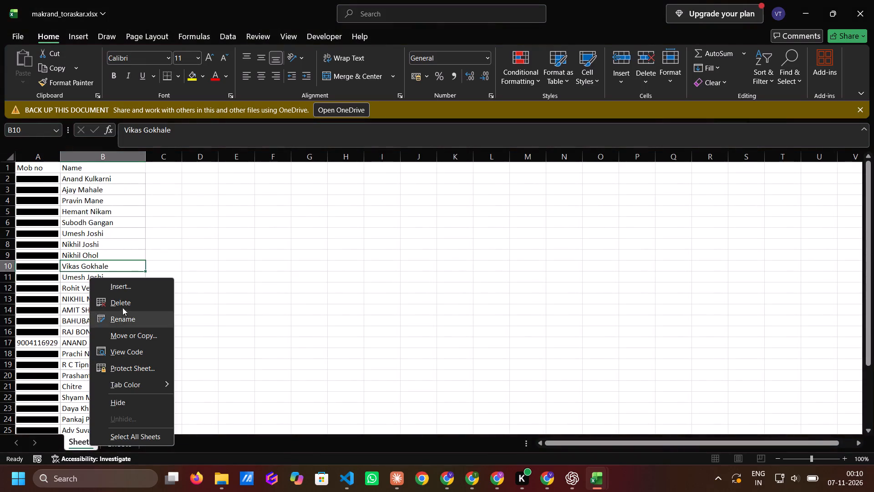
Delete Sheet5 with the old CONSULTANTS contacts, keeping Sheet6, and save the workbook.
{"action": "left_click", "coordinate": [122, 306]}
{"action": "left_click", "coordinate": [473, 256]}
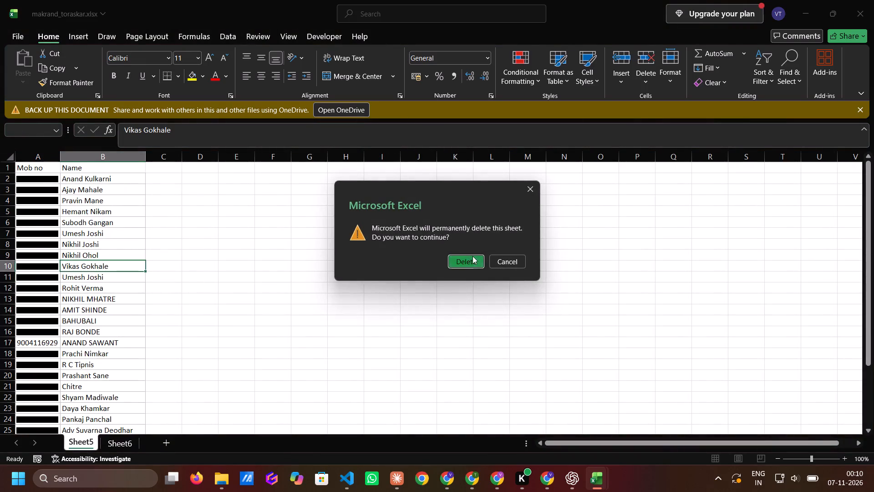
{"action": "left_click", "coordinate": [473, 256]}
{"action": "key", "text": "ctrl+s"}
{"action": "key", "text": "ctrl+s"}
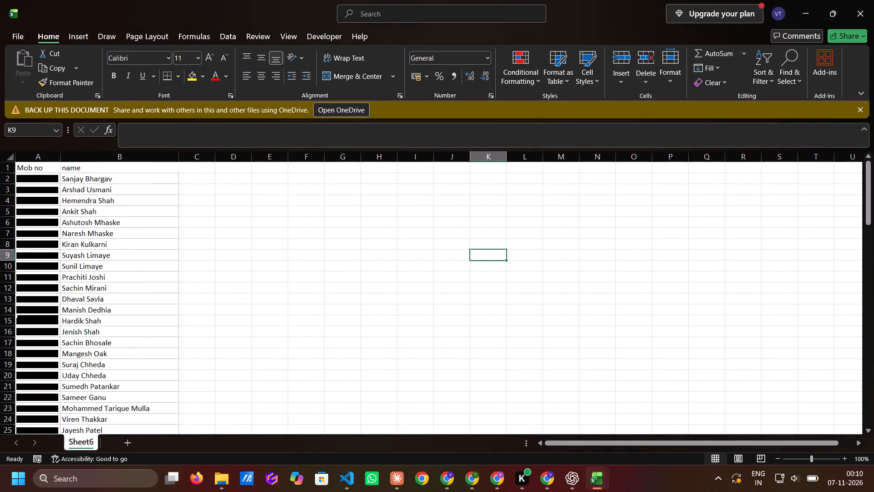
Switch to the CPaaS push campaign form, then import and process the architect client's saved contact workbook as the audience.
{"action": "key", "text": "alt+Tab"}
{"action": "key", "text": "alt+Tab"}
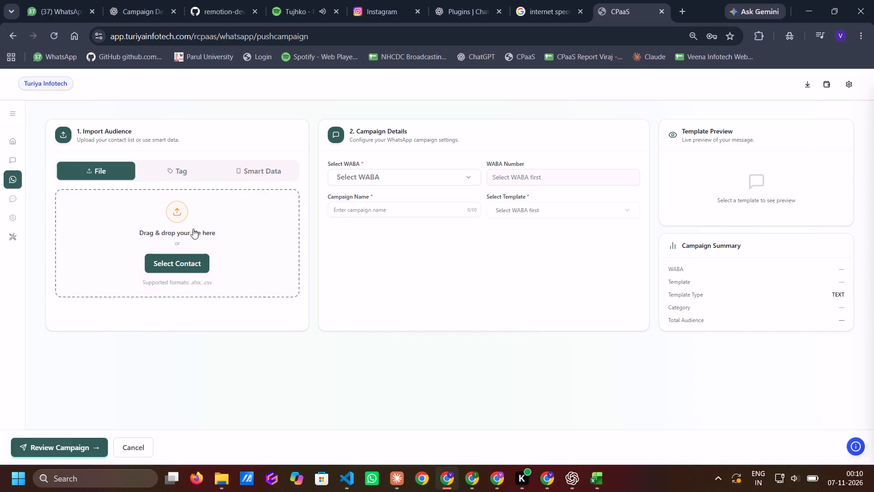
{"action": "left_click", "coordinate": [174, 269]}
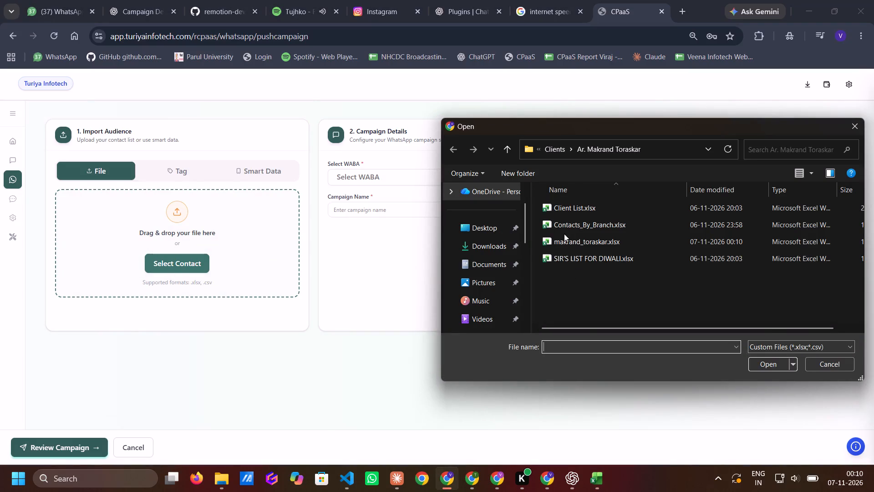
{"action": "double_click", "coordinate": [564, 236]}
{"action": "left_click", "coordinate": [232, 260]}
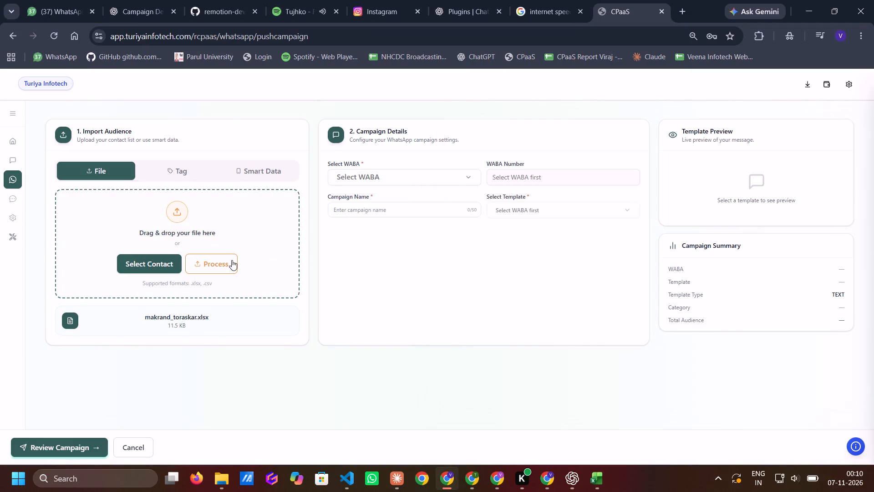
Select the architect client's WABA and name the campaign Slot 5.
{"action": "left_click", "coordinate": [391, 175]}
{"action": "left_click", "coordinate": [356, 202]}
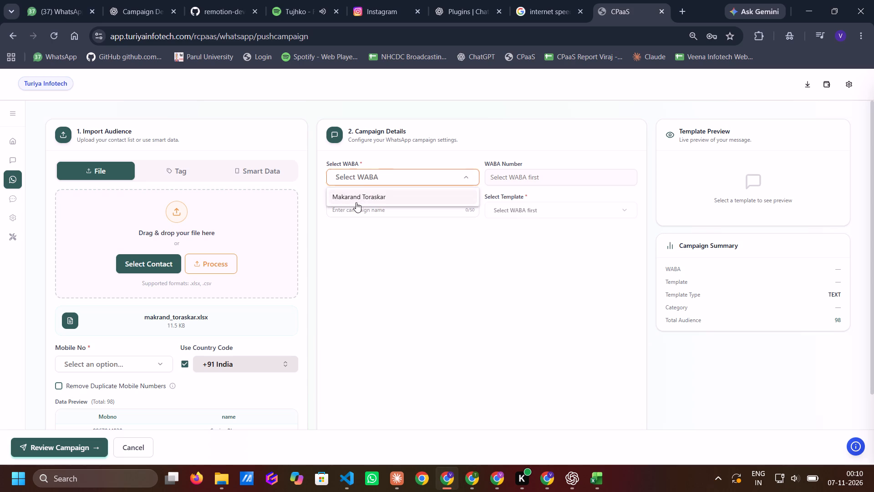
{"action": "left_click", "coordinate": [353, 211]}
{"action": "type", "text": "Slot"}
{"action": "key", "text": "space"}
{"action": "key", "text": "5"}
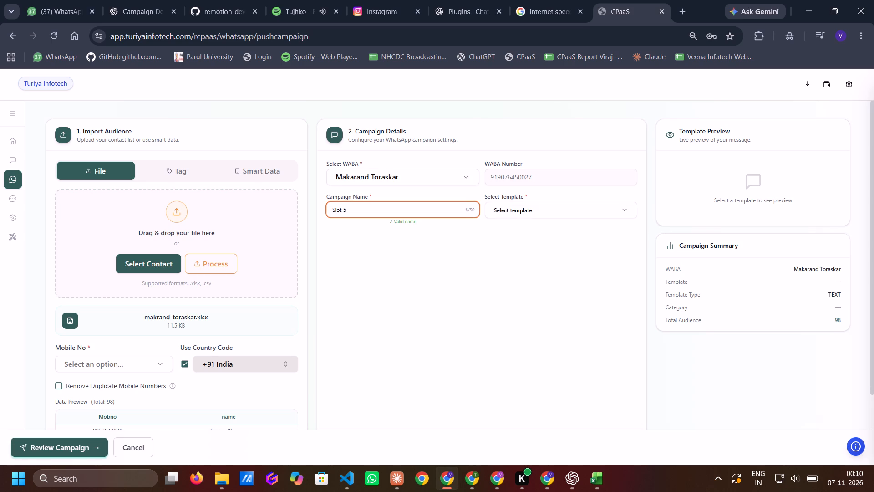
Choose the diwali template and set variable {{1}} as dynamic, mapped to the name column.
{"action": "left_click", "coordinate": [493, 207]}
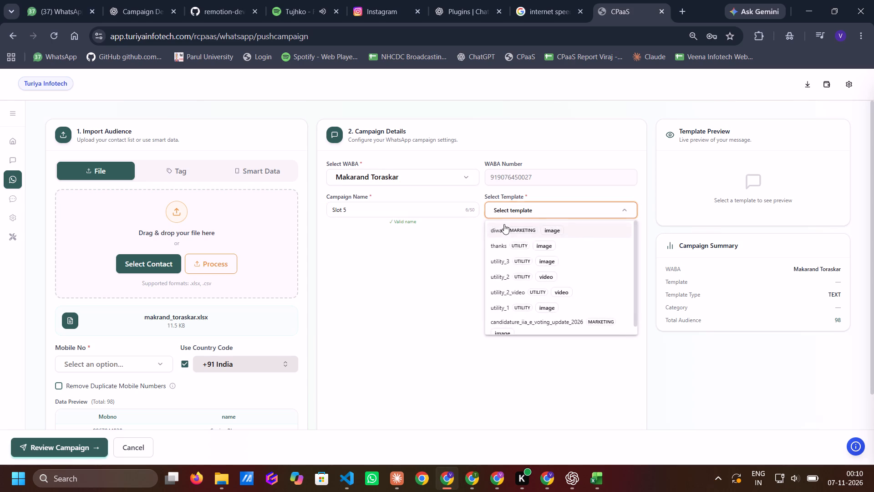
{"action": "left_click", "coordinate": [504, 224]}
{"action": "left_click", "coordinate": [384, 257]}
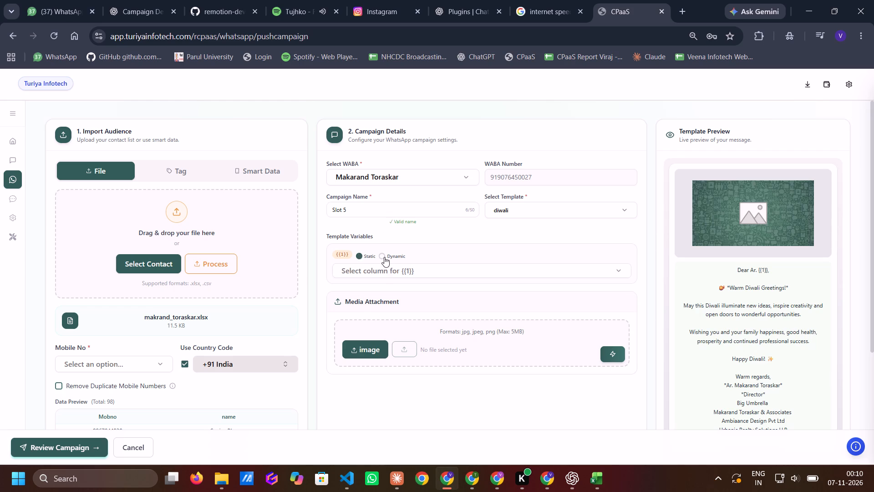
{"action": "left_click", "coordinate": [386, 270]}
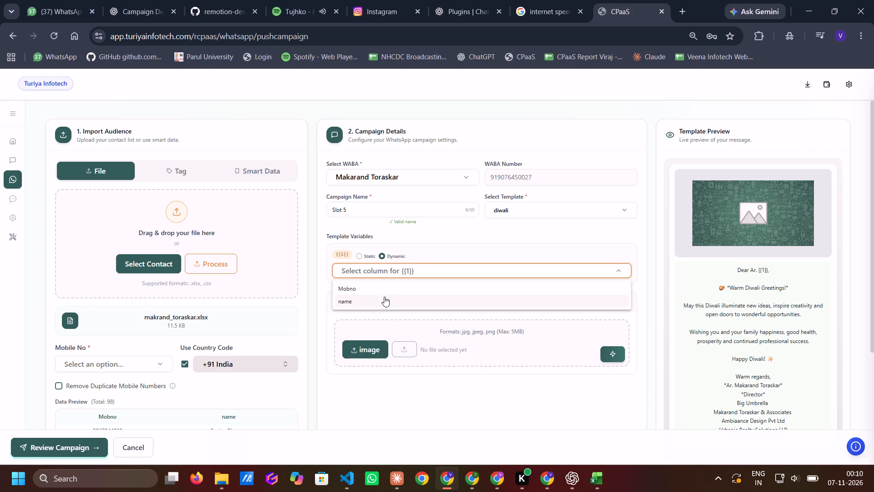
{"action": "left_click", "coordinate": [382, 297]}
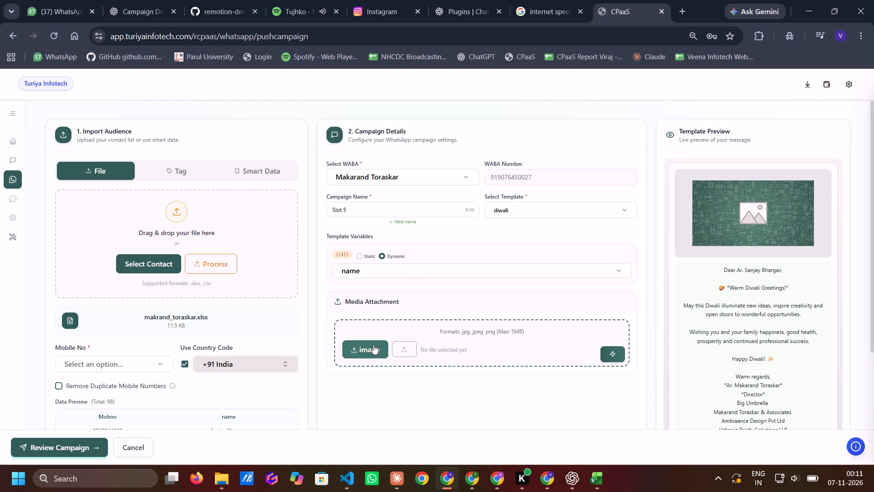
Attach and upload DIWALI GREETING.png as the campaign's image.
{"action": "left_click", "coordinate": [373, 347]}
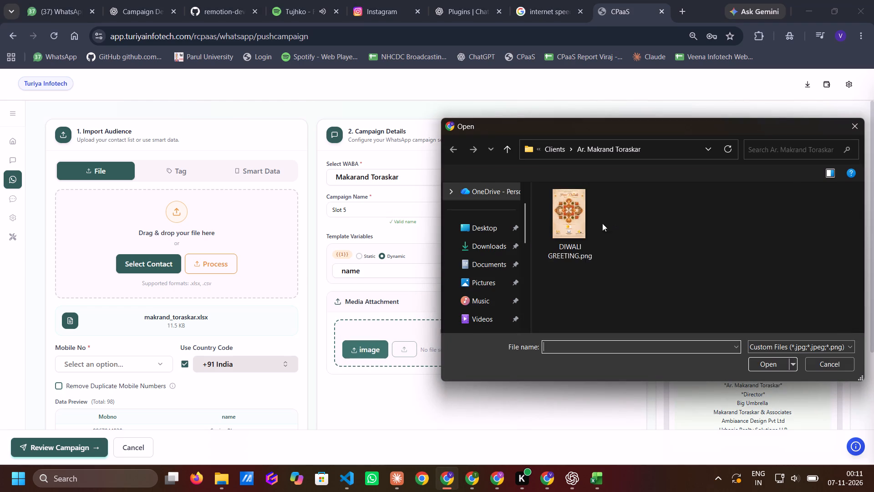
{"action": "double_click", "coordinate": [586, 225]}
{"action": "left_click", "coordinate": [412, 356]}
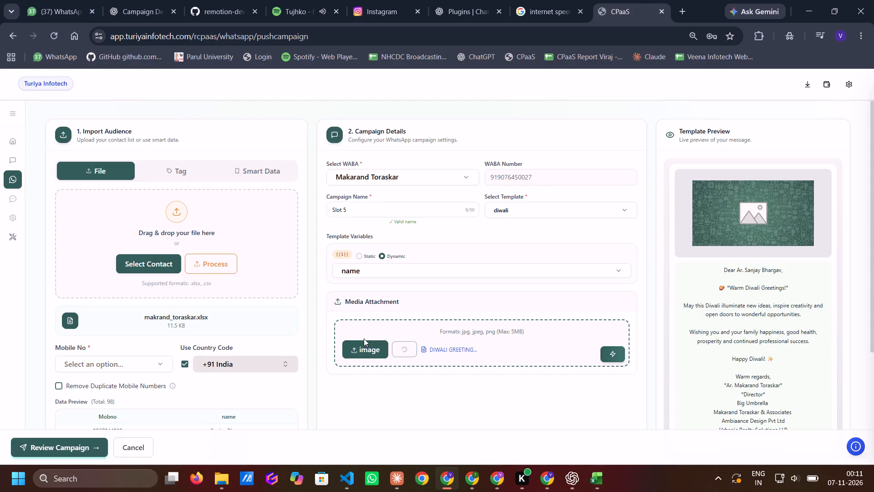
Map the audience's Mobile No field to the Mobno column.
{"action": "left_click", "coordinate": [155, 360]}
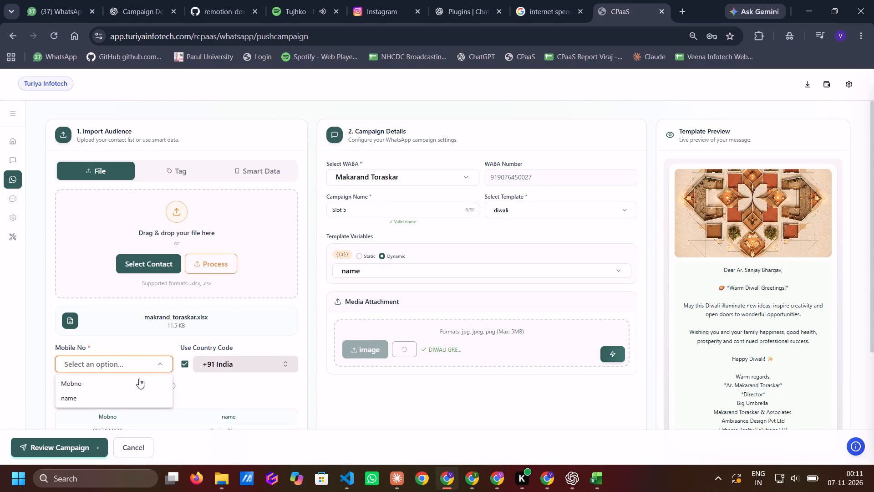
{"action": "left_click", "coordinate": [137, 383]}
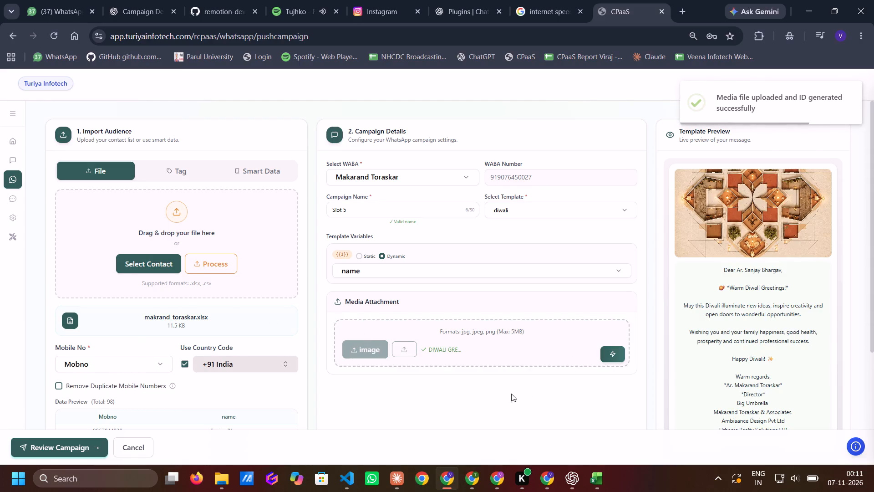
Check the Slot 5 form's contact data preview, message preview and campaign summary.
{"action": "scroll", "coordinate": [508, 394], "scroll_direction": "down", "scroll_amount": 2}
{"action": "scroll", "coordinate": [495, 386], "scroll_direction": "up", "scroll_amount": 3}
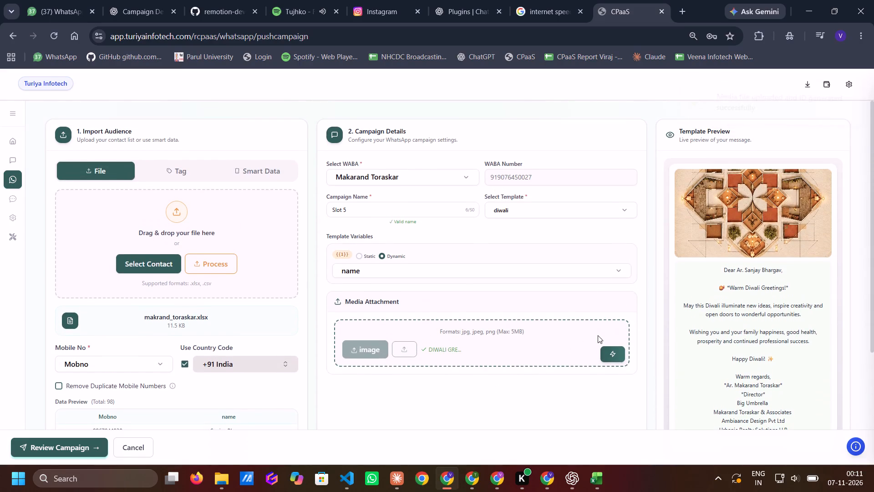
{"action": "scroll", "coordinate": [502, 403], "scroll_direction": "down", "scroll_amount": 1}
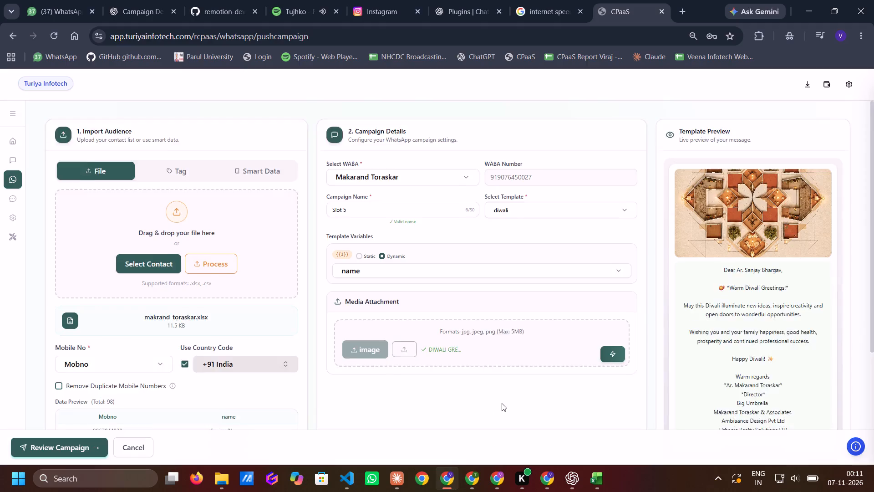
{"action": "scroll", "coordinate": [502, 403], "scroll_direction": "down", "scroll_amount": 3}
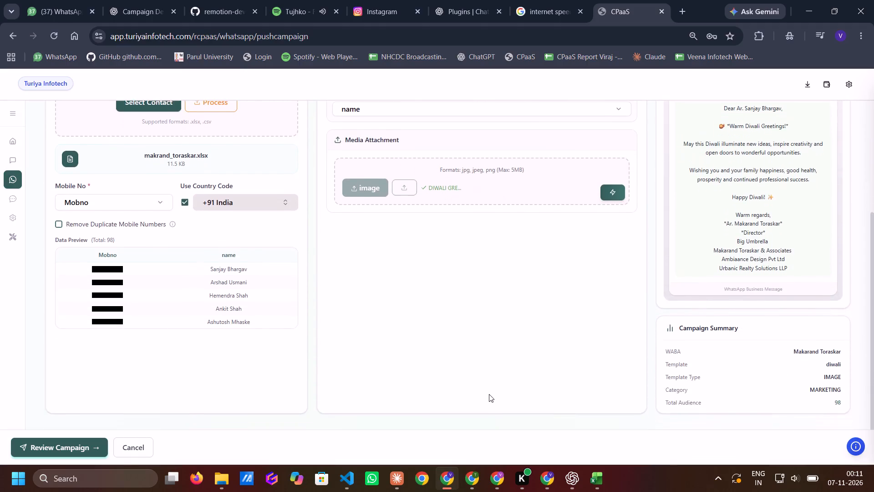
{"action": "scroll", "coordinate": [487, 394], "scroll_direction": "up", "scroll_amount": 7}
{"action": "scroll", "coordinate": [213, 313], "scroll_direction": "down", "scroll_amount": 1}
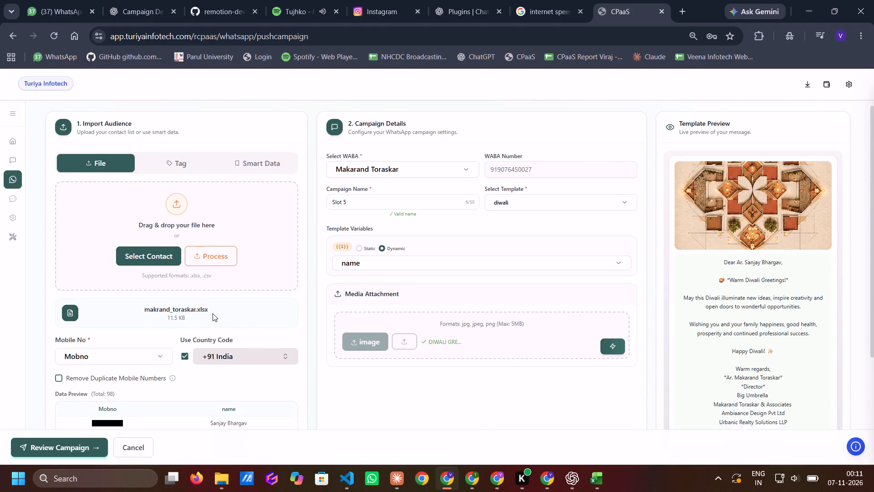
{"action": "scroll", "coordinate": [153, 376], "scroll_direction": "down", "scroll_amount": 1}
Review the Slot 5 campaign, schedule it for 7 November 2026 at 04:00 PM, and submit it.
{"action": "left_click", "coordinate": [74, 448]}
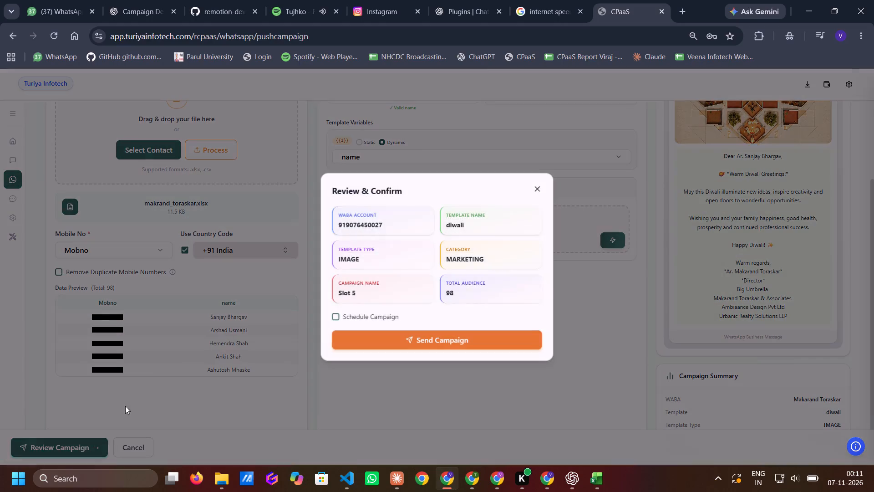
{"action": "left_click", "coordinate": [337, 317]}
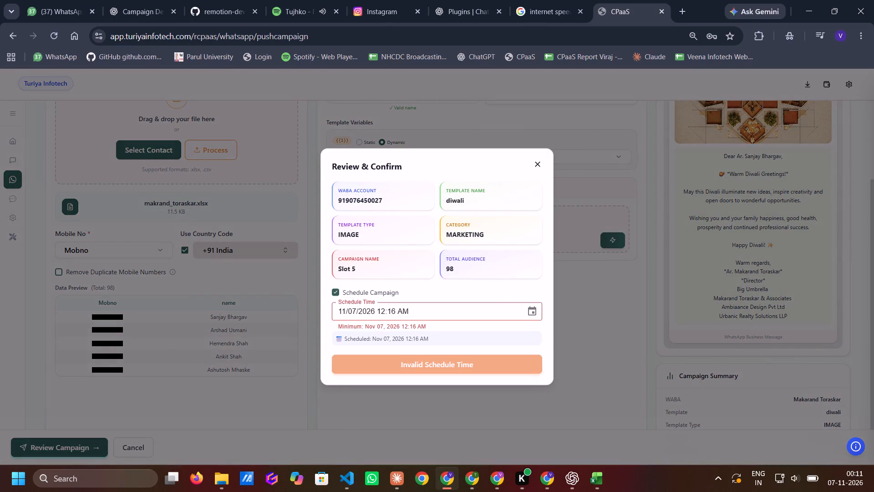
{"action": "left_click", "coordinate": [536, 315]}
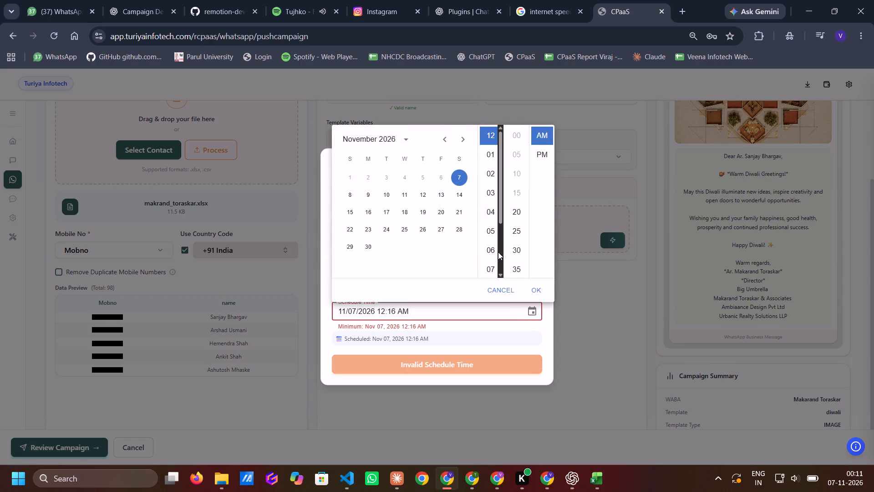
{"action": "left_click", "coordinate": [501, 250]}
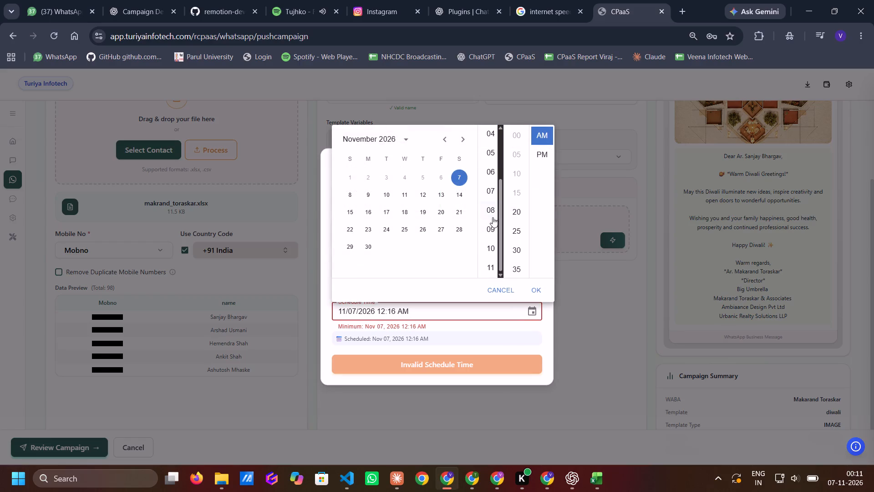
{"action": "left_click", "coordinate": [500, 148]}
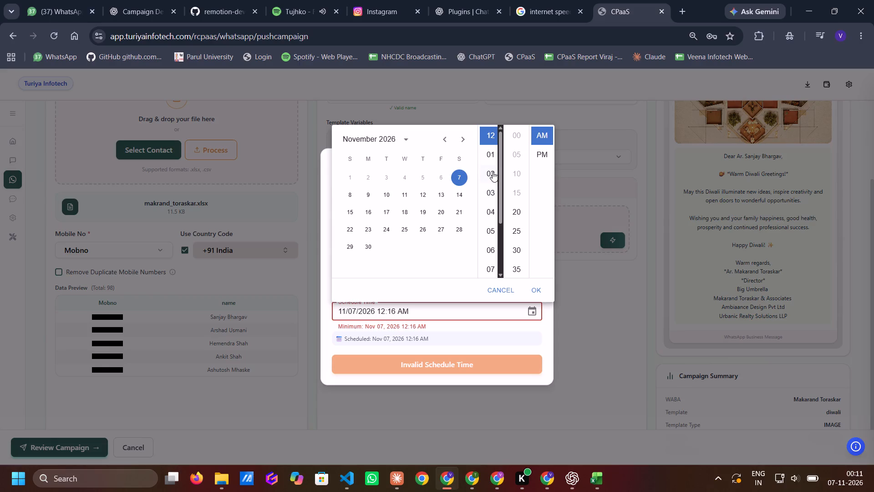
{"action": "left_click", "coordinate": [488, 212]}
{"action": "left_click", "coordinate": [516, 130]}
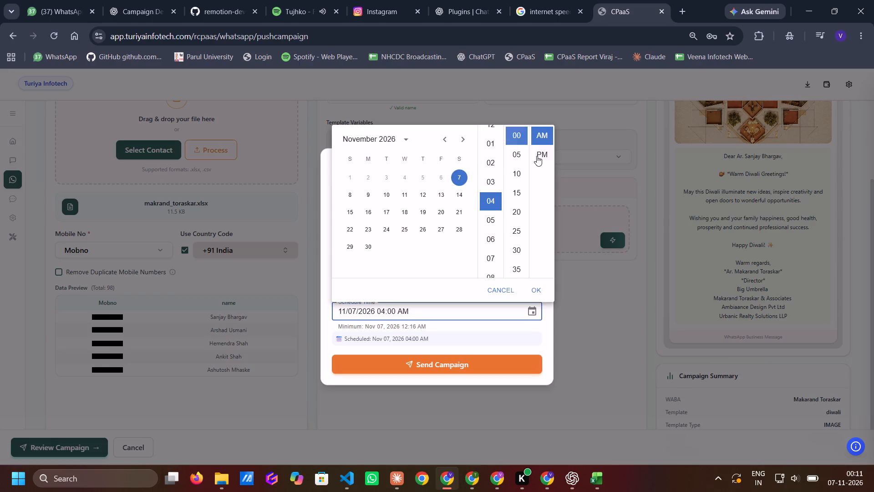
{"action": "left_click", "coordinate": [538, 155]}
{"action": "left_click", "coordinate": [539, 286]}
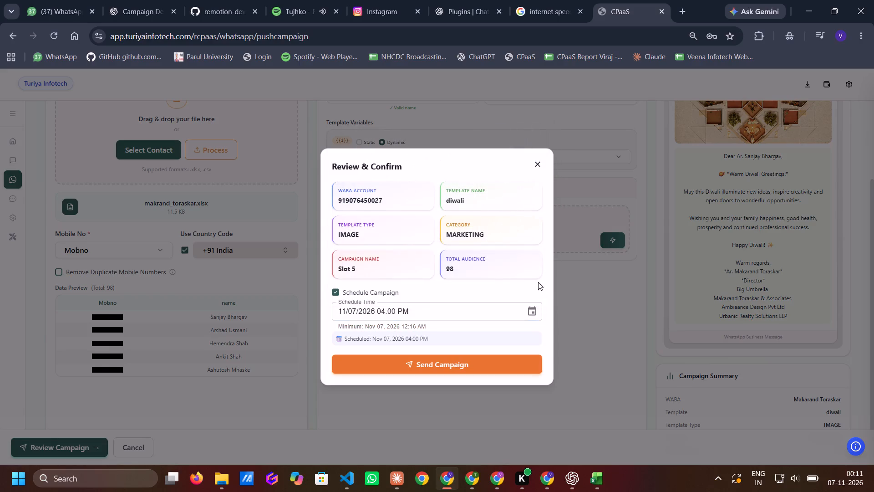
{"action": "left_click", "coordinate": [398, 363]}
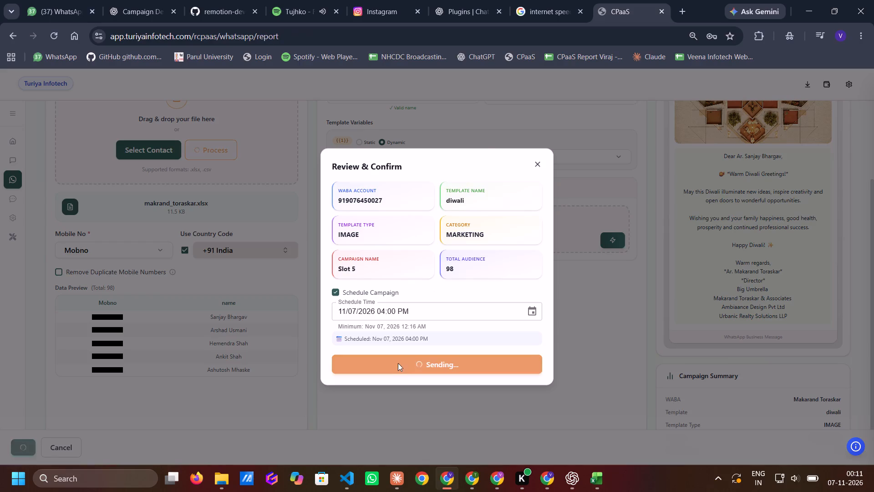
Look over Sheet6 in the upload workbook, then switch to Contacts_By_Branch.xlsx at the CLIENTS sheet.
{"action": "key", "text": "alt+Tab"}
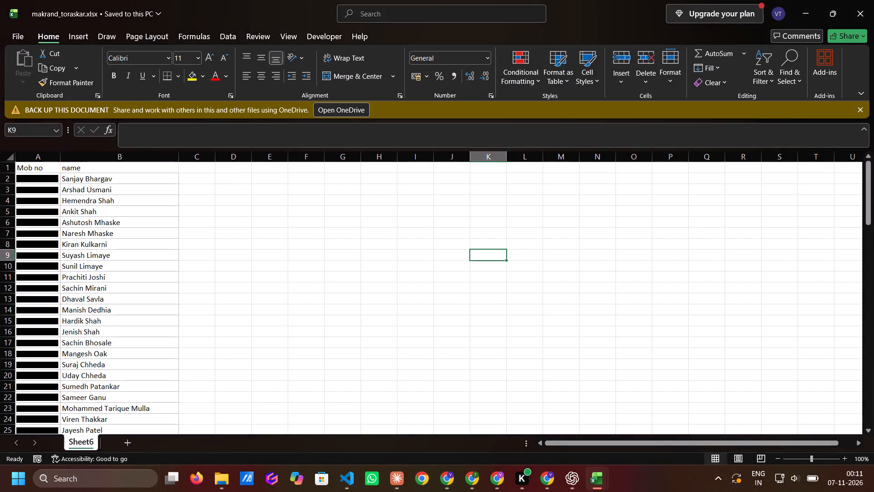
{"action": "scroll", "coordinate": [403, 358], "scroll_direction": "down", "scroll_amount": 10}
{"action": "key", "text": "alt+Tab"}
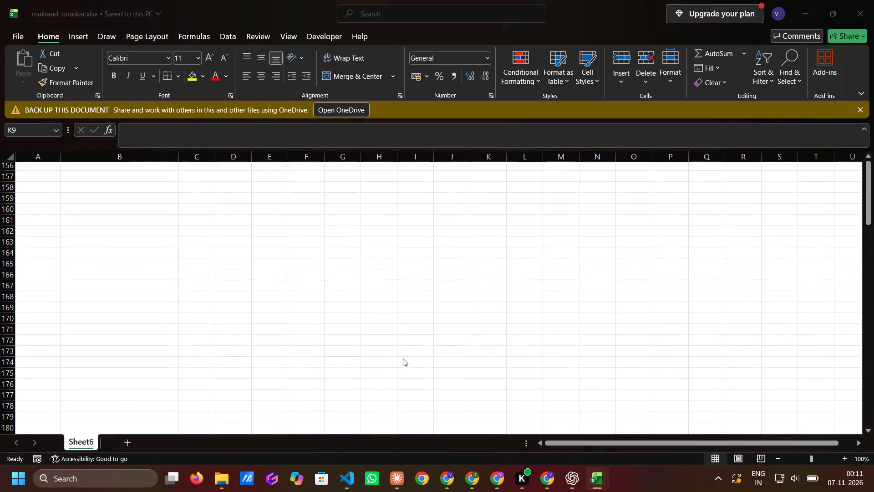
{"action": "left_click", "coordinate": [485, 138], "text": "alt"}
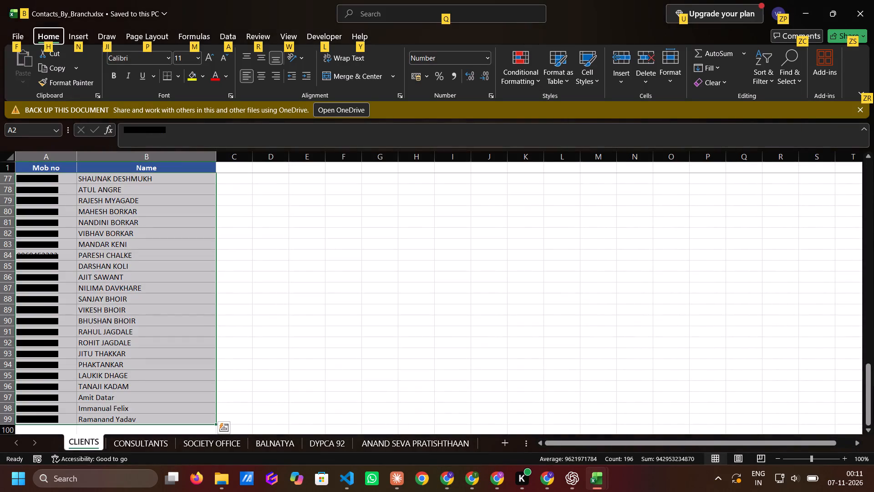
Save the Contacts_By_Branch.xlsx workbook.
{"action": "scroll", "coordinate": [350, 302], "scroll_direction": "down", "scroll_amount": 1}
{"action": "left_click", "coordinate": [350, 302]}
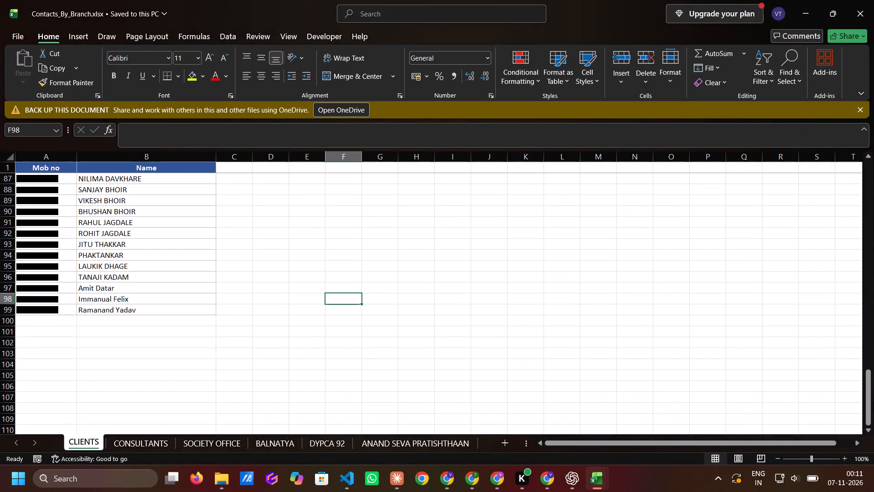
{"action": "key", "text": "ctrl+s"}
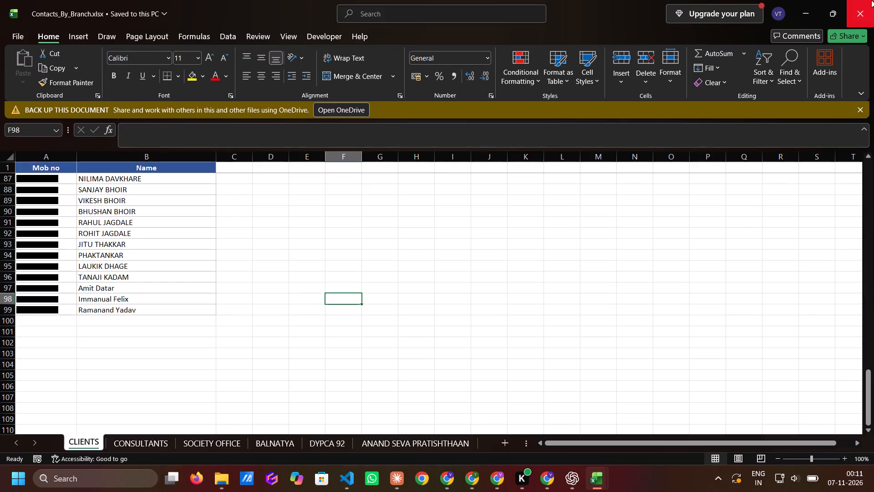
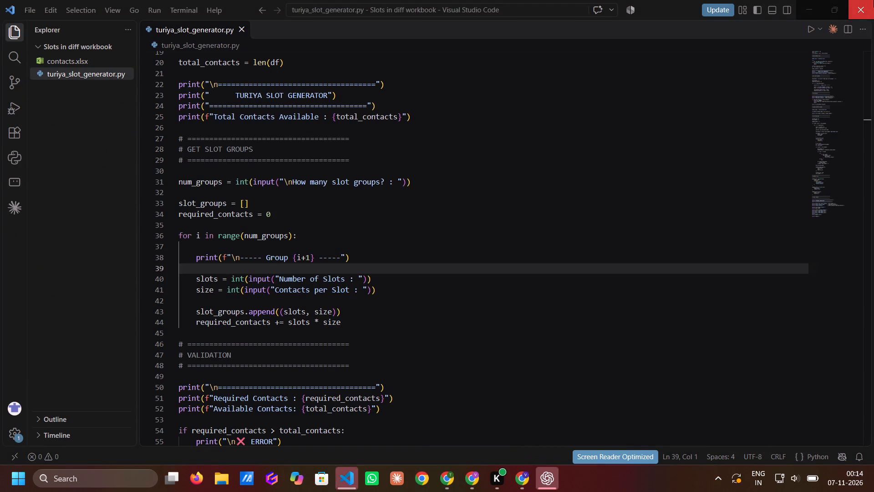
{"action": "double_click", "coordinate": [873, 0]}
{"action": "left_click", "coordinate": [873, 0]}
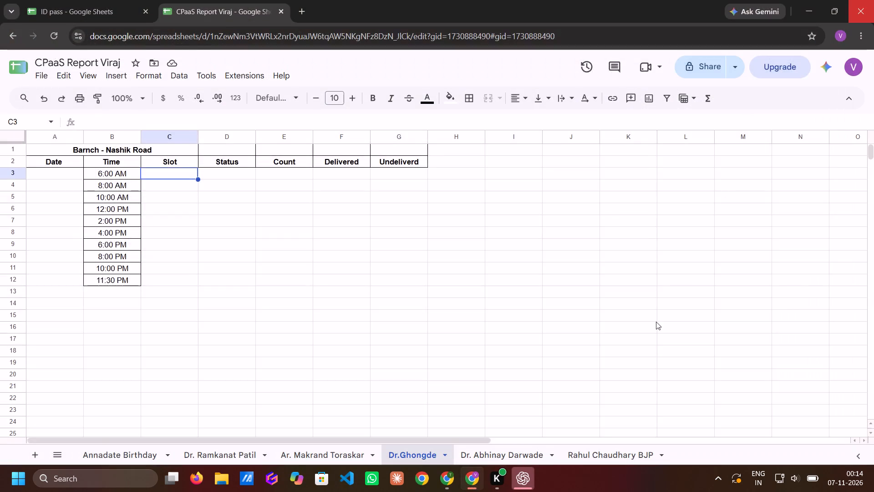